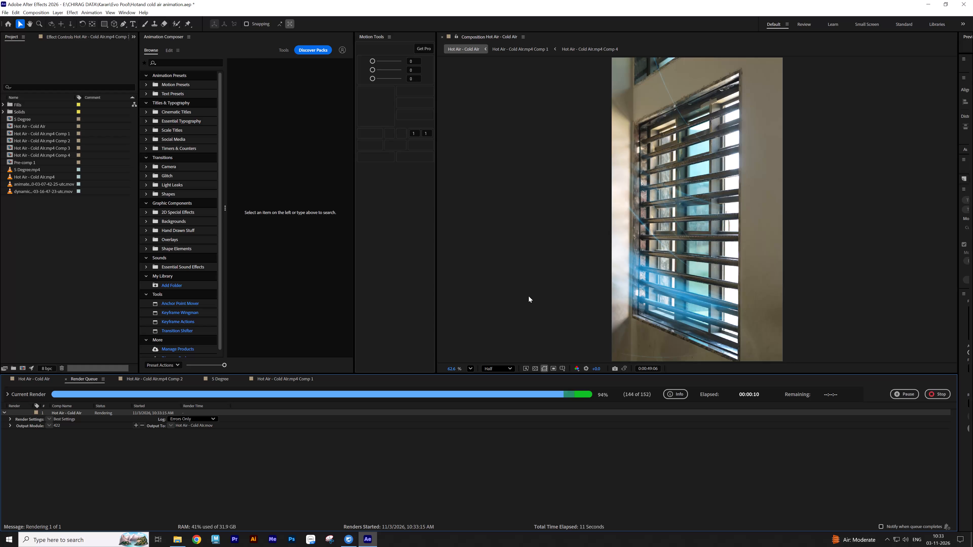
# Return to the Hot Air - Cold Air composition after rendering and save the project.
pyautogui.click(603, 284)
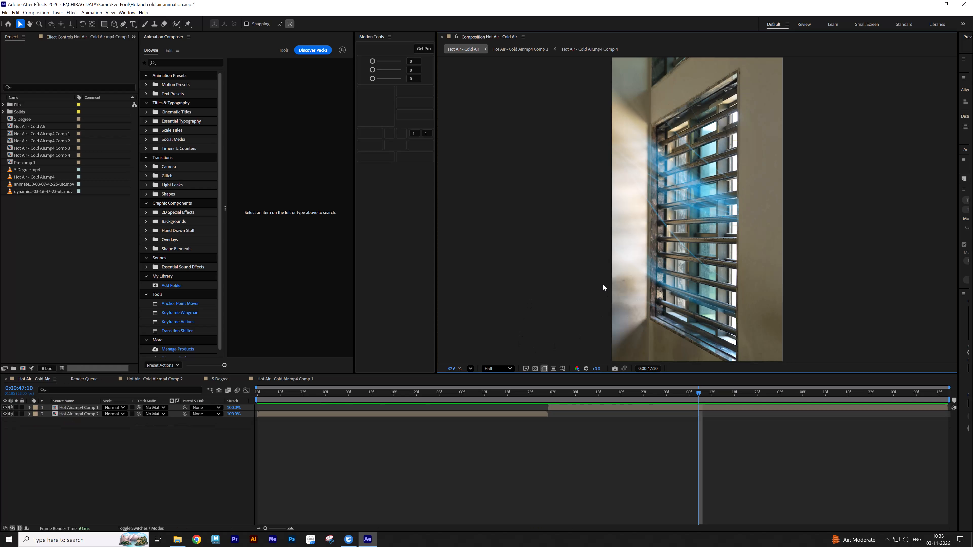
pyautogui.hotkey('ctrl', 's')
# Switch to Chrome, bring up the WeTransfer page and close the Download history, Blender_files Google Drive and Turbo VPN pages.
pyautogui.click(197, 542)
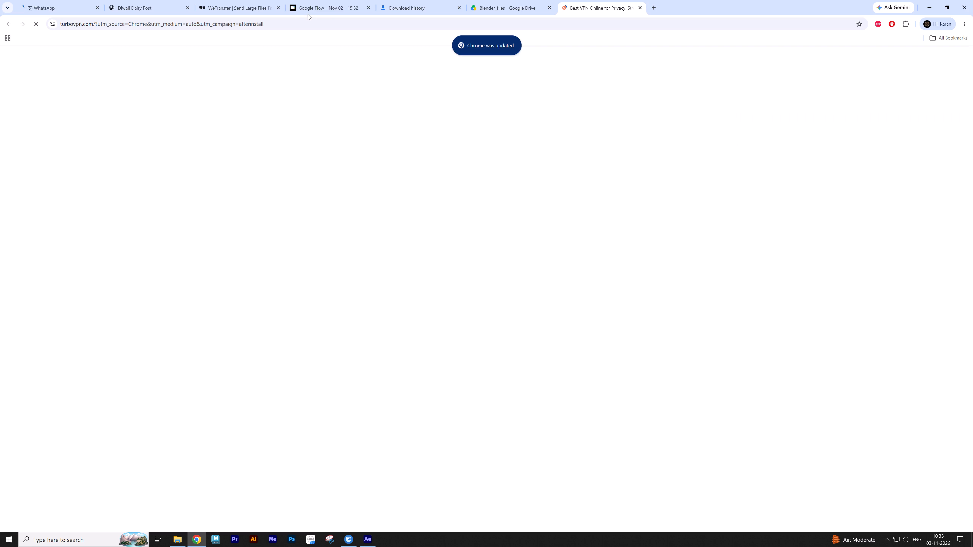
pyautogui.click(668, 20)
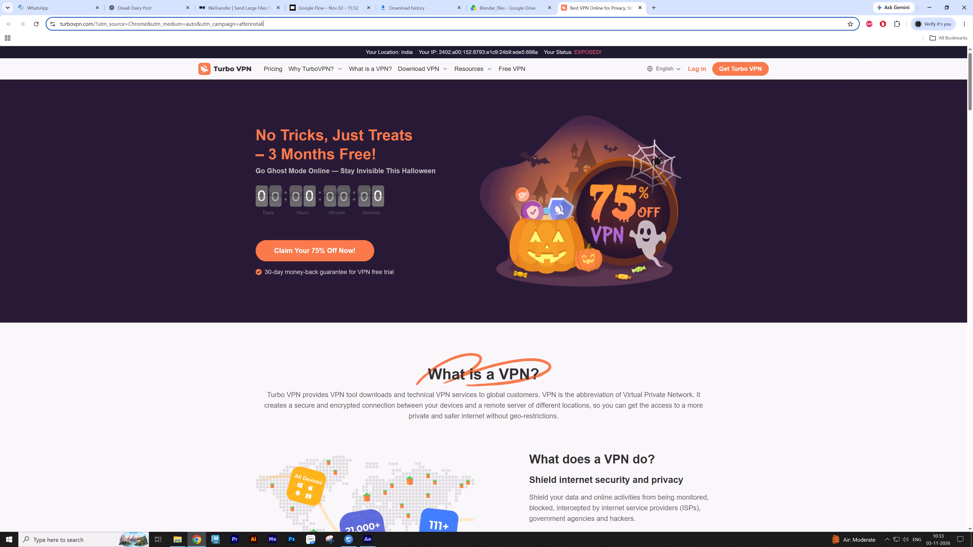
pyautogui.click(238, 0)
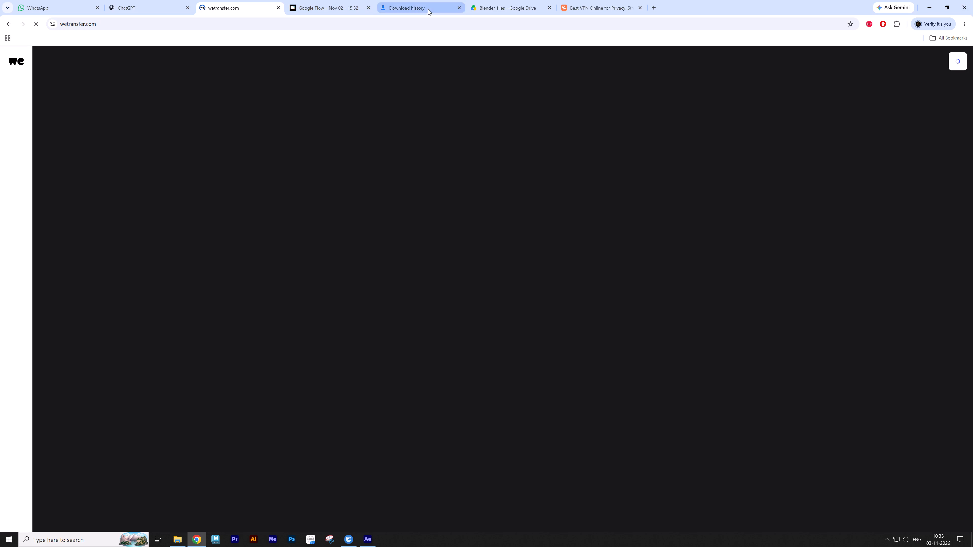
pyautogui.middleClick(428, 9)
pyautogui.middleClick(428, 9)
pyautogui.middleClick(428, 9)
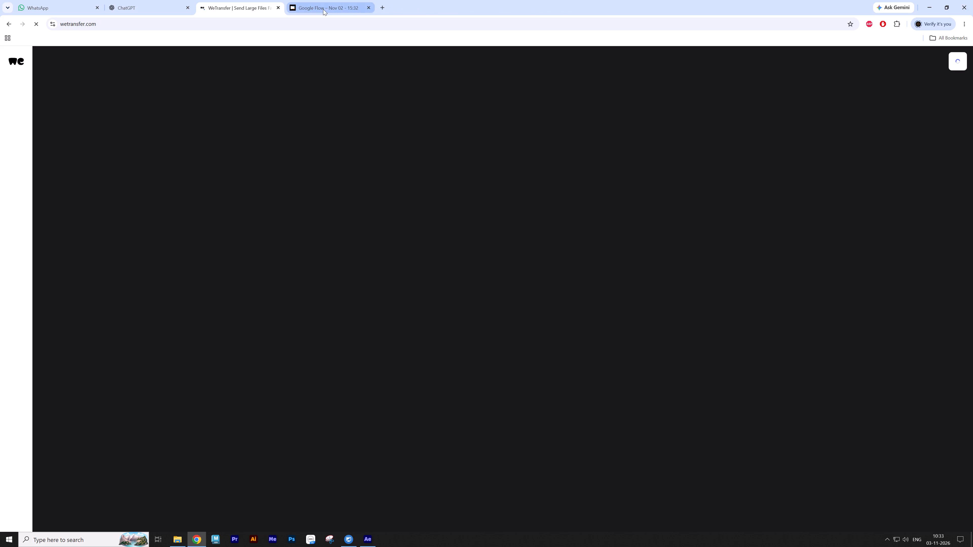
# Start adding files to a new WeTransfer transfer and browse to the CHIRAG DATA folder on New Volume (E:).
pyautogui.click(241, 8)
pyautogui.click(96, 235)
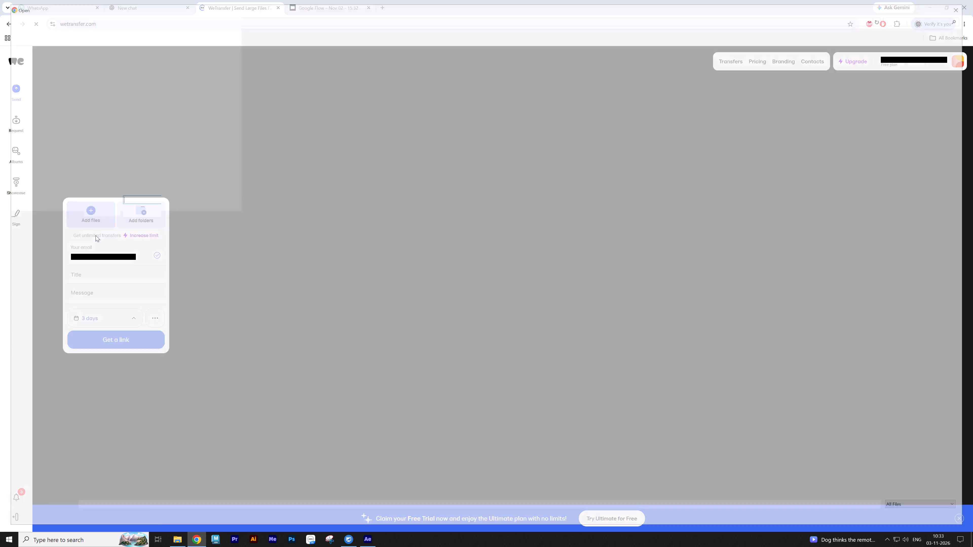
pyautogui.click(202, 15)
pyautogui.click(166, 17)
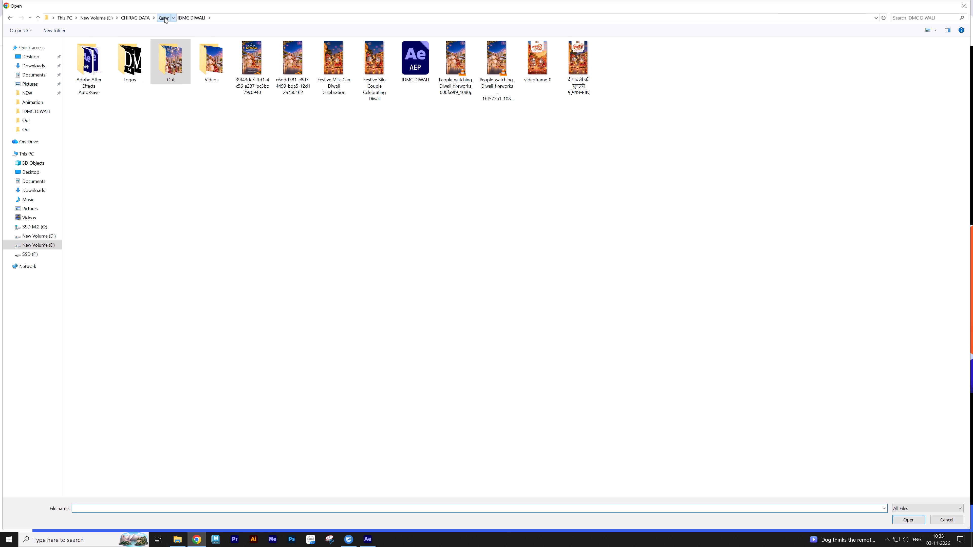
pyautogui.click(132, 19)
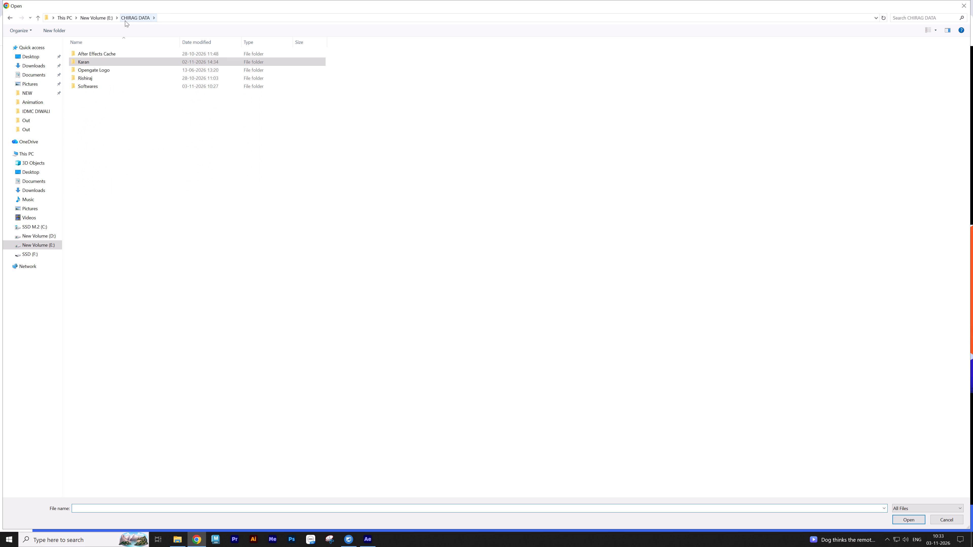
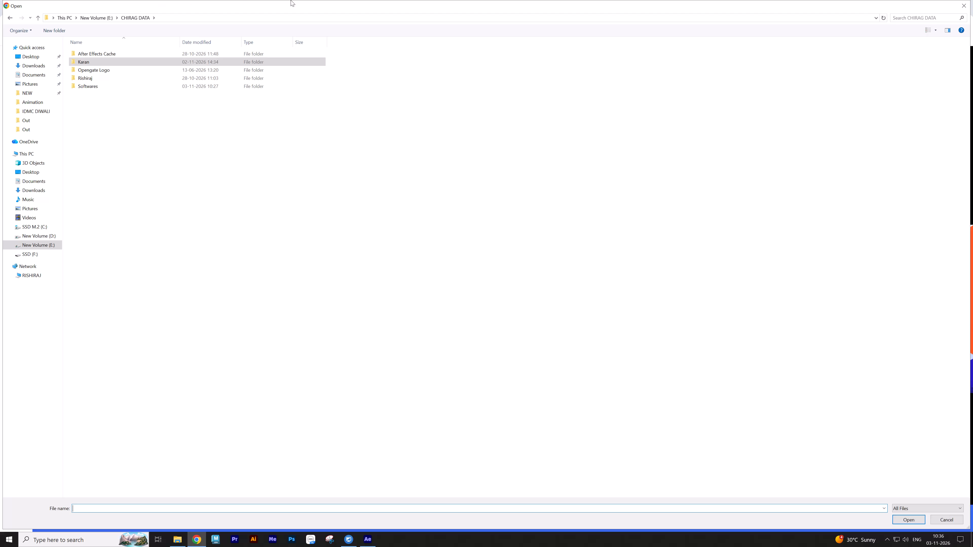
# Open the Rishiraj folder inside CHIRAG DATA to look for the file to upload.
pyautogui.doubleClick(163, 81)
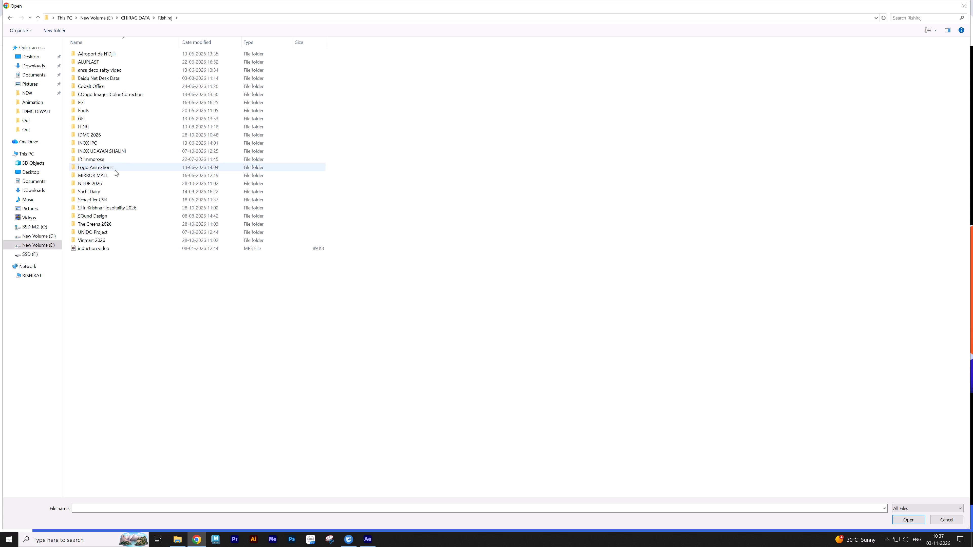
# Switch from the WeTransfer file selection to the After Effects project.
pyautogui.hotkey('alt', 'Tab')
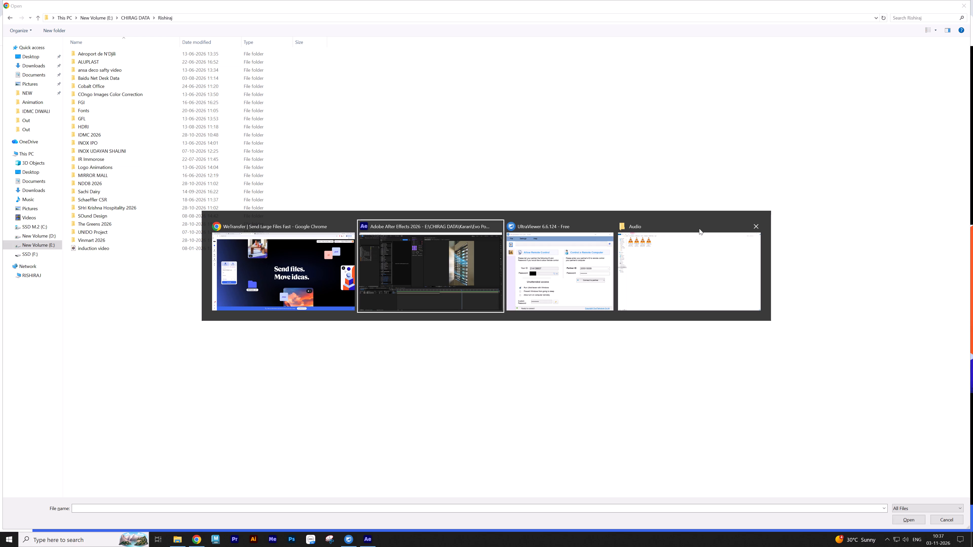
pyautogui.hotkey('alt', 'Tab')
pyautogui.hotkey('alt', 'shift', 'Tab')
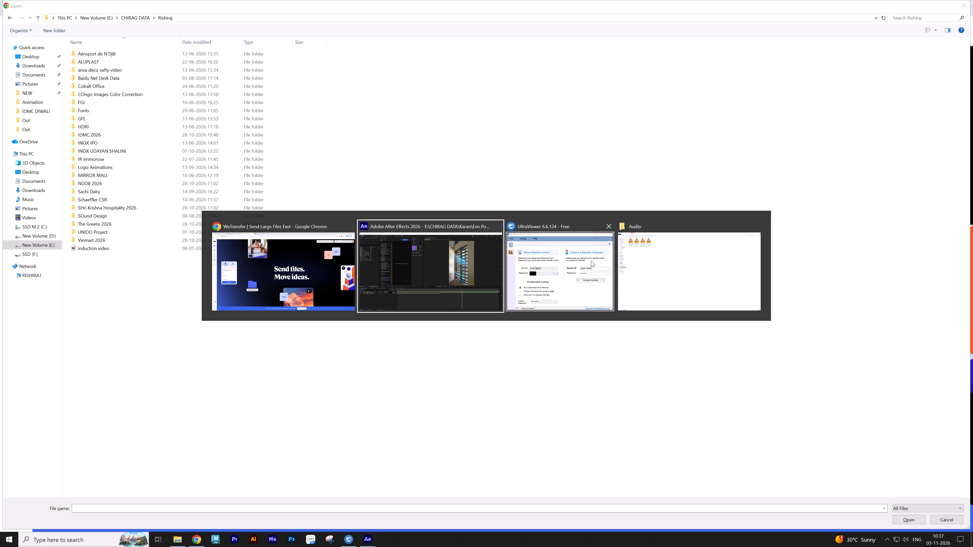
# Return to the WeTransfer file selection and browse to the Out folder under CHIRAG DATA, Karan, Evo Pool.
pyautogui.hotkey('alt', 'shift', 'Tab')
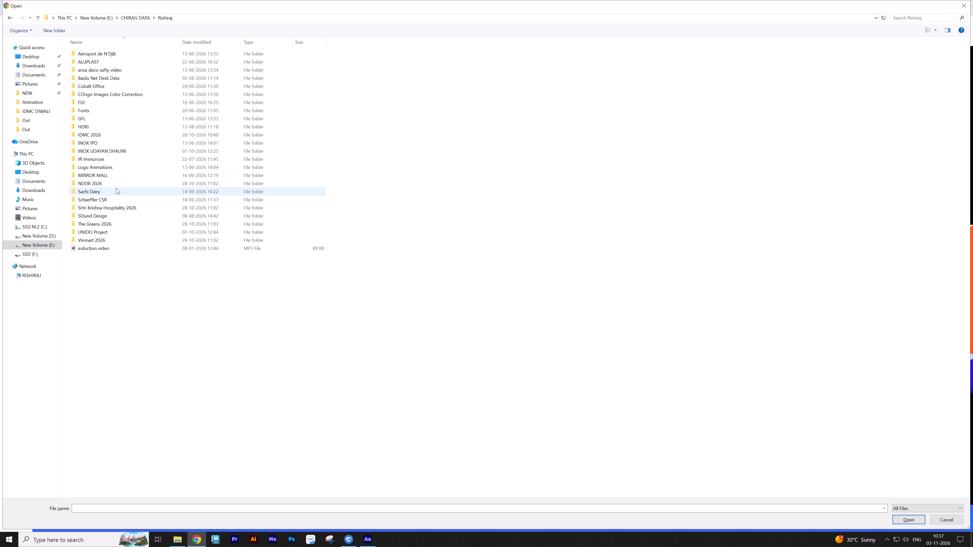
pyautogui.click(130, 24)
pyautogui.click(130, 20)
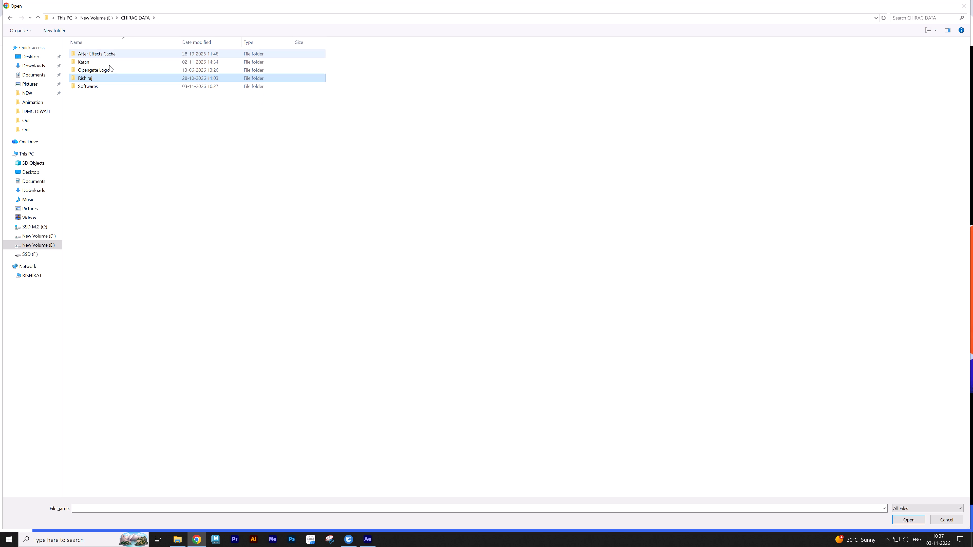
pyautogui.doubleClick(109, 65)
pyautogui.doubleClick(114, 63)
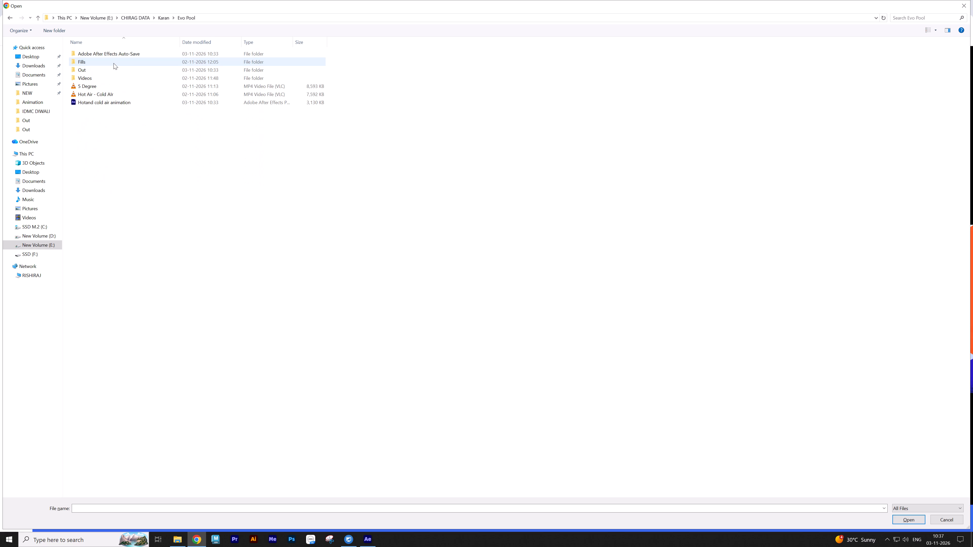
pyautogui.doubleClick(111, 72)
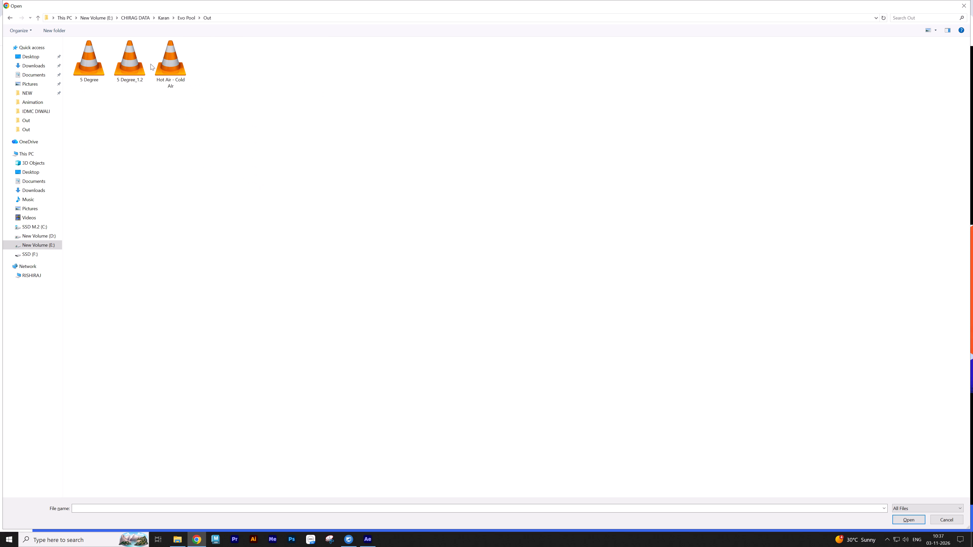
# Add one rendered video from the Evo Pool Out folder to the WeTransfer transfer and start the upload.
pyautogui.doubleClick(151, 64)
pyautogui.click(130, 337)
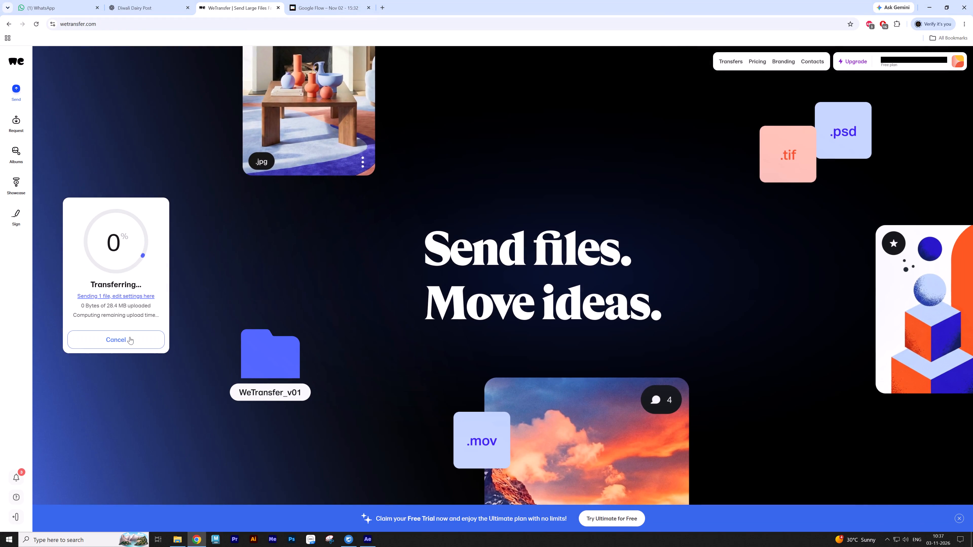
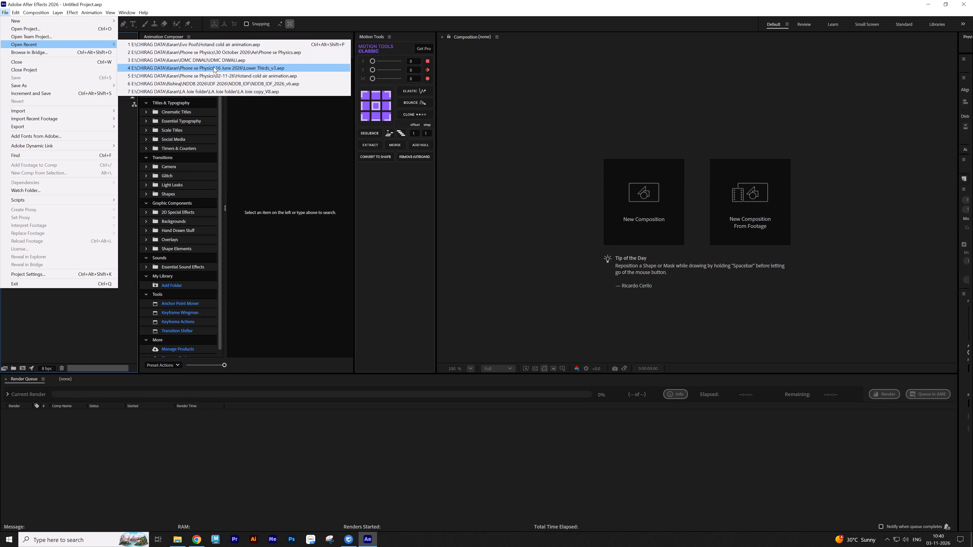
# Open the recent project NDDB_IDF_2026_v6.aep, stored under the Rishiraj folder in CHIRAG DATA.
pyautogui.click(209, 86)
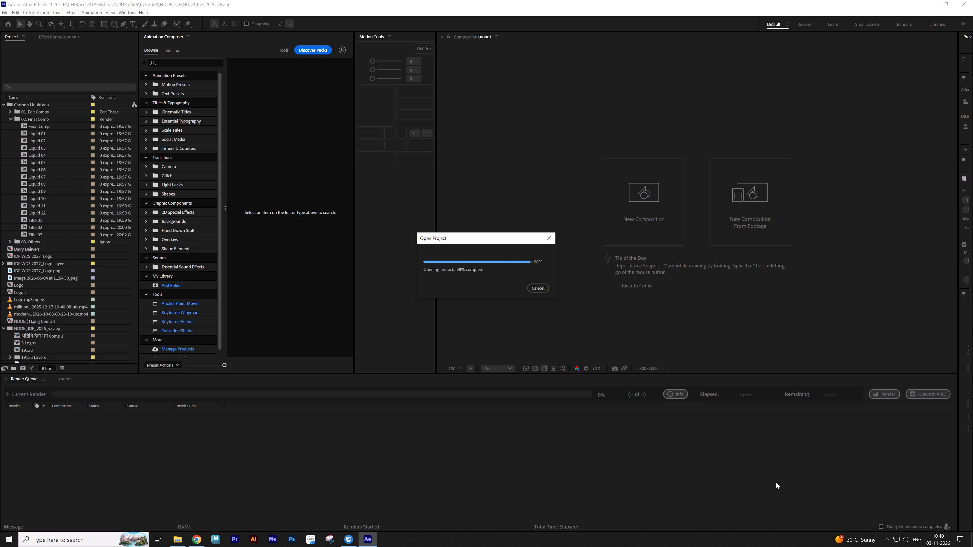
# Show the hidden system tray icons.
pyautogui.click(890, 543)
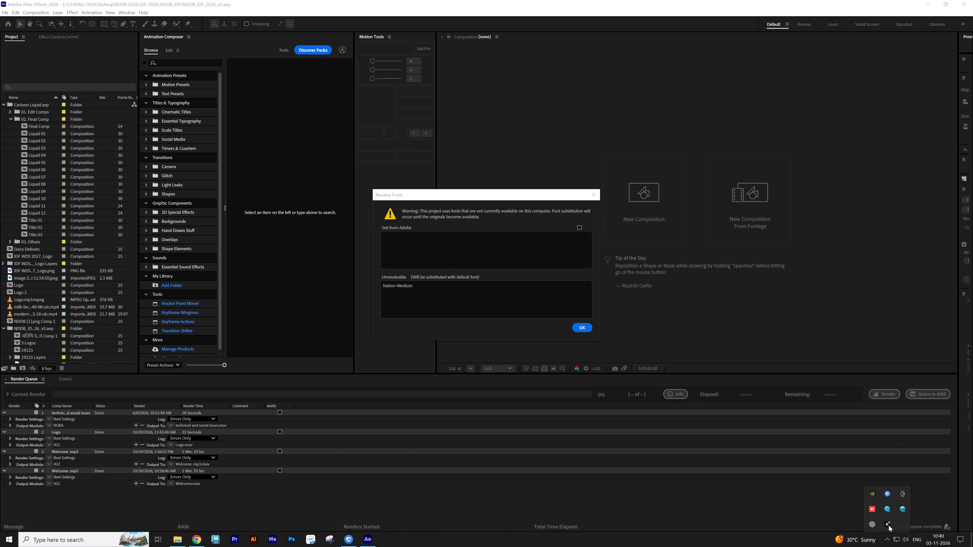
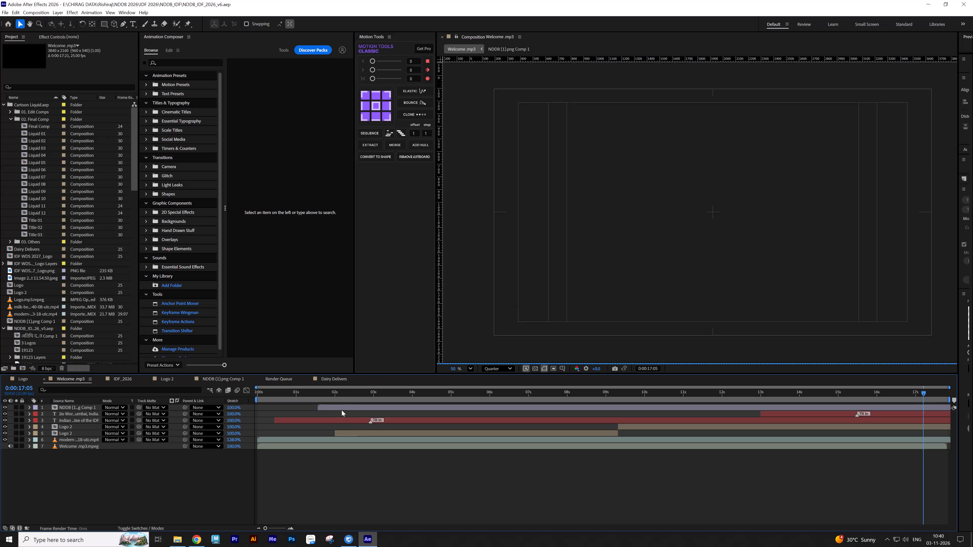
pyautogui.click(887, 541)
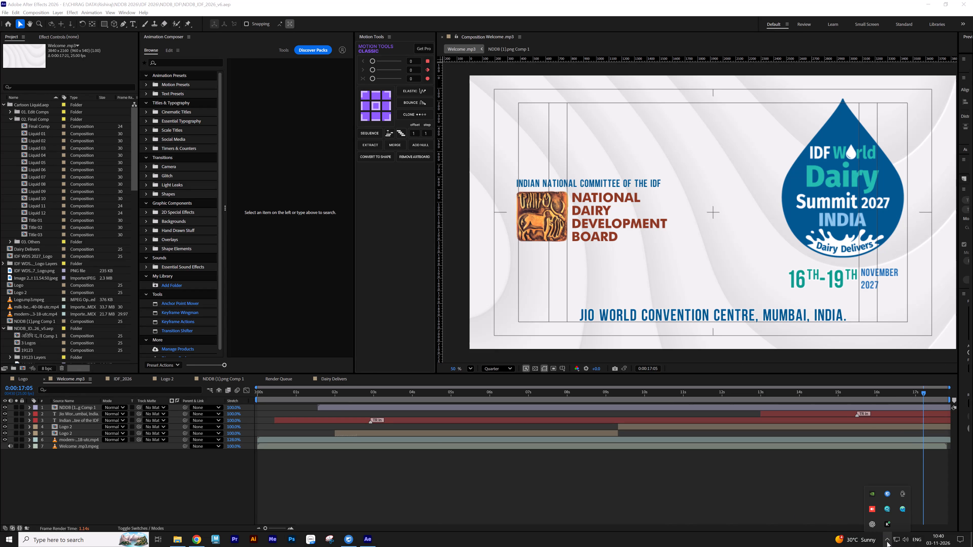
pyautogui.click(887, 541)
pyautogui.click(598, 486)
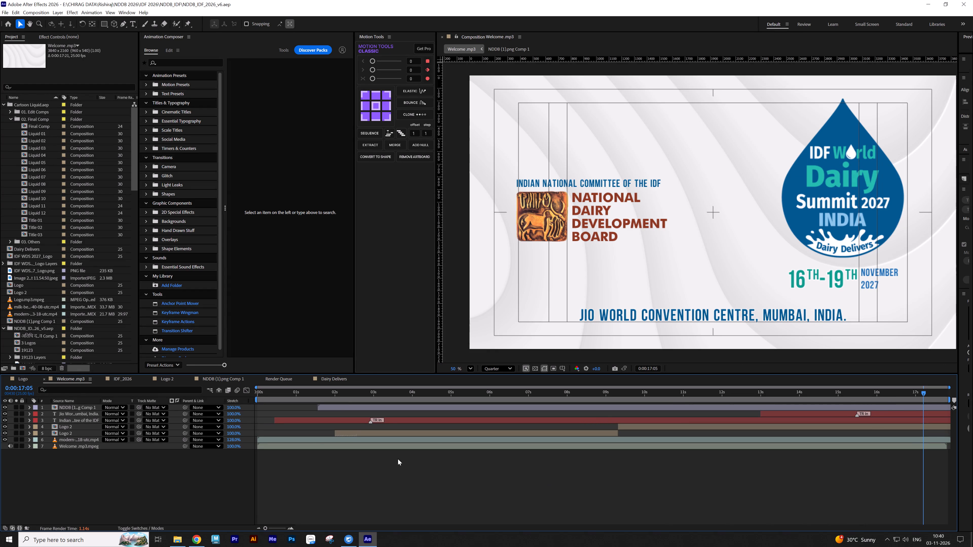
# Look through the Logo, Dairy Delivers and NDDB compositions, examining the splash and "Dairy Delivers" text layers in the Logo composition.
pyautogui.rightClick(64, 379)
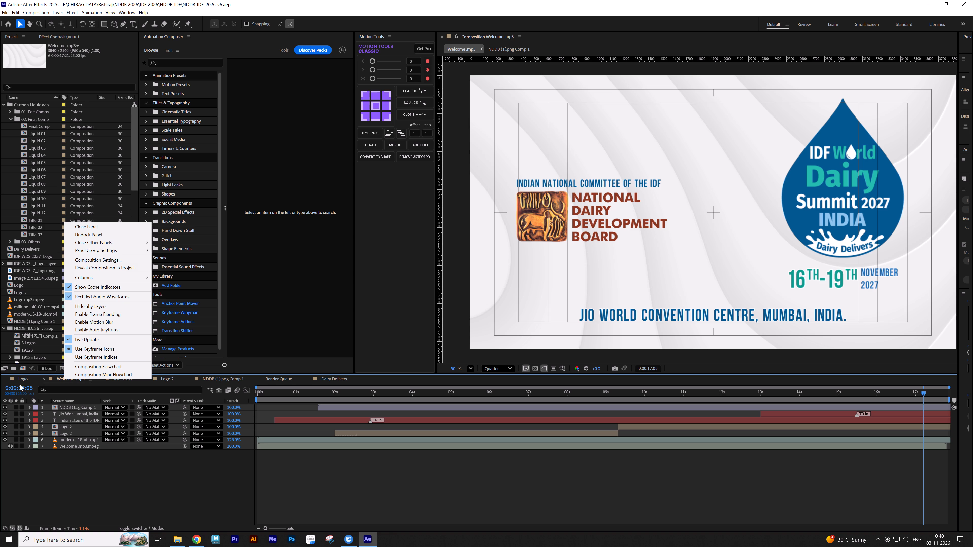
pyautogui.click(23, 379)
pyautogui.click(286, 458)
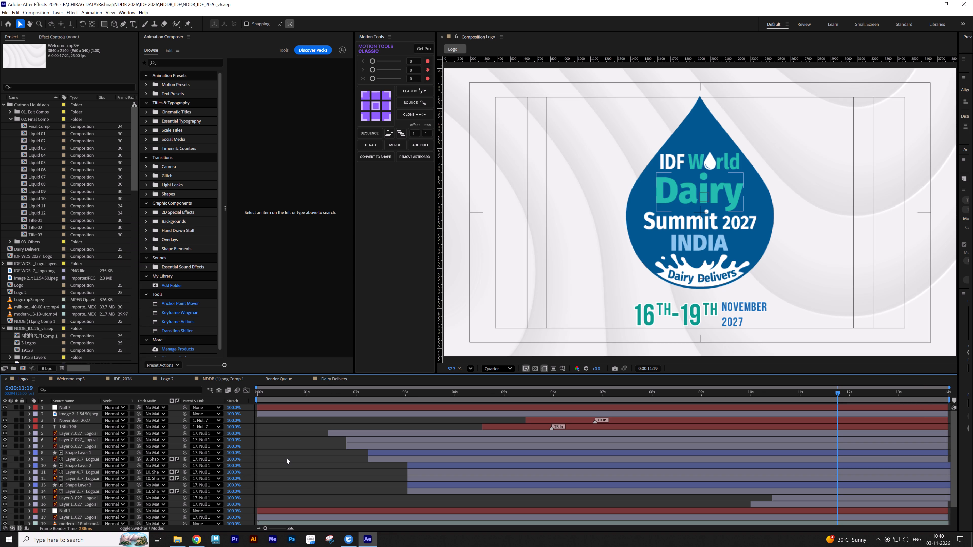
pyautogui.click(700, 279)
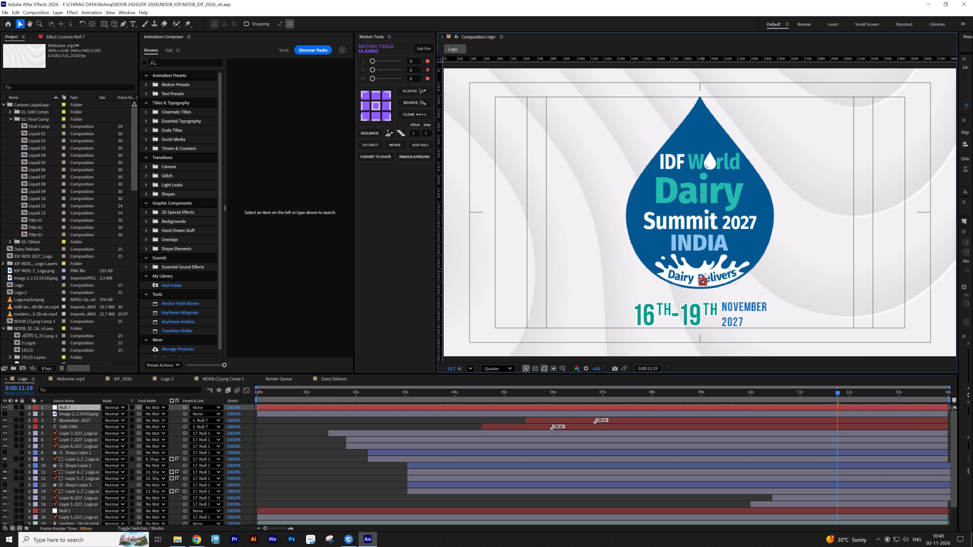
pyautogui.click(716, 279)
pyautogui.keyDown('shift'); pyautogui.click(715, 267); pyautogui.keyUp('shift')
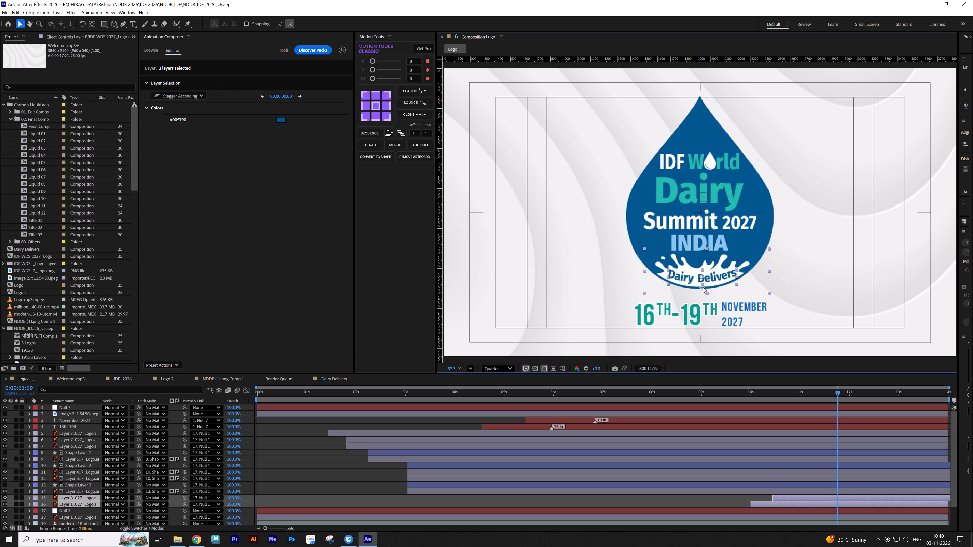
pyautogui.click(330, 375)
pyautogui.click(365, 443)
pyautogui.press('s')
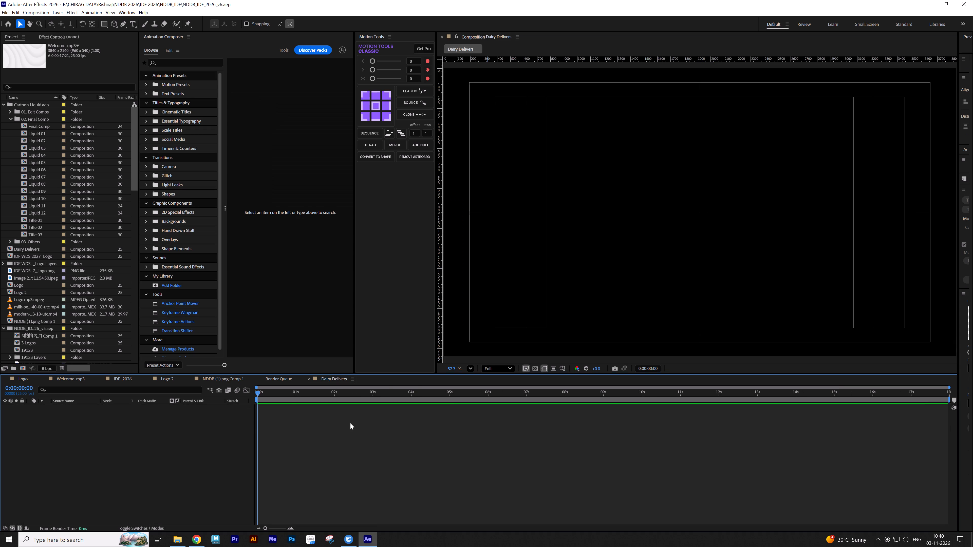
pyautogui.press('s')
pyautogui.click(287, 380)
pyautogui.click(231, 379)
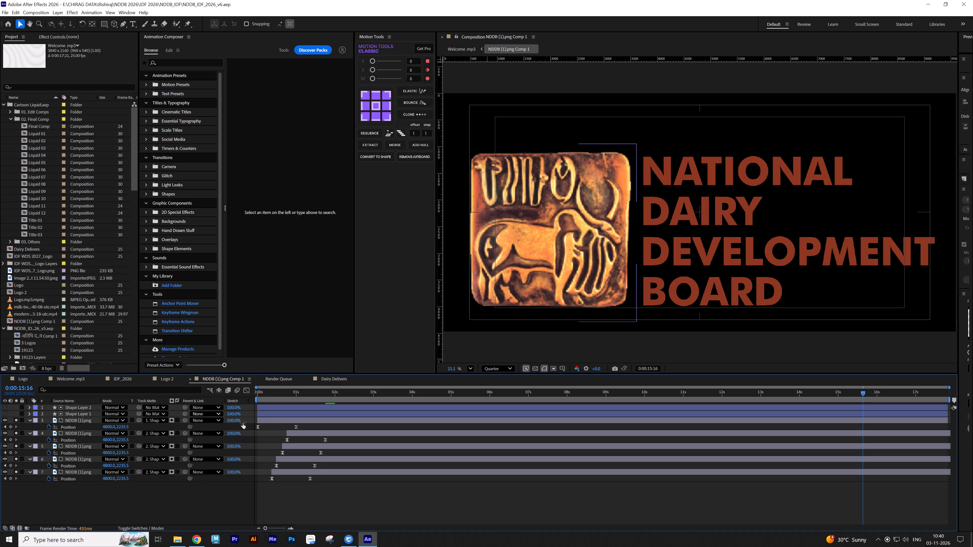
pyautogui.click(270, 432)
pyautogui.press('s')
pyautogui.press('s')
# Copy the white splash and "Dairy Delivers" text layers from the Logo composition into the Dairy Delivers composition, both starting at 0:00:00:00.
pyautogui.click(23, 379)
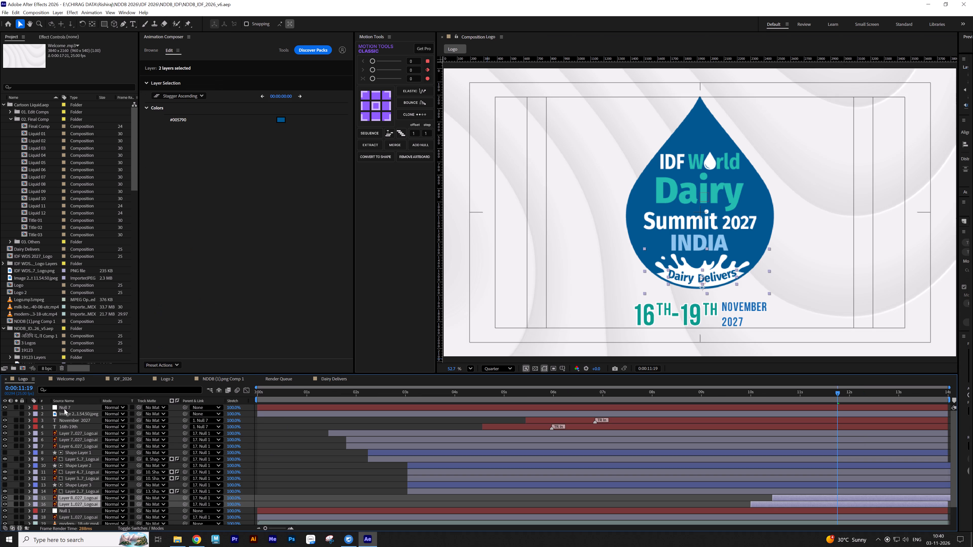
pyautogui.keyDown('ctrl'); pyautogui.click(76, 511); pyautogui.keyUp('ctrl')
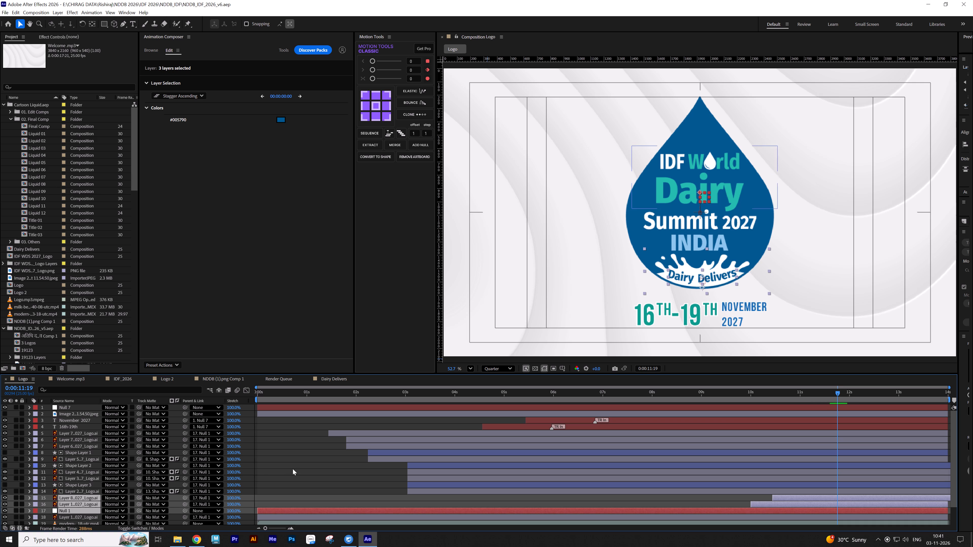
pyautogui.scroll(-5, 297, 472)
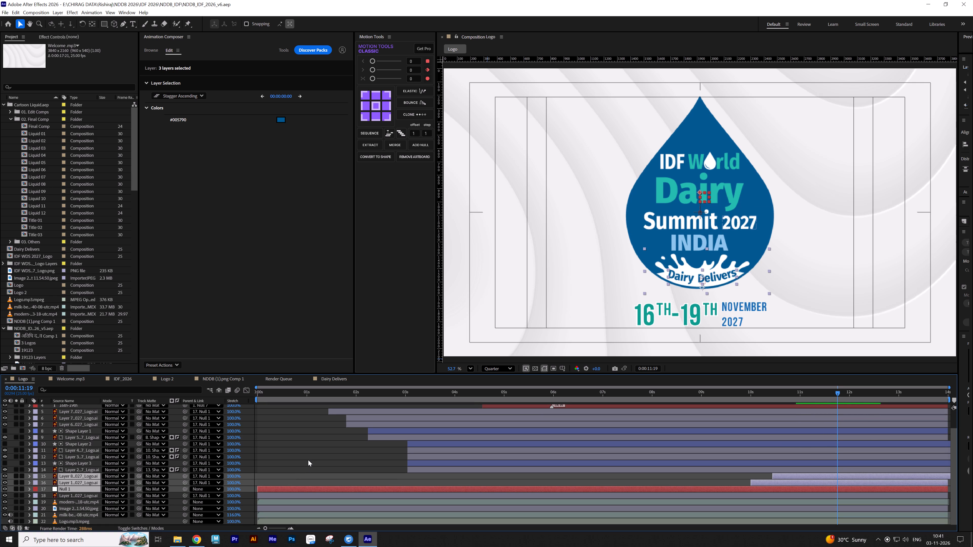
pyautogui.click(308, 460)
pyautogui.click(74, 476)
pyautogui.keyDown('ctrl'); pyautogui.click(74, 483); pyautogui.keyUp('ctrl')
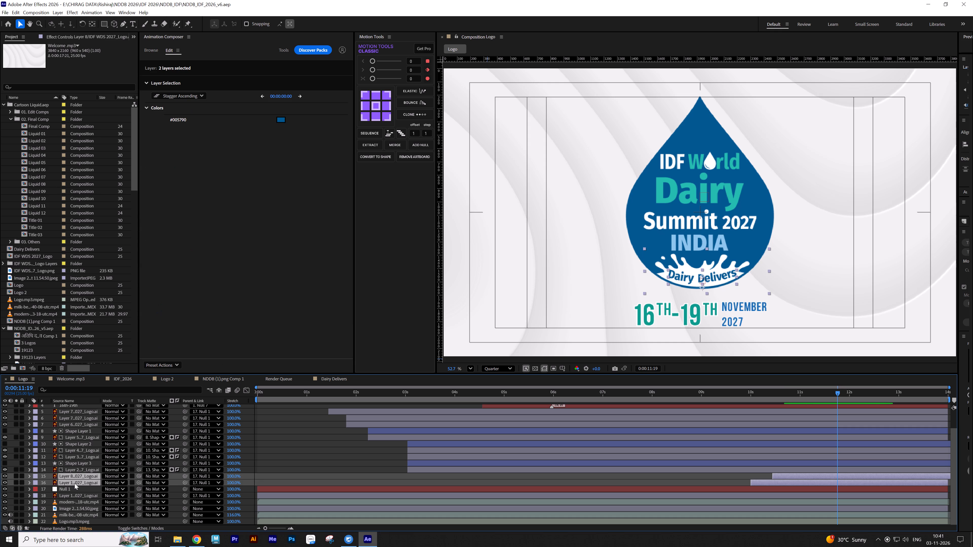
pyautogui.hotkey('ctrl', 'c')
pyautogui.click(329, 381)
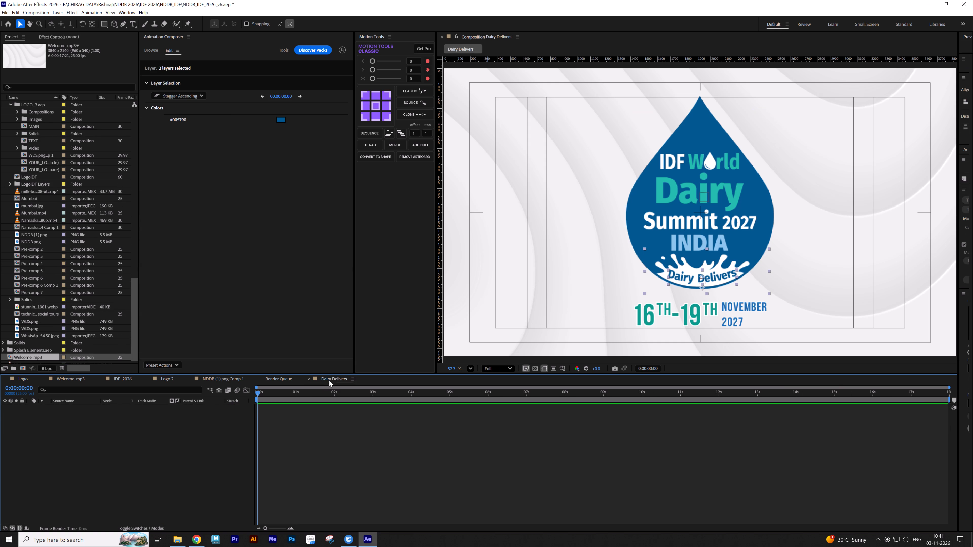
pyautogui.hotkey('ctrl', 'v')
pyautogui.press('[')
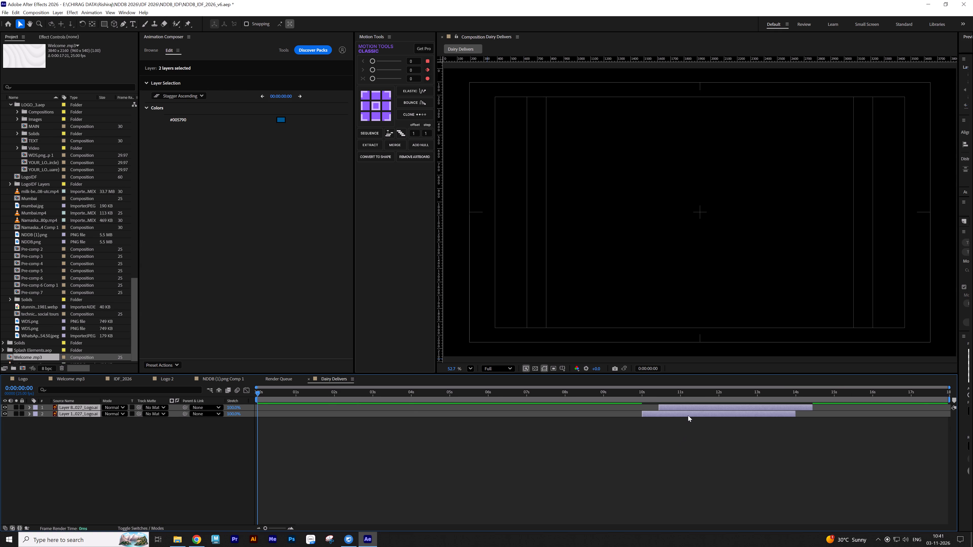
# Move the splash and "Dairy Delivers" text layers together from above the frame to the centre of the composition.
pyautogui.moveTo(268, 394); pyautogui.dragTo(316, 396)
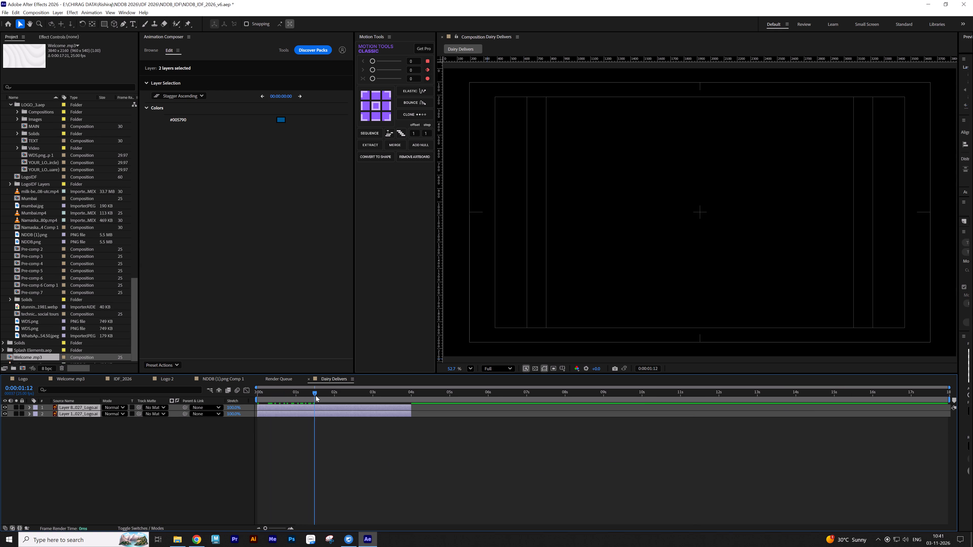
pyautogui.moveTo(316, 396); pyautogui.dragTo(309, 407)
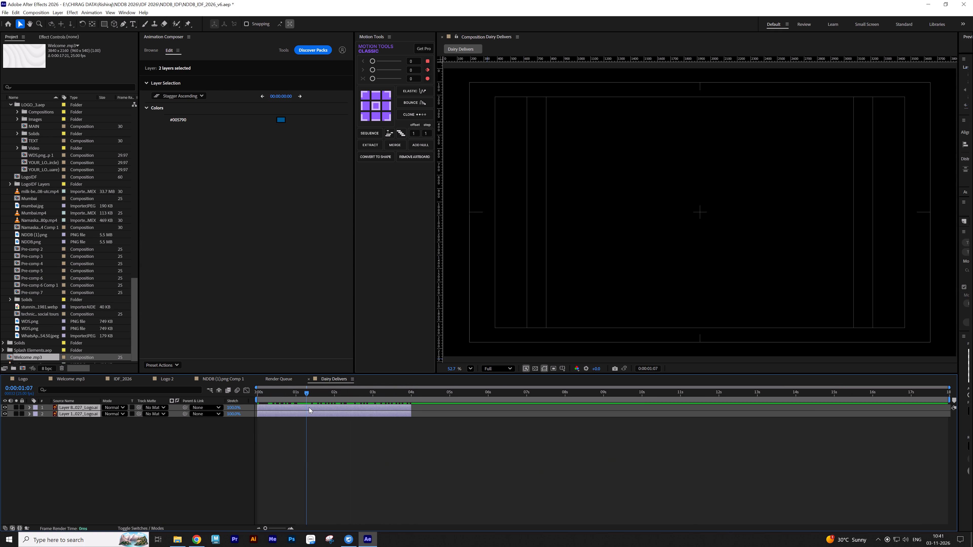
pyautogui.moveTo(309, 407); pyautogui.dragTo(312, 407)
pyautogui.click(329, 448)
pyautogui.click(332, 415)
pyautogui.keyDown('ctrl'); pyautogui.click(332, 410); pyautogui.keyUp('ctrl')
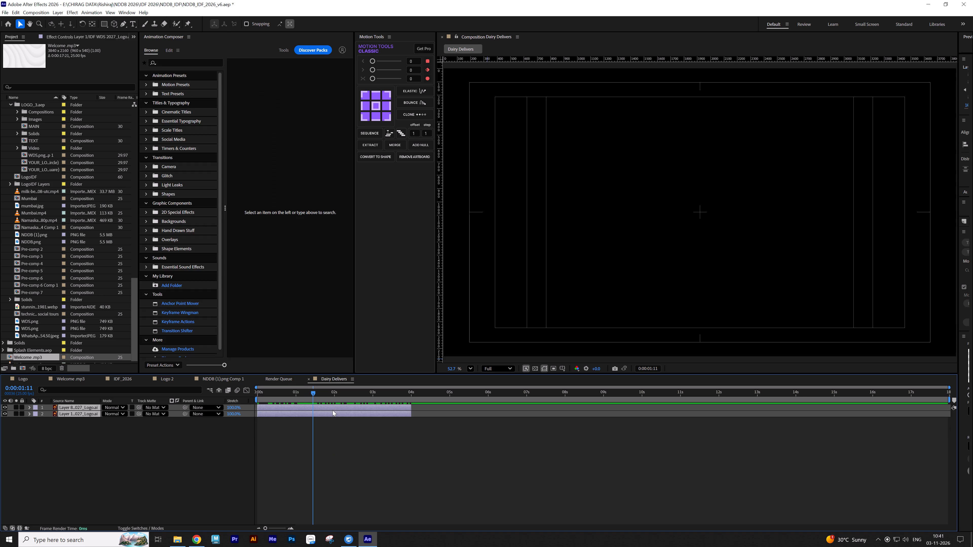
pyautogui.scroll(-8, 680, 186)
pyautogui.scroll(6, 676, 201)
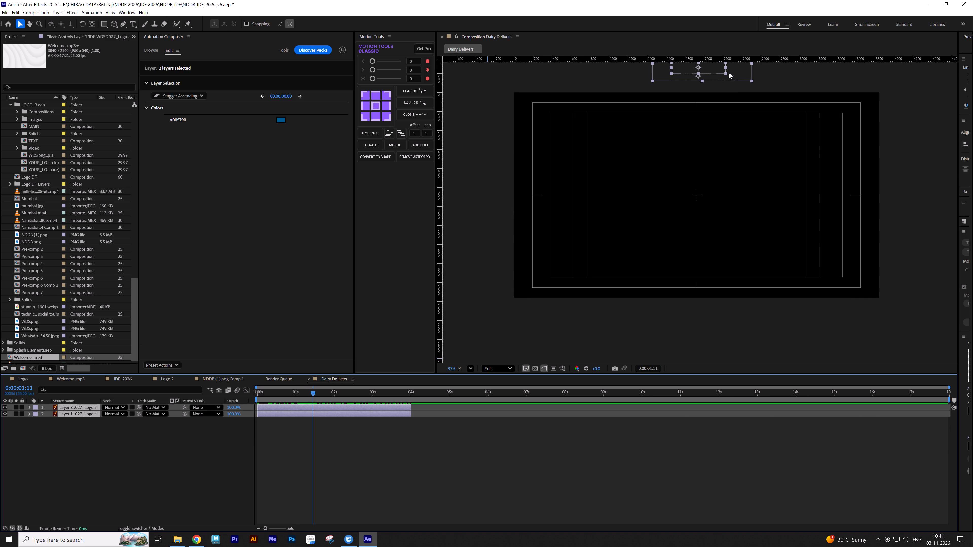
pyautogui.moveTo(719, 70); pyautogui.dragTo(719, 197)
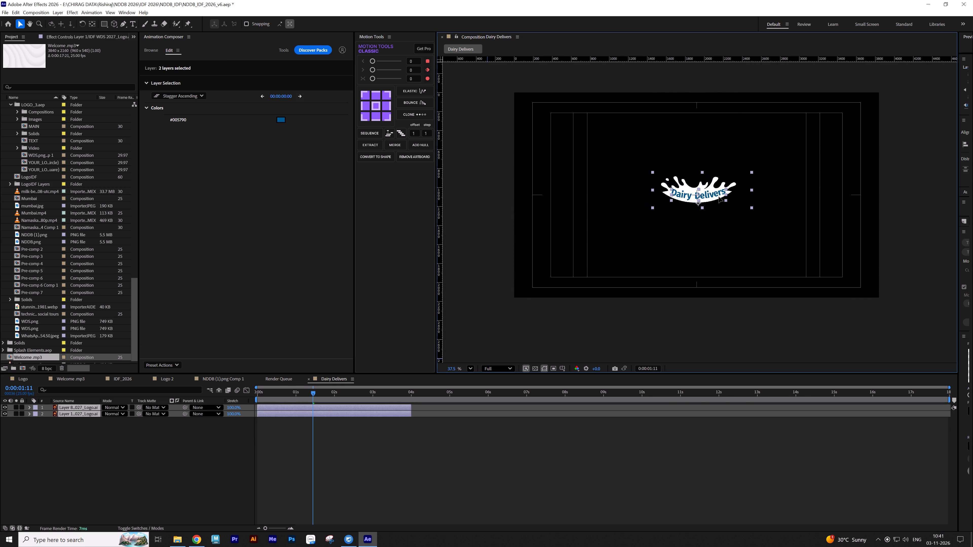
pyautogui.moveTo(719, 197); pyautogui.dragTo(717, 197)
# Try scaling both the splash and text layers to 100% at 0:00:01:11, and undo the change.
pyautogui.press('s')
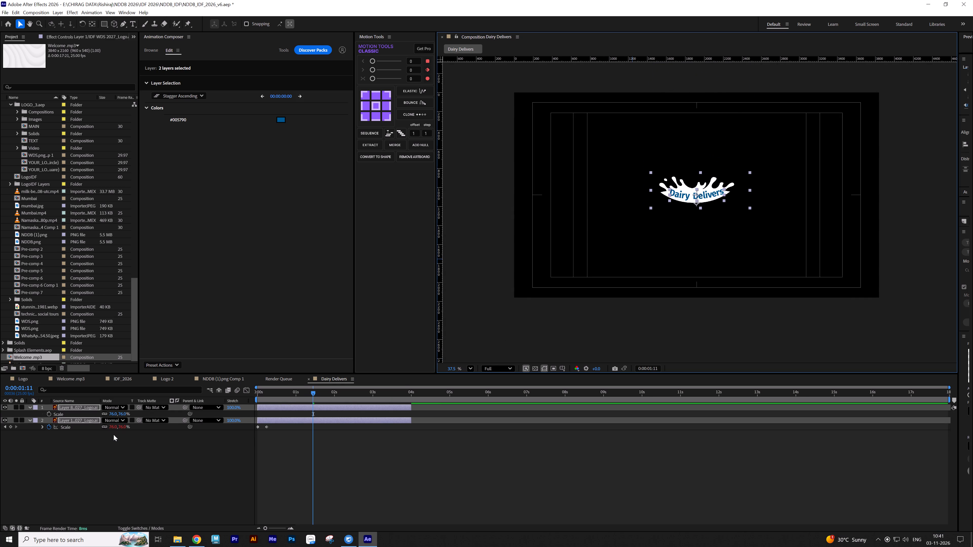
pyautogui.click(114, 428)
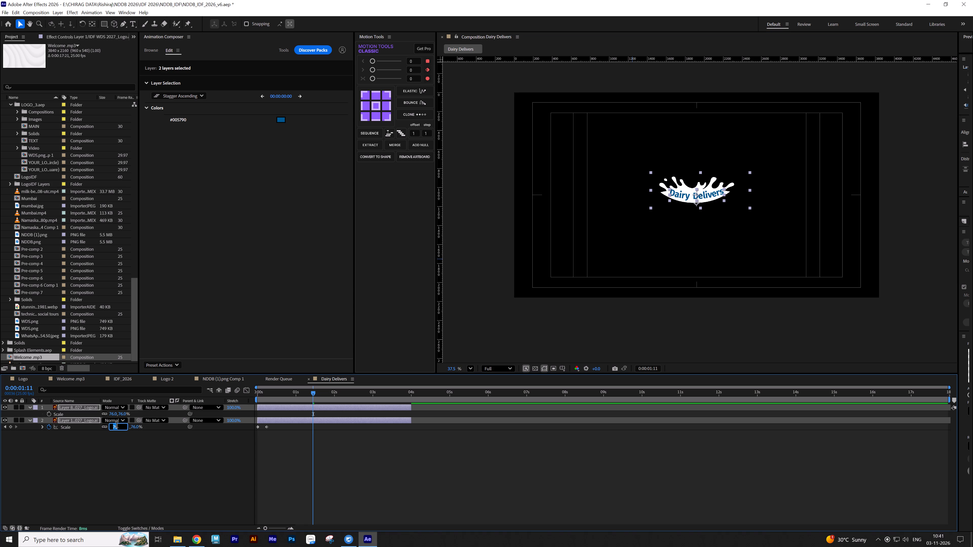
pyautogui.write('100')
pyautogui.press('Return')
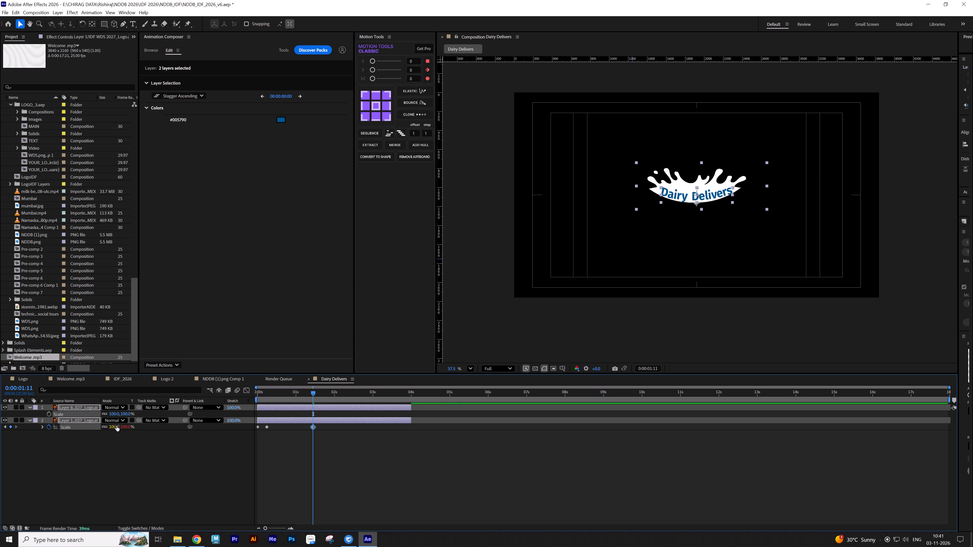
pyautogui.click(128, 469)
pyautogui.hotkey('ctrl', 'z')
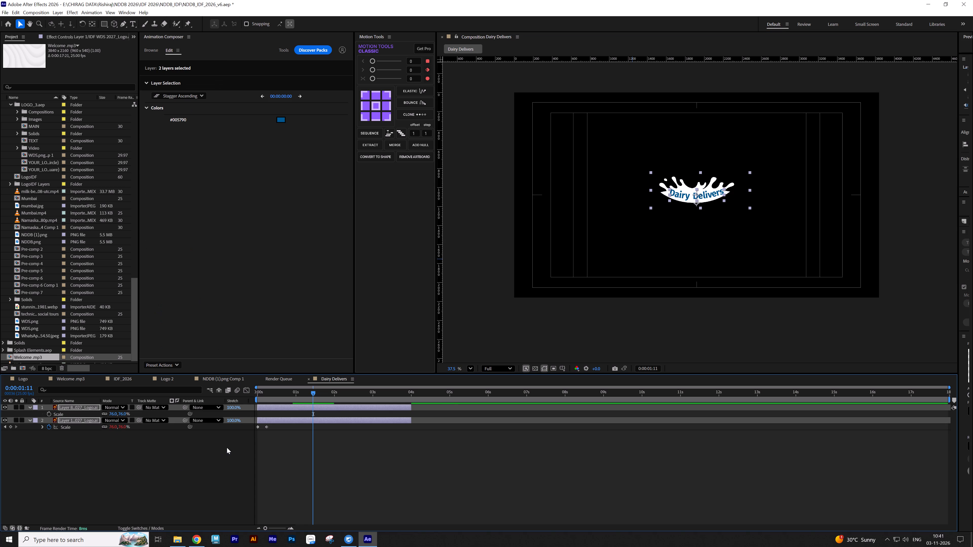
# Set the splash layer's scale keyframe at 0:00:00:06 to 100%, and the text layer's scale to 100%.
pyautogui.press('j')
pyautogui.click(171, 457)
pyautogui.click(111, 428)
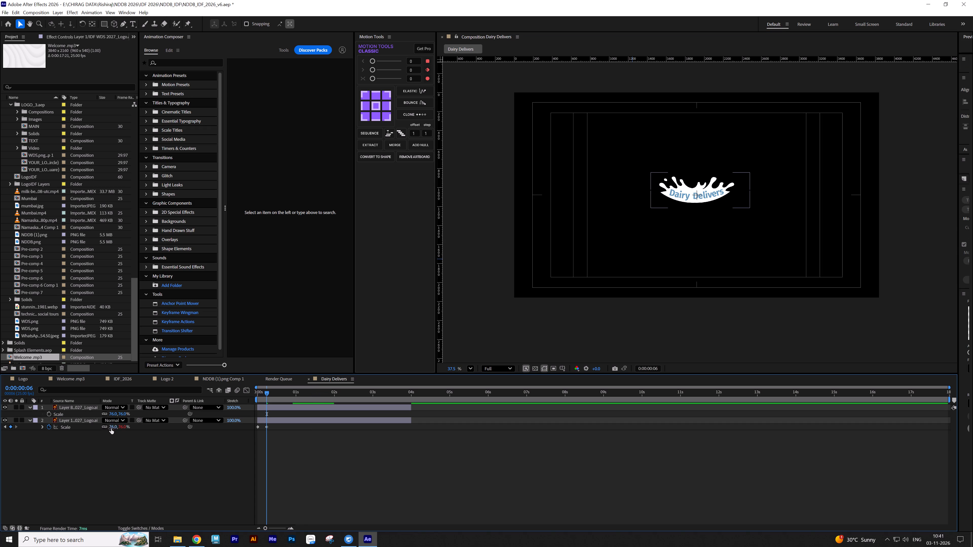
pyautogui.write('100')
pyautogui.press('Return')
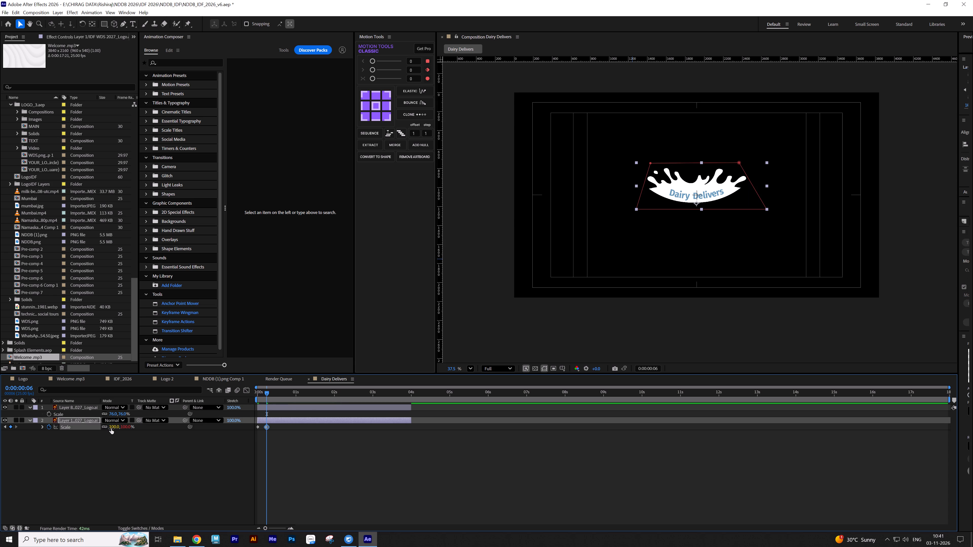
pyautogui.click(114, 414)
pyautogui.write('100')
pyautogui.press('Return')
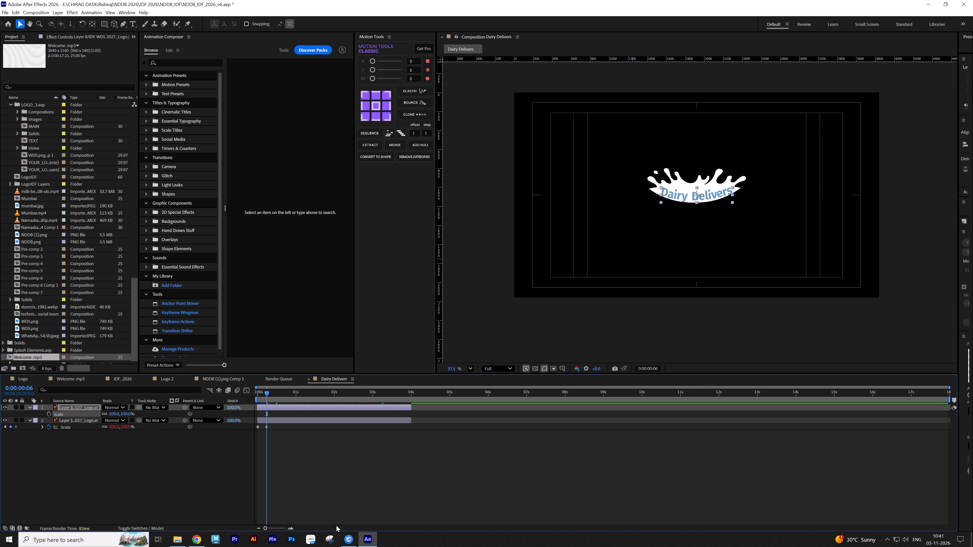
# Set the mode of the splash layer's Mask 1 to None and collapse the layer properties.
pyautogui.click(214, 482)
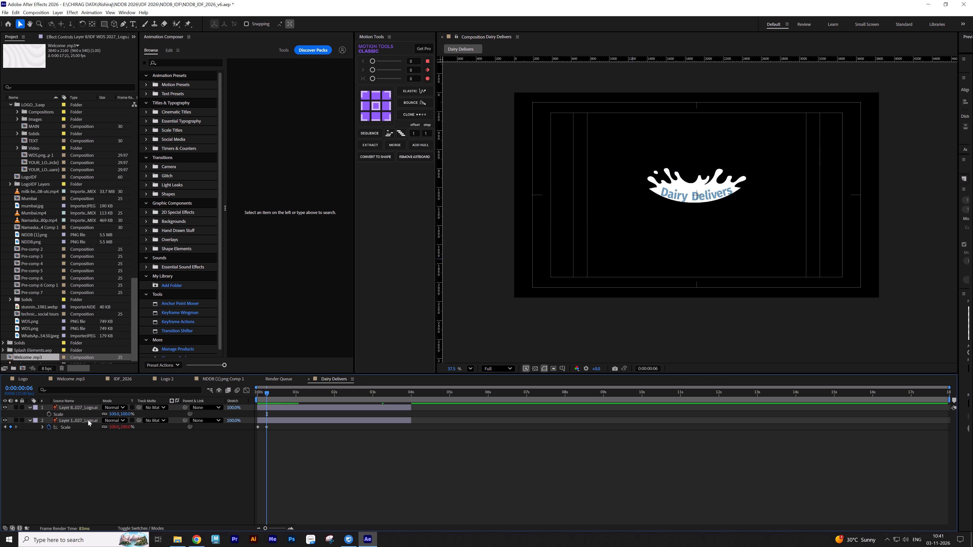
pyautogui.click(87, 419)
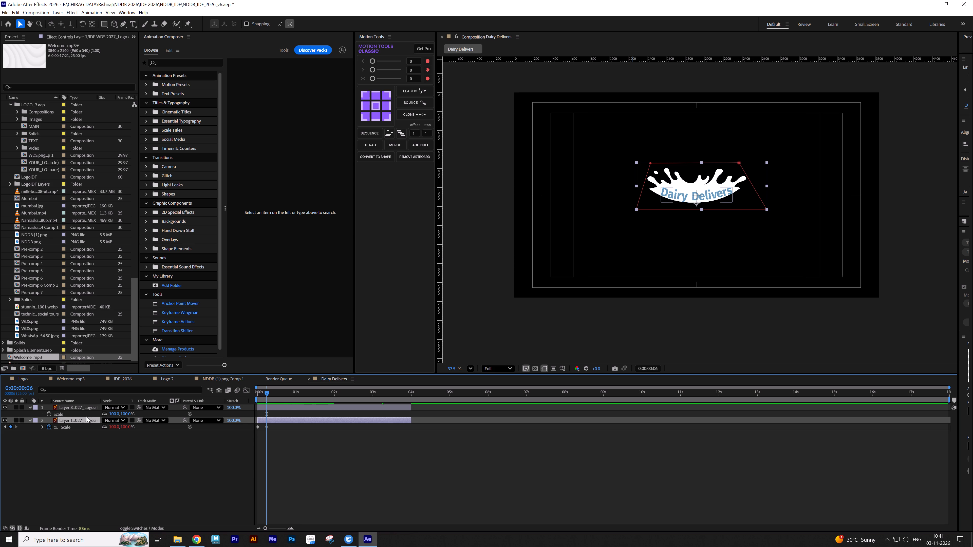
pyautogui.press('m')
pyautogui.click(114, 427)
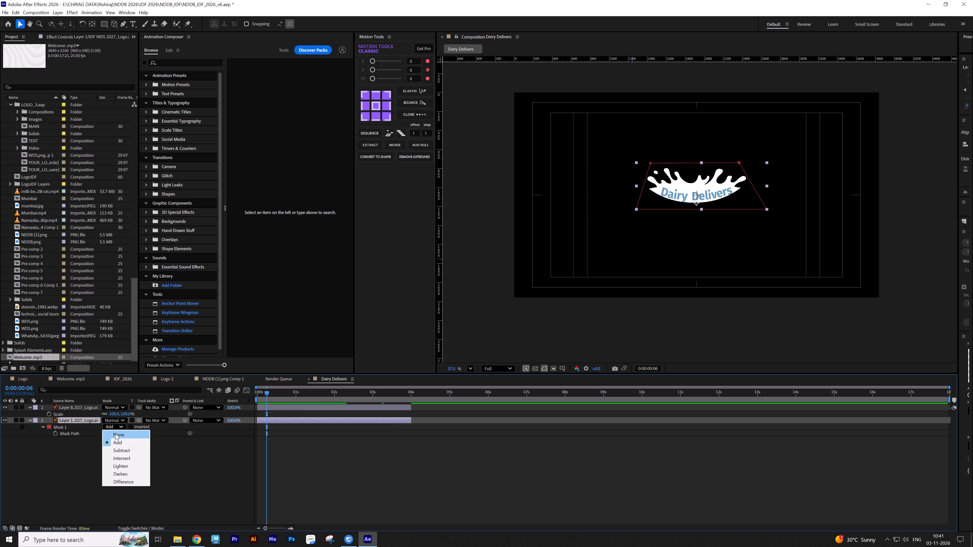
pyautogui.click(115, 434)
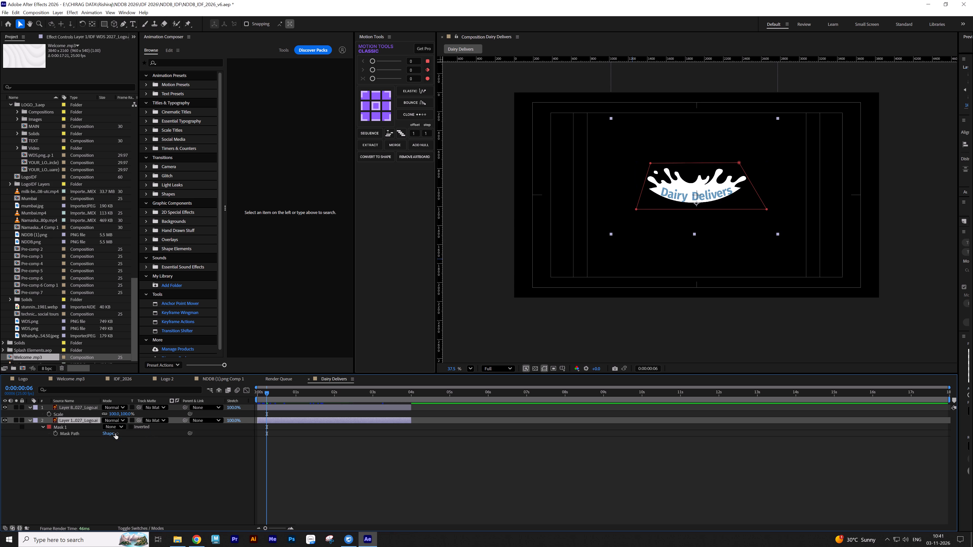
pyautogui.click(95, 460)
pyautogui.press('s')
pyautogui.press('s')
# Check the Dairy Delivers composition's settings and leave them without changes.
pyautogui.click(84, 416)
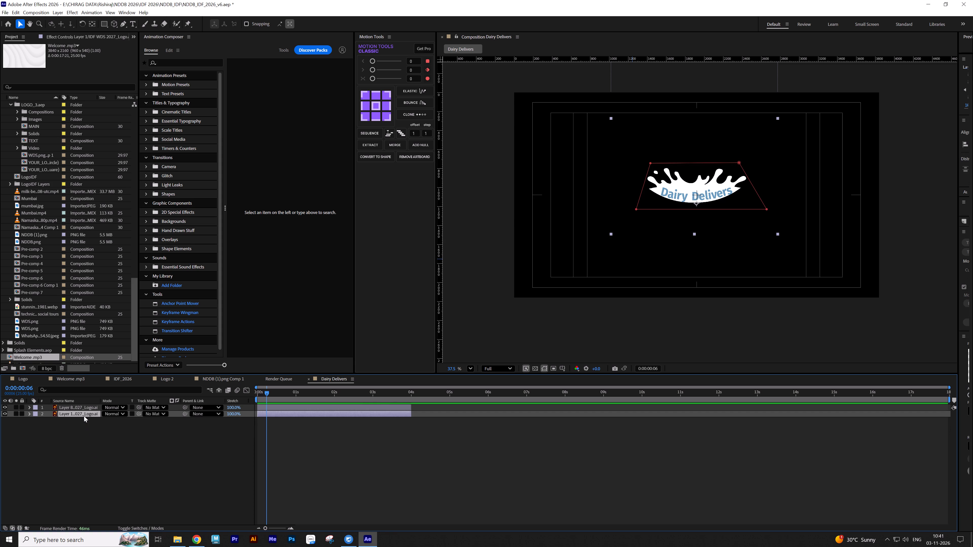
pyautogui.press('s')
pyautogui.press('s')
pyautogui.hotkey('ctrl', 'k')
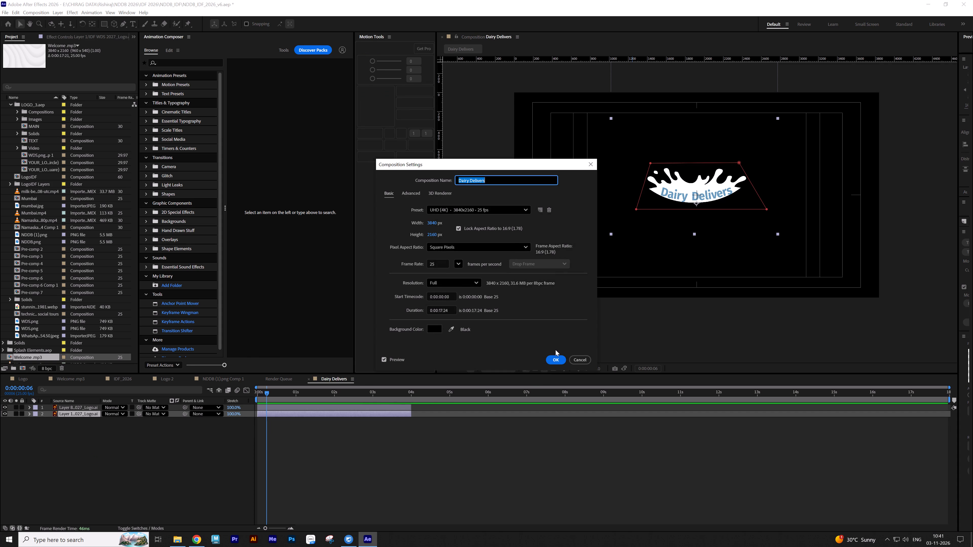
pyautogui.click(583, 358)
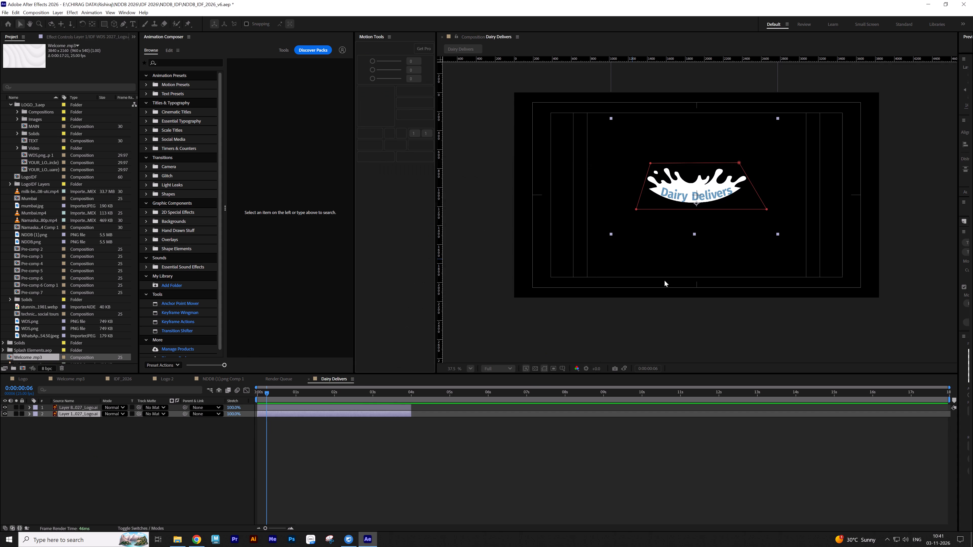
# Parent the Dairy Delivers text layer to the splash layer.
pyautogui.click(108, 434)
pyautogui.click(92, 412)
pyautogui.click(92, 408)
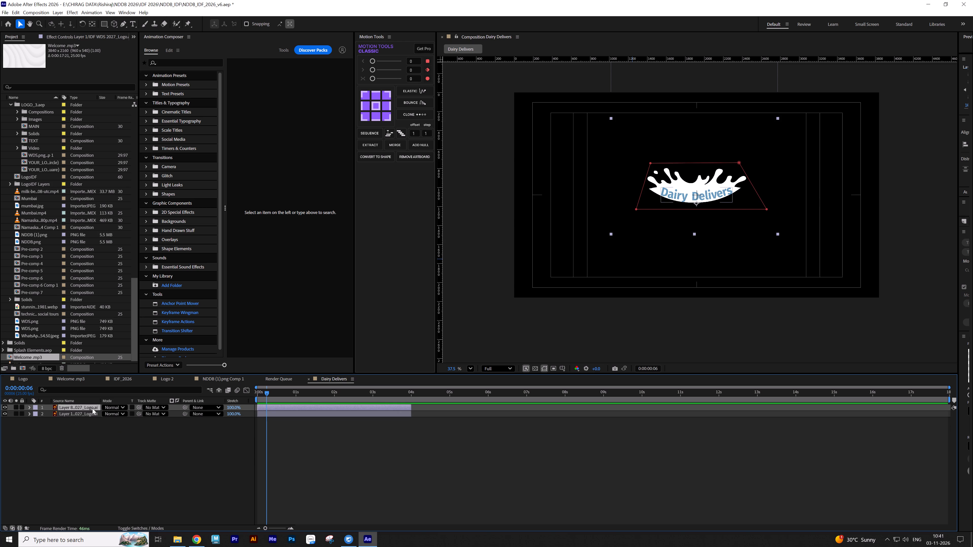
pyautogui.moveTo(184, 407); pyautogui.dragTo(80, 412)
# Enlarge the splash layer's scale keyframe at 0:00:00:06 to about 208%.
pyautogui.click(79, 417)
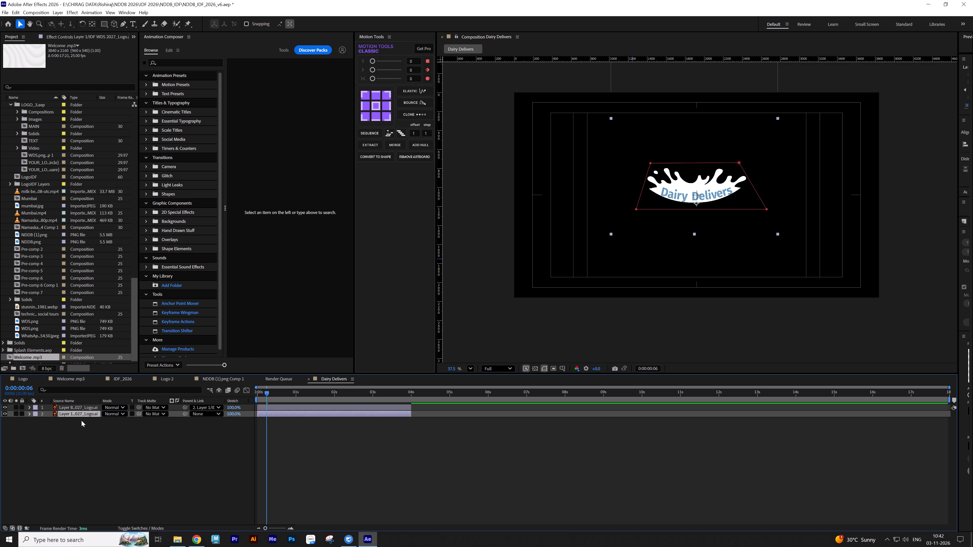
pyautogui.press('s')
pyautogui.moveTo(126, 422); pyautogui.dragTo(160, 421)
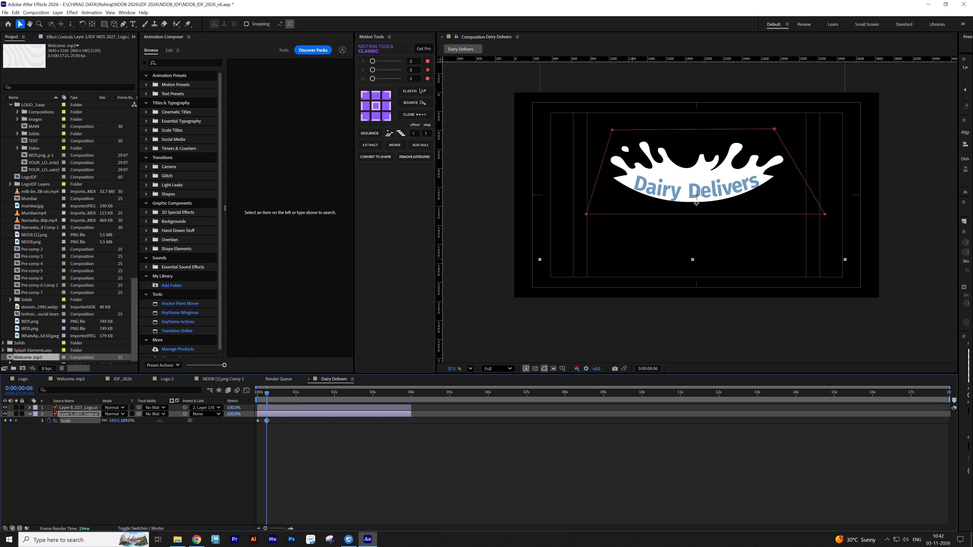
pyautogui.moveTo(160, 421); pyautogui.dragTo(166, 421)
# Move the splash layer with its parented text straight down until the splash's base sits on the lower title-safe line, keeping it horizontally centred.
pyautogui.moveTo(731, 162); pyautogui.dragTo(734, 238)
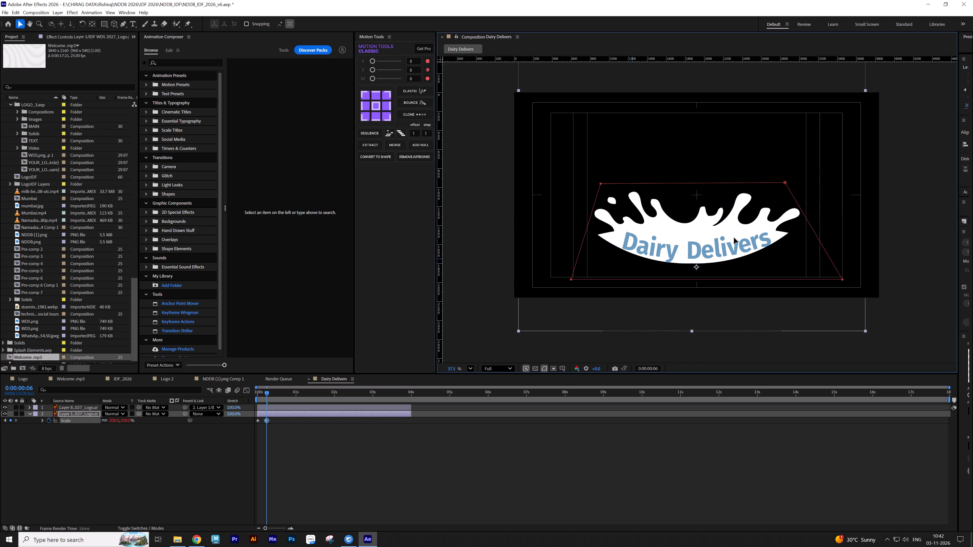
pyautogui.moveTo(734, 238); pyautogui.dragTo(740, 194)
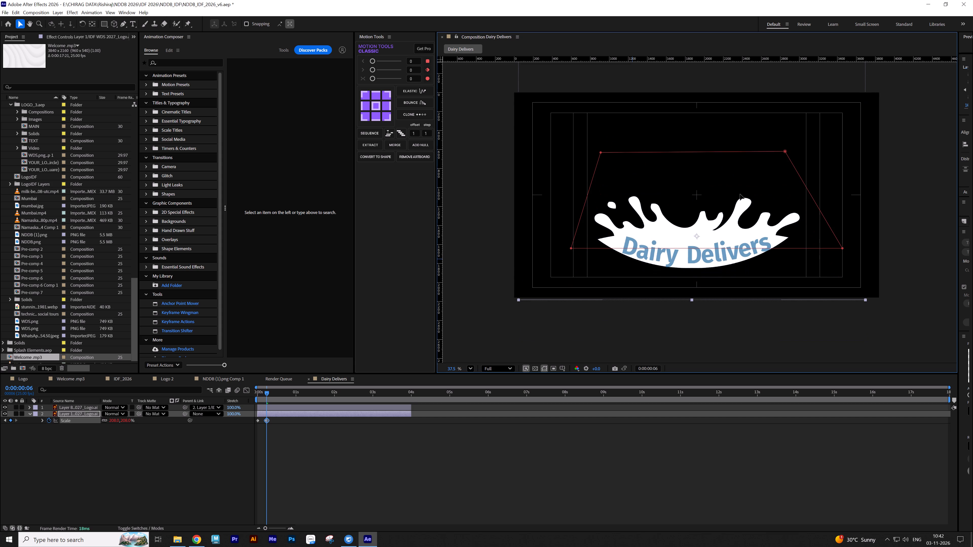
pyautogui.moveTo(740, 194); pyautogui.dragTo(740, 191)
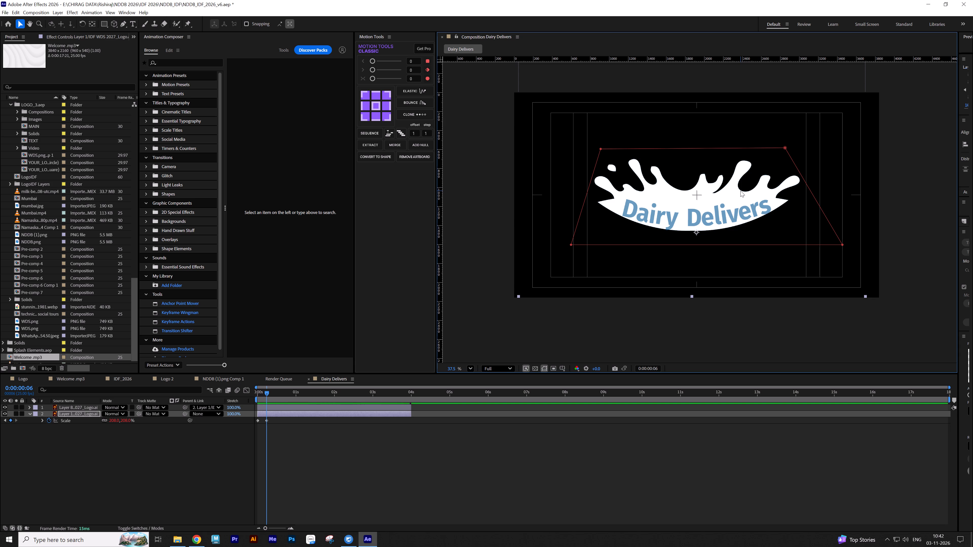
pyautogui.moveTo(715, 206); pyautogui.dragTo(712, 231)
pyautogui.moveTo(712, 231); pyautogui.dragTo(709, 253)
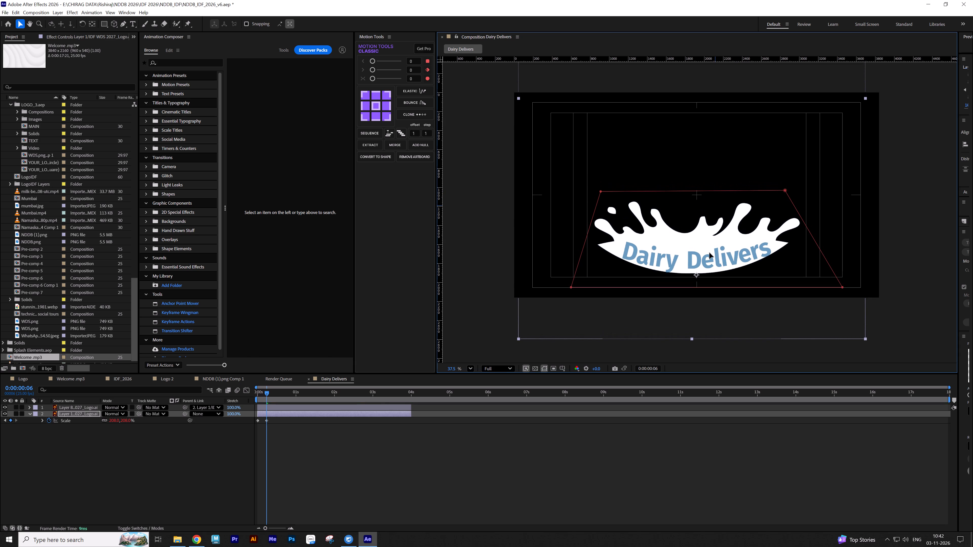
pyautogui.moveTo(709, 253); pyautogui.dragTo(709, 252)
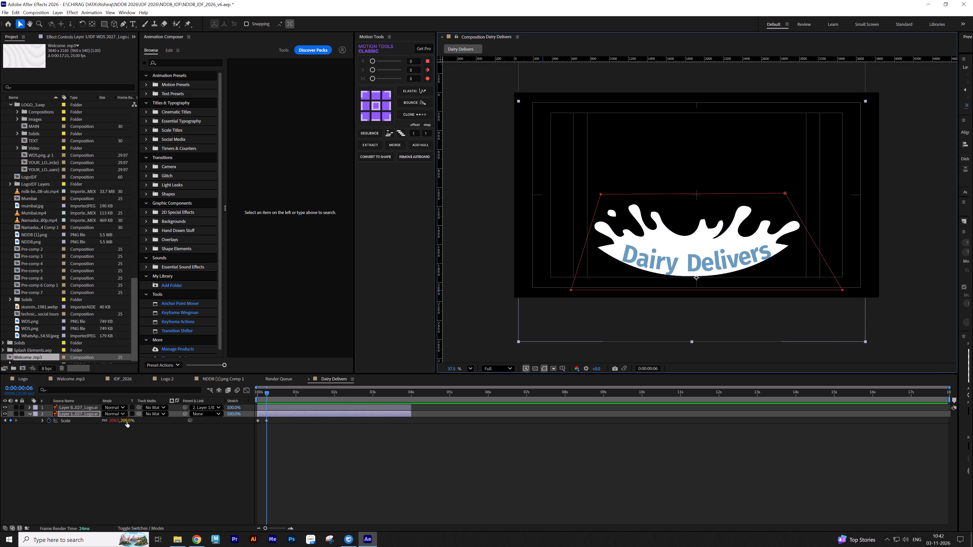
# Reduce the splash layer's scale at 0:00:00:06 to 184%.
pyautogui.moveTo(126, 422); pyautogui.dragTo(120, 424)
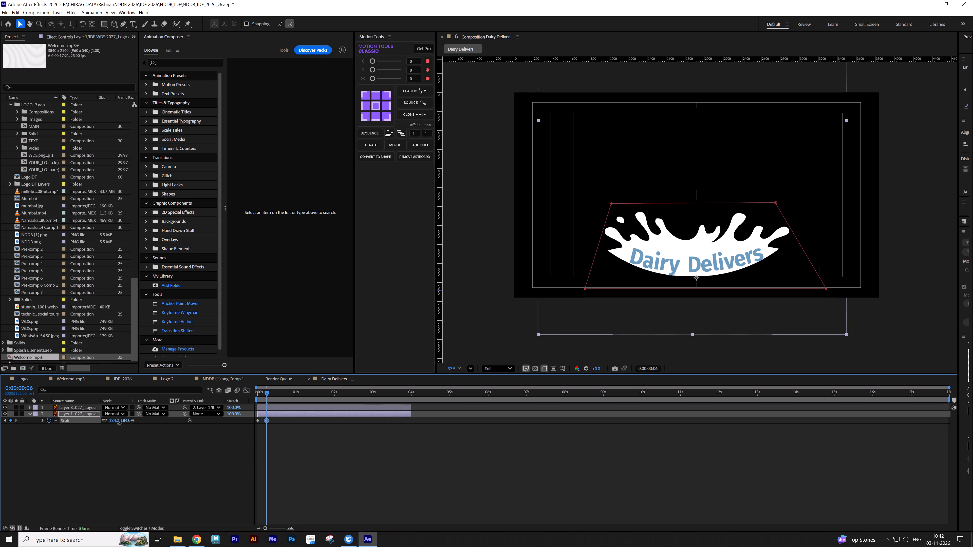
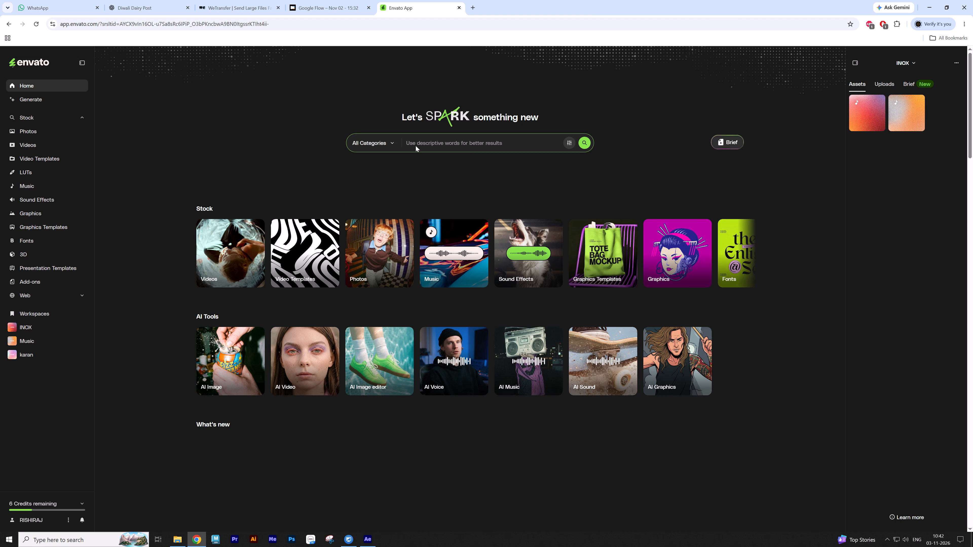
# Search the Envato library in Chrome for "Liquid" across all categories.
pyautogui.click(416, 146)
pyautogui.write('Li')
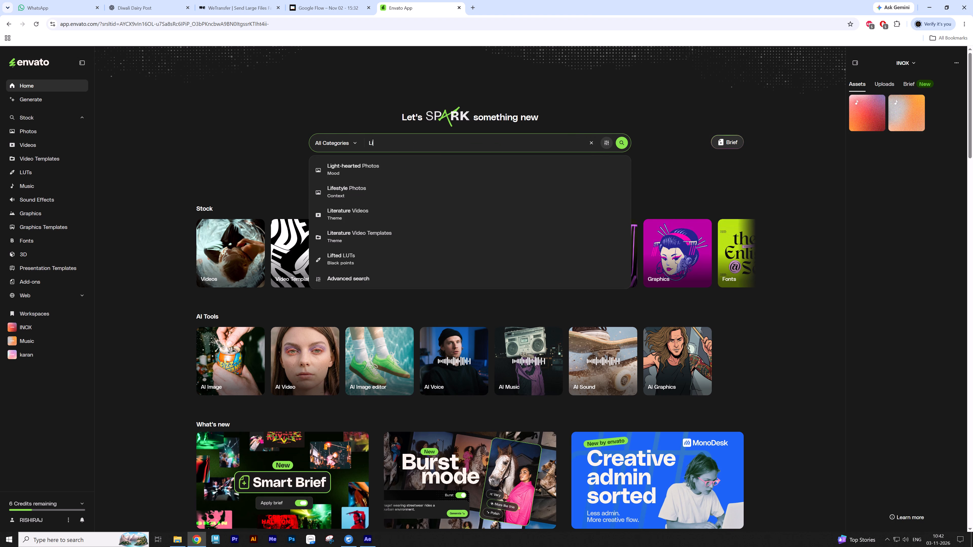
pyautogui.write('quid')
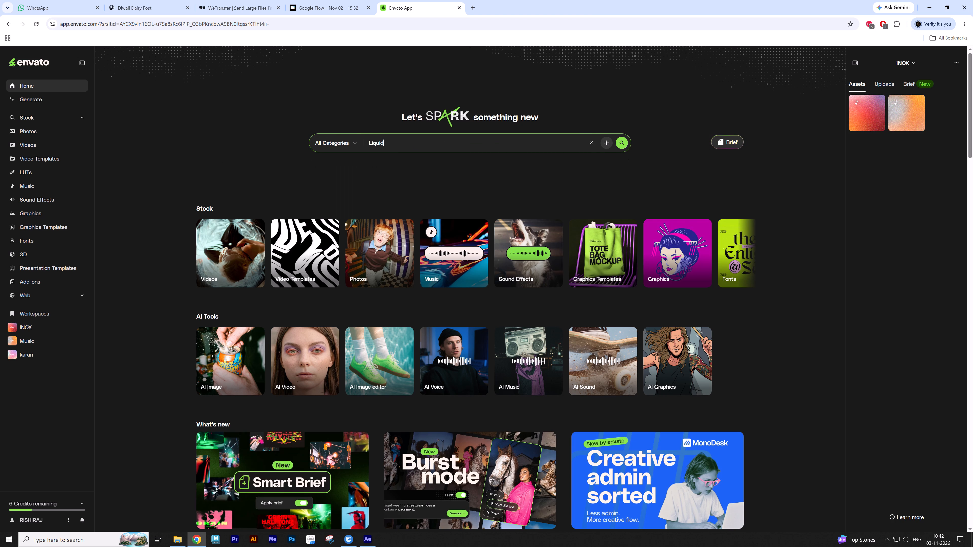
pyautogui.press('Return')
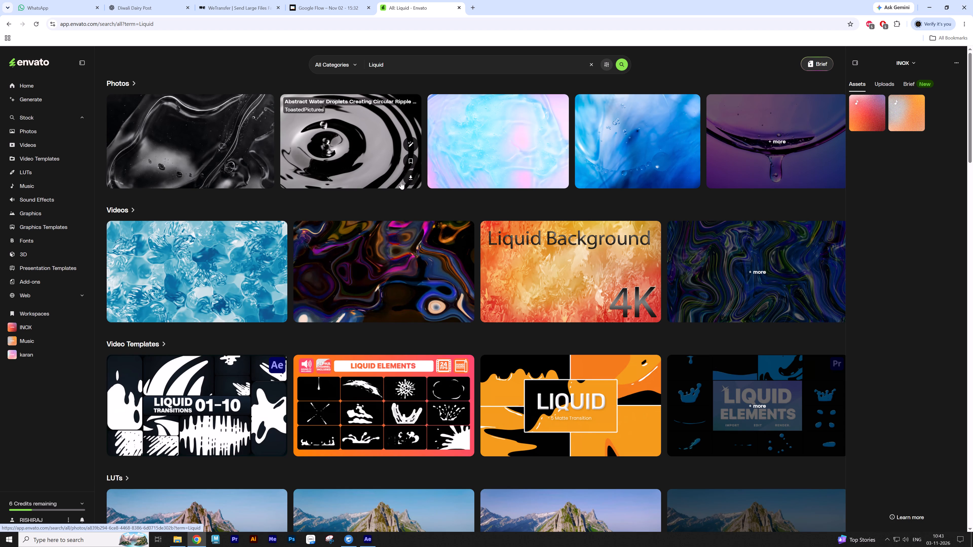
pyautogui.click(119, 210)
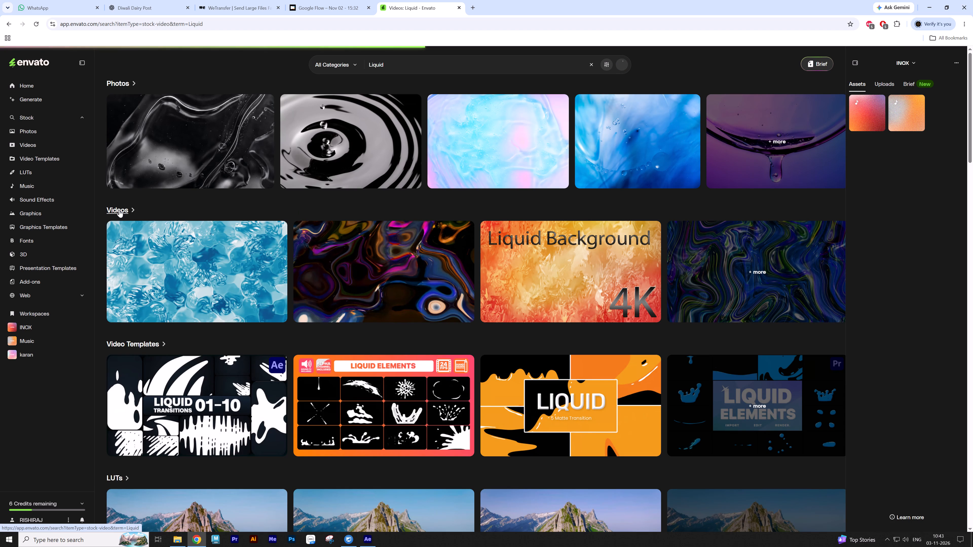
pyautogui.click(9, 24)
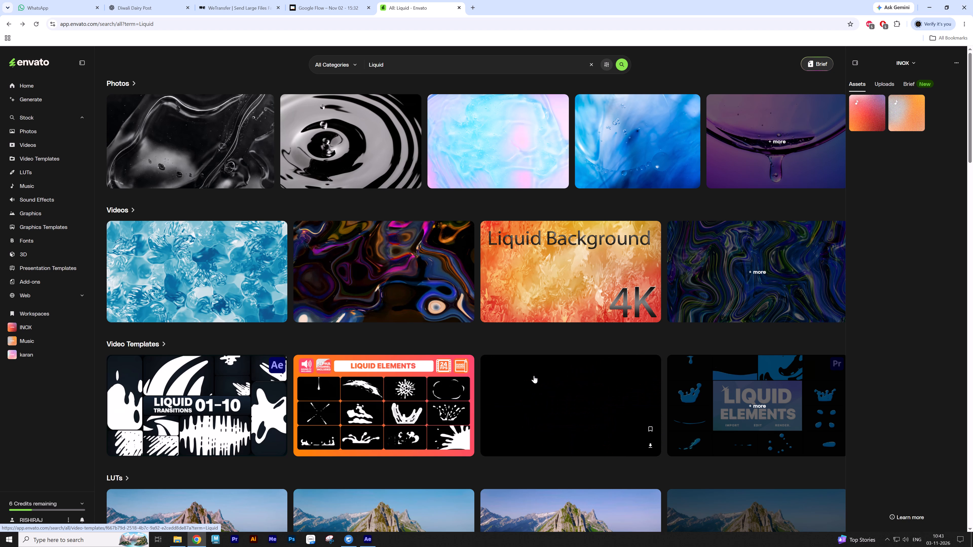
# Open the Liquid Transitions and Liquid Motion Elements Pack video templates in separate tabs and bring up the elements pack.
pyautogui.middleClick(534, 376)
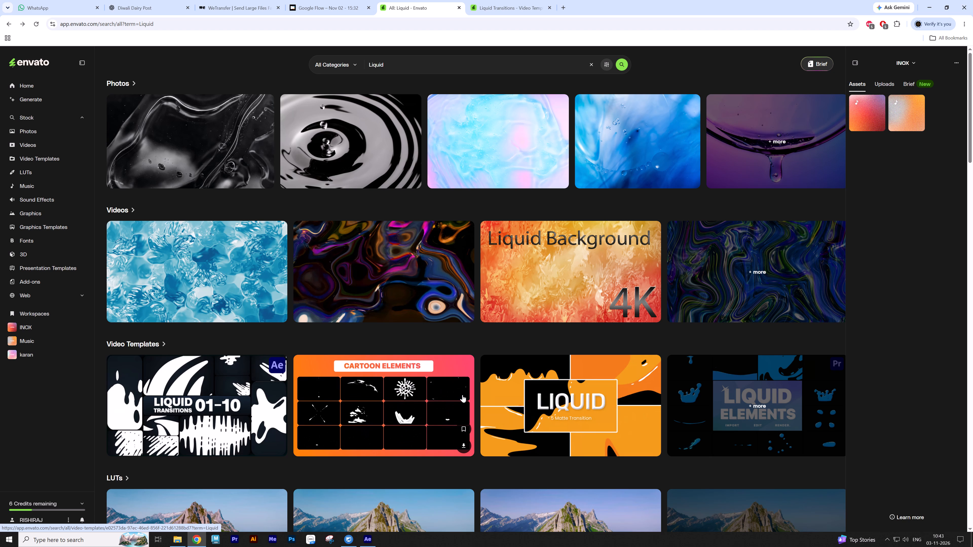
pyautogui.middleClick(416, 397)
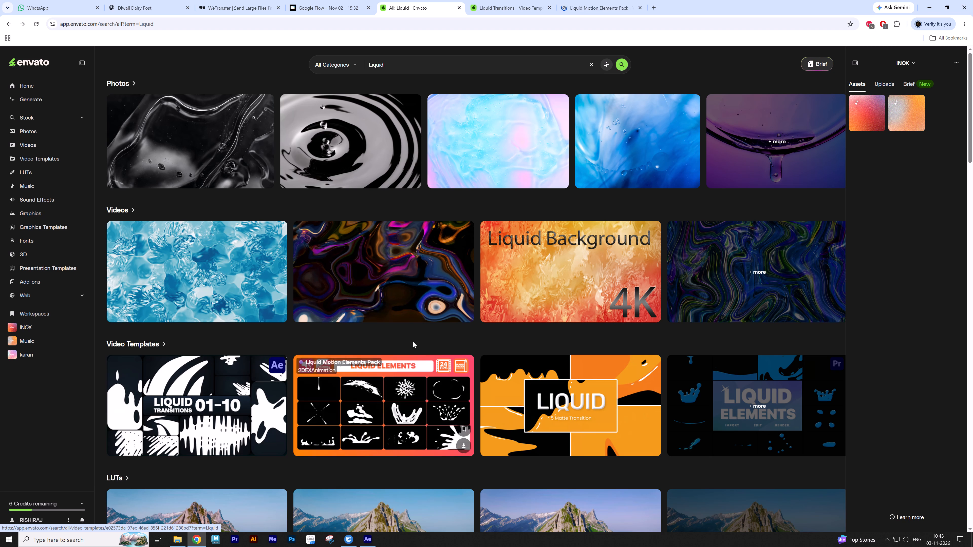
pyautogui.click(582, 7)
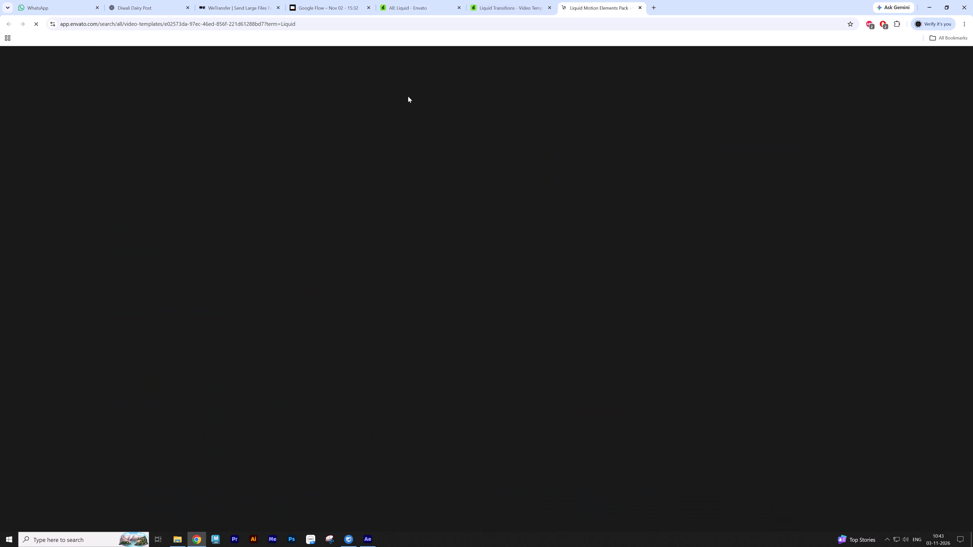
# Download the Liquid Motion Elements Pack archive into the TEMPS folder under NDDB 2026 > IDF 2026 > NDDB_IDF on drive E.
pyautogui.click(859, 126)
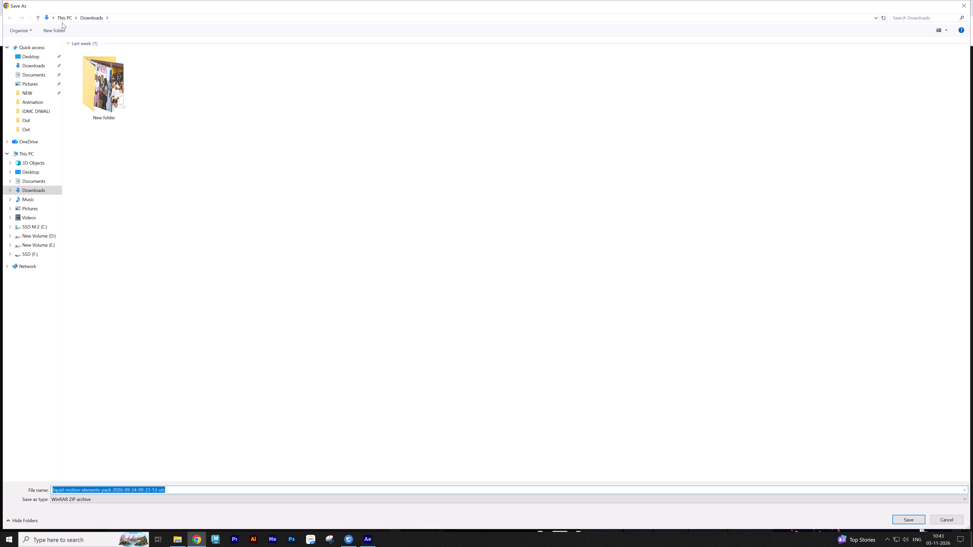
pyautogui.click(63, 21)
pyautogui.click(312, 96)
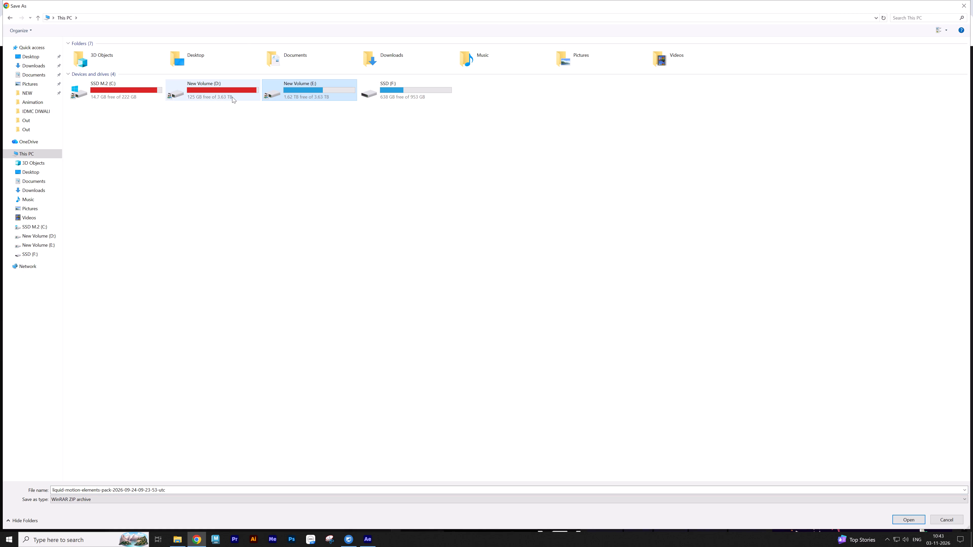
pyautogui.doubleClick(300, 95)
pyautogui.doubleClick(97, 71)
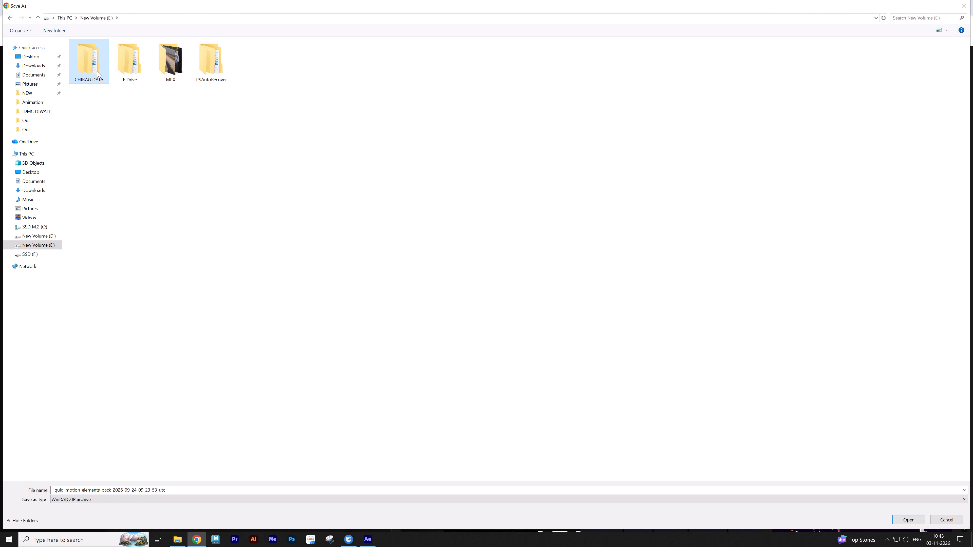
pyautogui.doubleClick(99, 80)
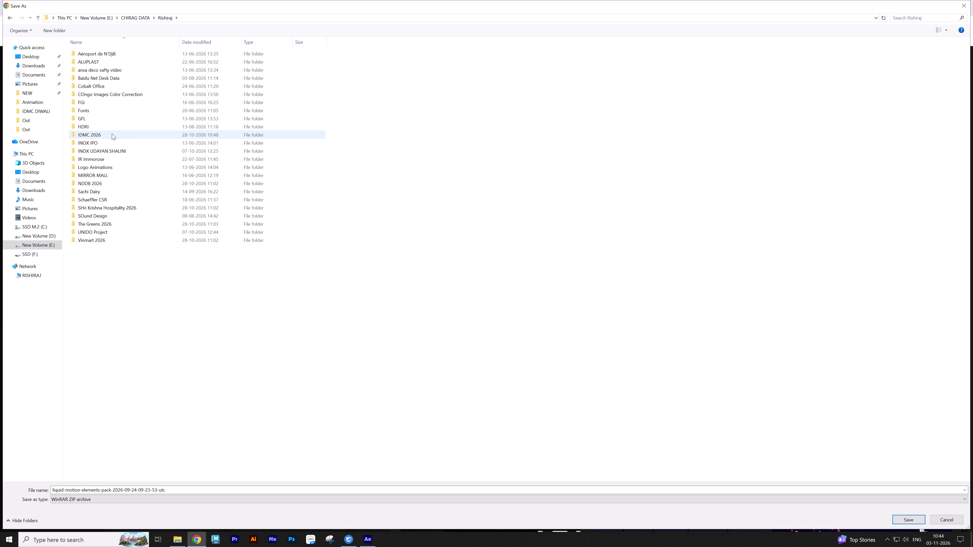
pyautogui.click(107, 178)
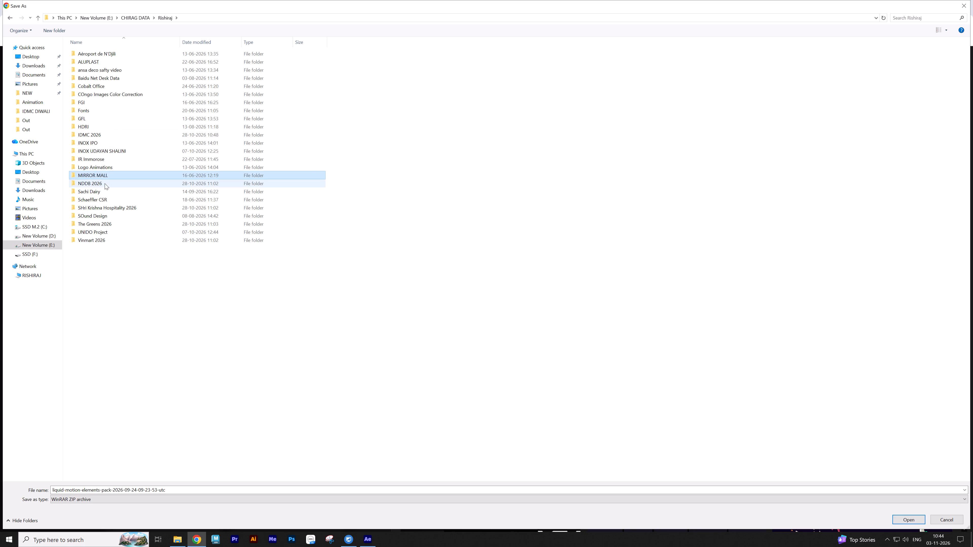
pyautogui.doubleClick(105, 183)
pyautogui.doubleClick(127, 51)
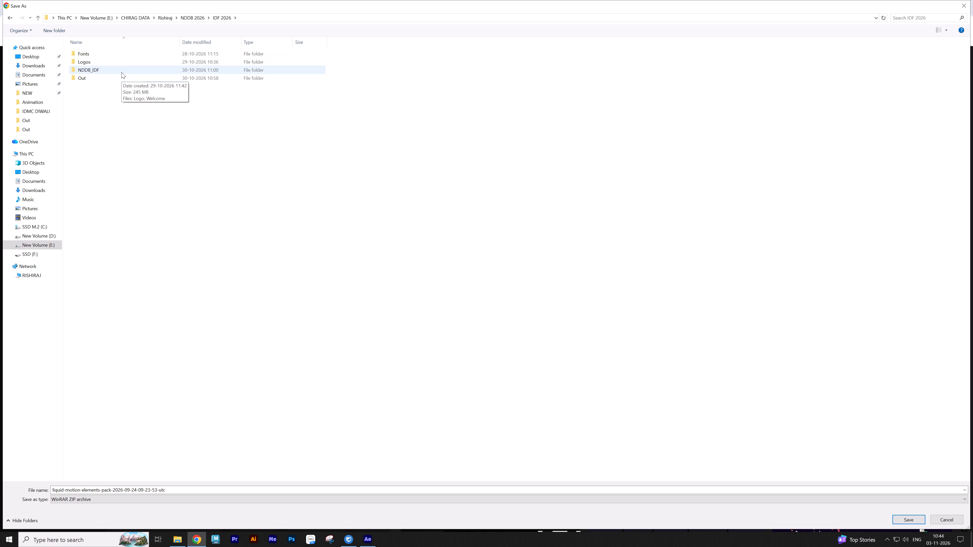
pyautogui.doubleClick(120, 73)
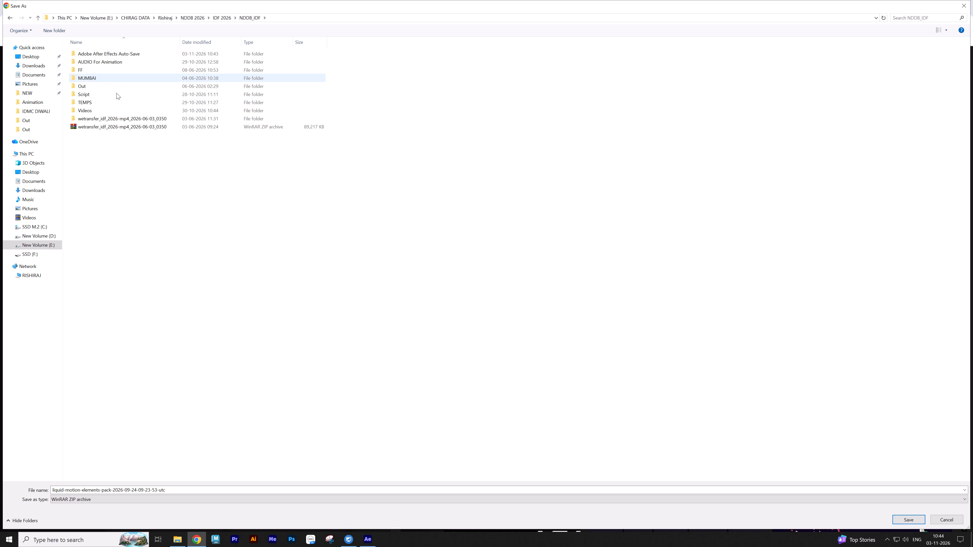
pyautogui.click(114, 104)
pyautogui.click(114, 104)
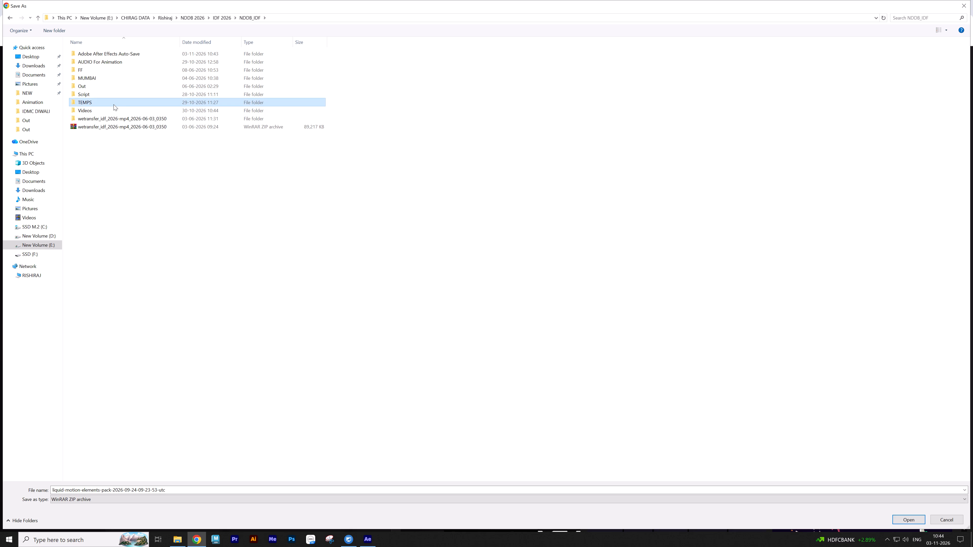
pyautogui.doubleClick(114, 104)
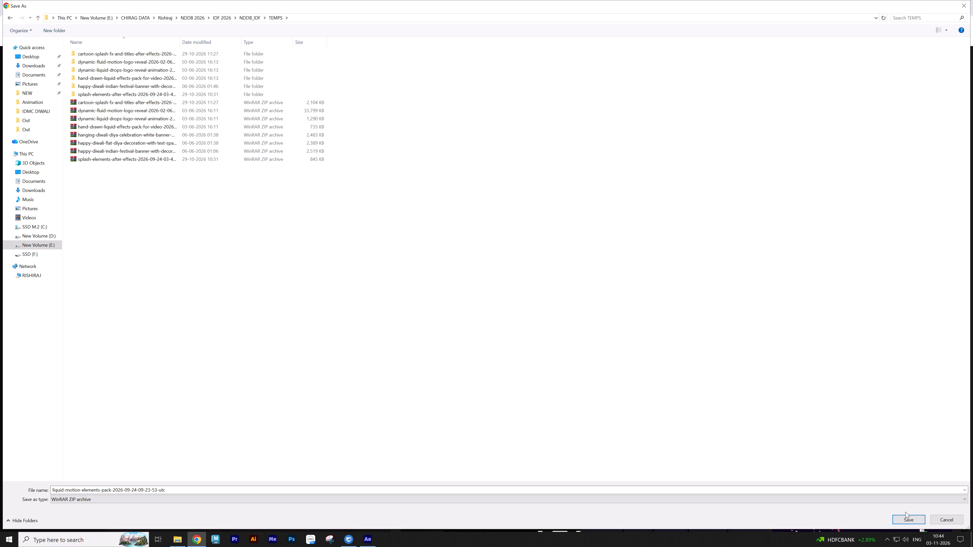
pyautogui.click(905, 522)
# Locate the downloaded liquid-motion-elements-pack archive from the download history and extract it into a folder of its own name.
pyautogui.hotkey('ctrl', 'j')
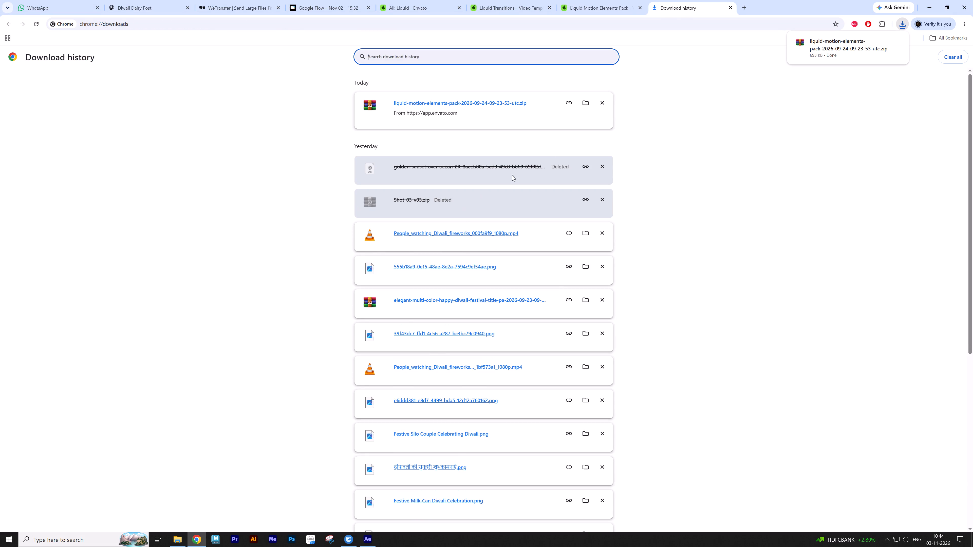
pyautogui.click(588, 102)
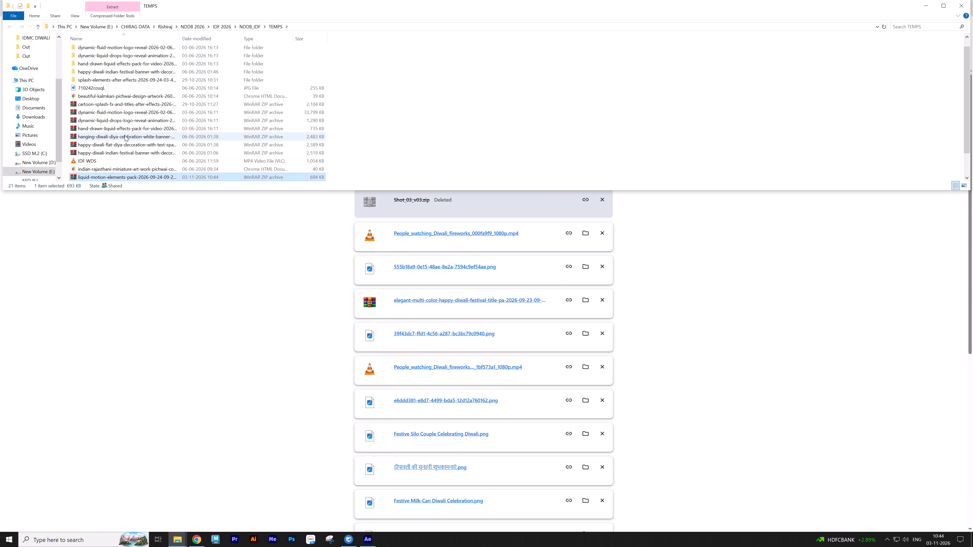
pyautogui.rightClick(102, 178)
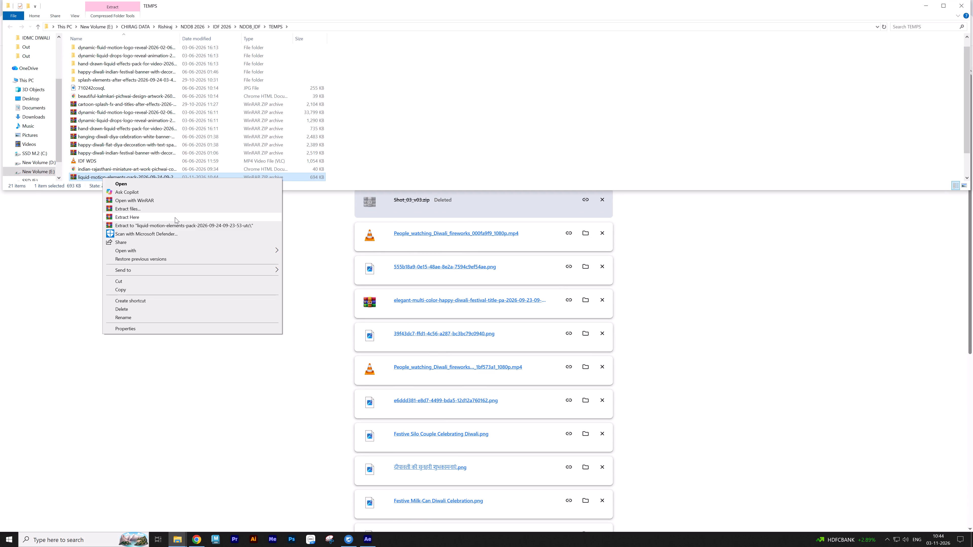
pyautogui.click(175, 222)
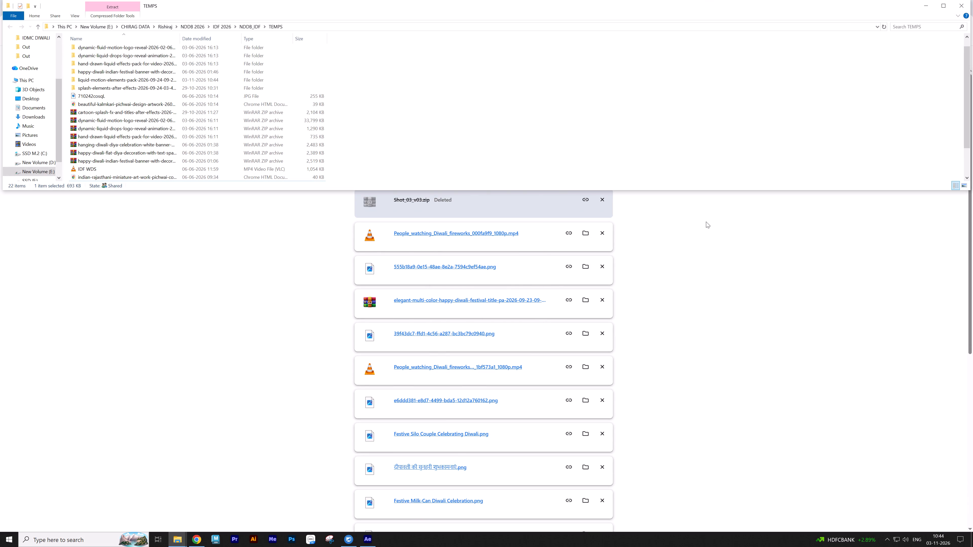
# Remove the deleted golden-sunset-over-ocean and Shot_03_v03.zip entries from Chrome's download history.
pyautogui.hotkey('alt', 'Tab')
pyautogui.doubleClick(604, 166)
pyautogui.click(654, 175)
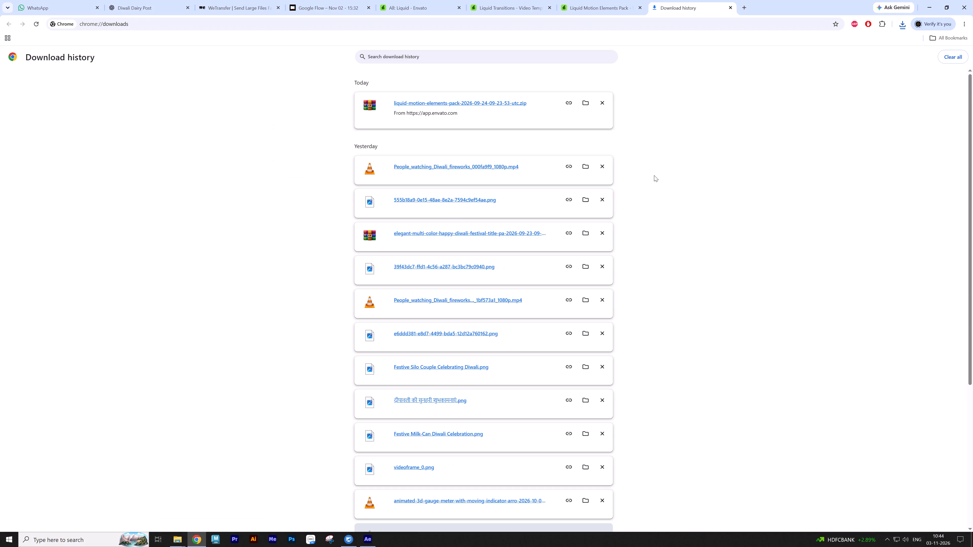
# In File Explorer, open the Liquid Elements Pack folder inside the extracted liquid-motion-elements-pack folder.
pyautogui.hotkey('alt', 'Tab')
pyautogui.scroll(5, 362, 137)
pyautogui.scroll(-6, 362, 138)
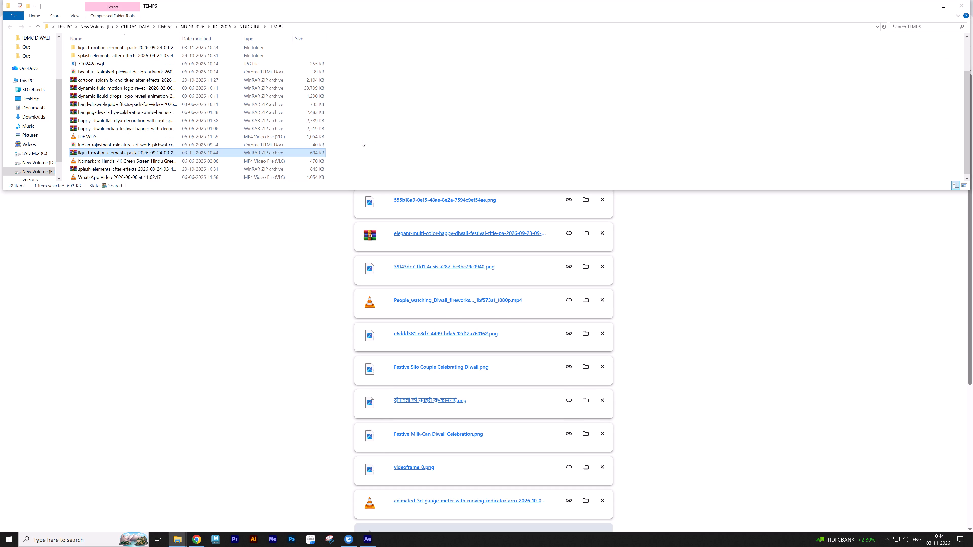
pyautogui.scroll(2, 361, 143)
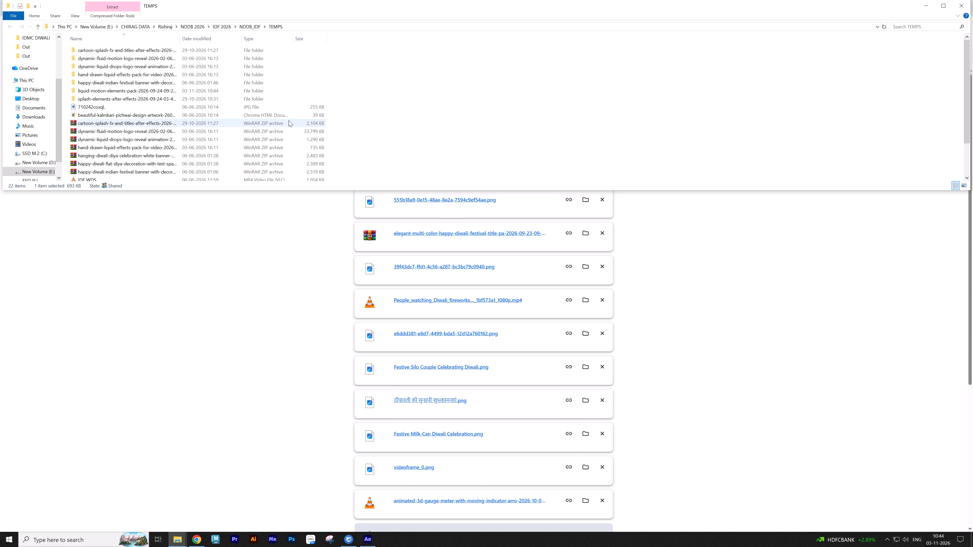
pyautogui.doubleClick(160, 91)
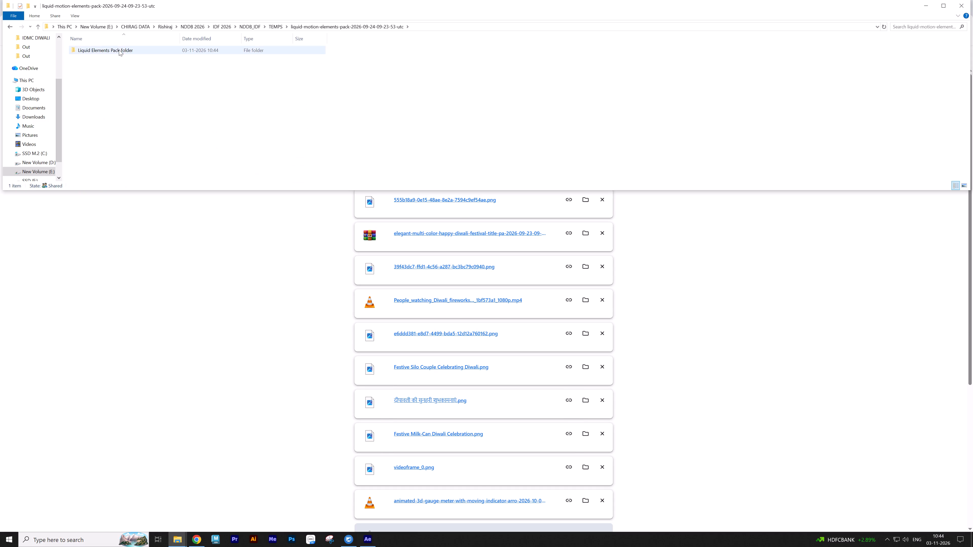
pyautogui.doubleClick(119, 50)
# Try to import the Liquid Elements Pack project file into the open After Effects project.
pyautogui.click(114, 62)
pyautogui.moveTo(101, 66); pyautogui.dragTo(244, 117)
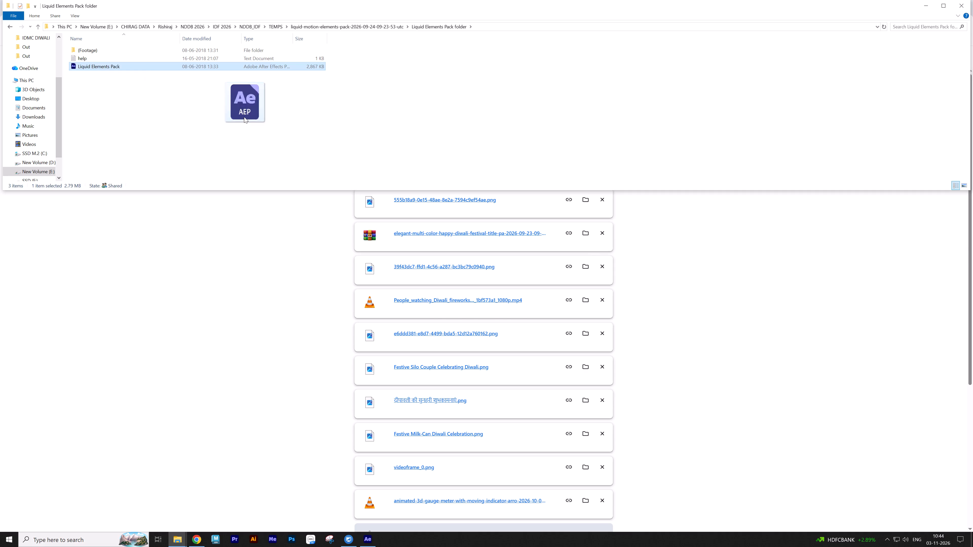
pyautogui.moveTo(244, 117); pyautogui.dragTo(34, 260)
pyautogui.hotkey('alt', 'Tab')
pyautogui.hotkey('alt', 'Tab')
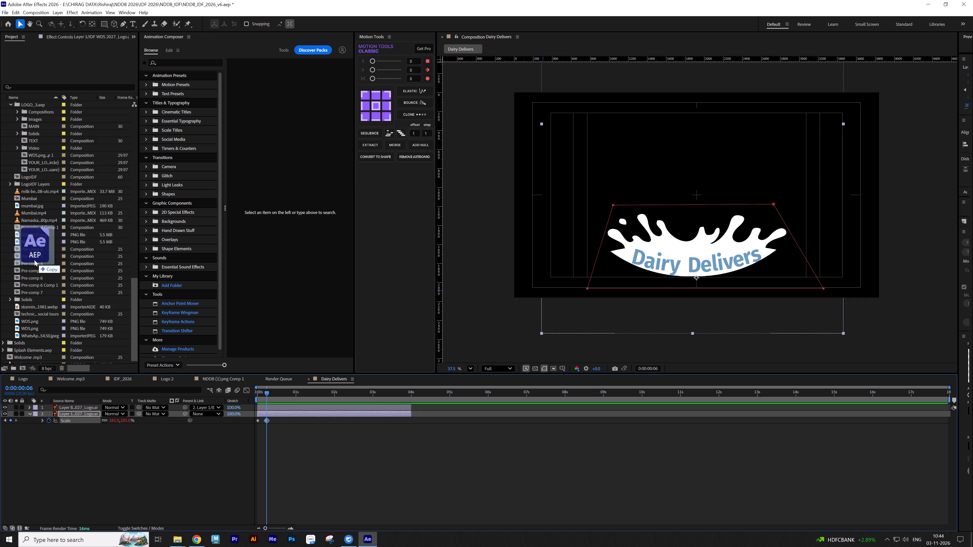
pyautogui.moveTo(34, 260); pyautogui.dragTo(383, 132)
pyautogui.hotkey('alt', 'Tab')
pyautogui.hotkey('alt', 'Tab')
# Collapse the Cartoon Liquid.aep folder and the NDDB IDF v5 project folder among the After Effects project items.
pyautogui.scroll(20, 34, 160)
pyautogui.scroll(2, 34, 160)
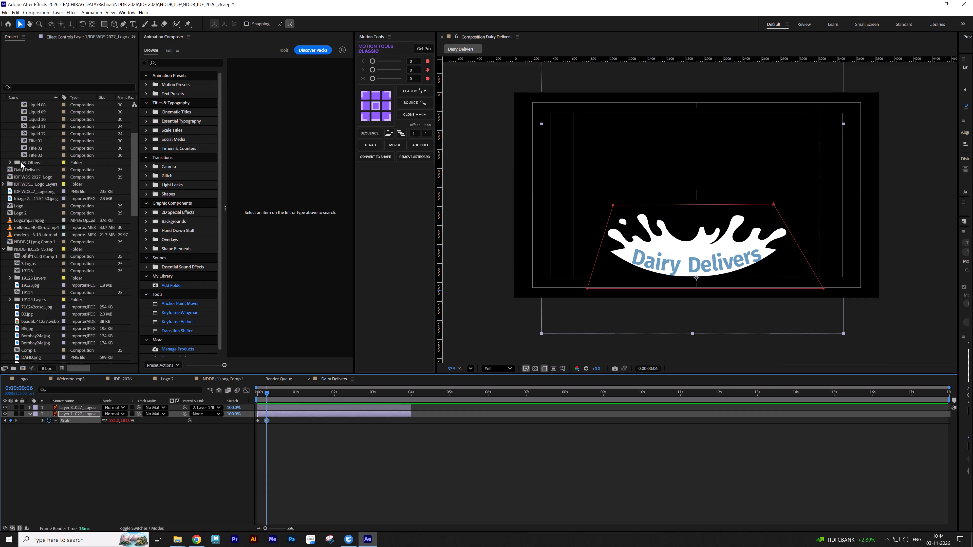
pyautogui.scroll(9, 21, 162)
pyautogui.click(3, 105)
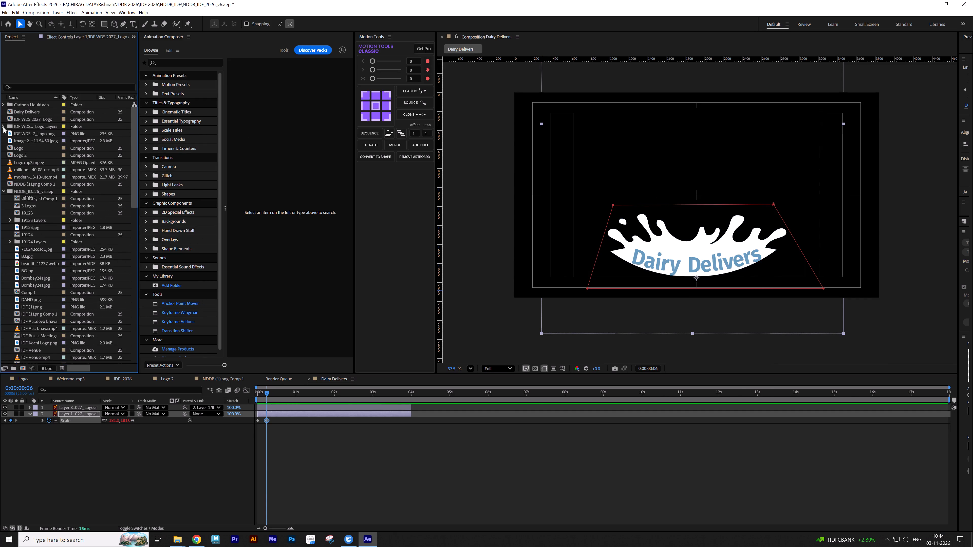
pyautogui.click(6, 192)
pyautogui.click(54, 254)
# Import the Liquid Elements Pack project file from File Explorer into the After Effects project's root level.
pyautogui.hotkey('alt', 'Tab')
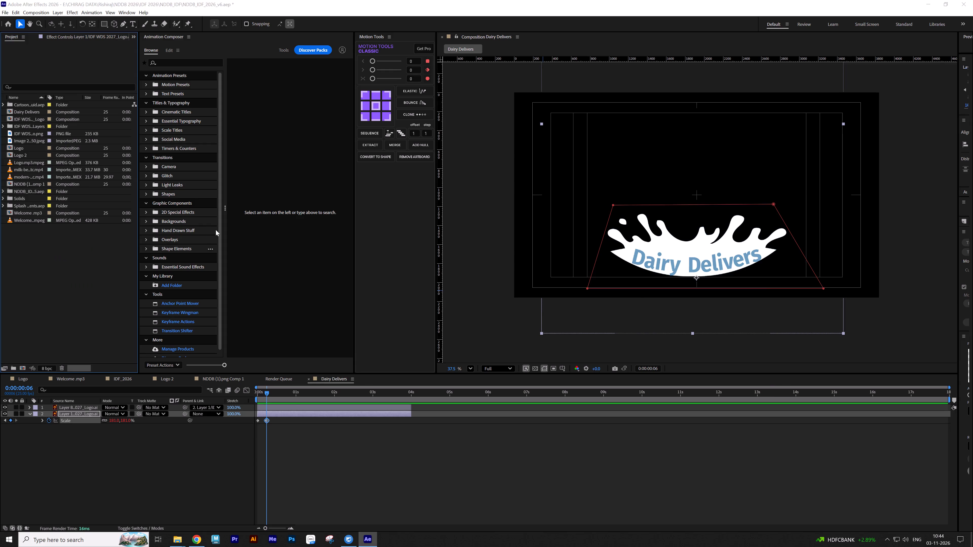
pyautogui.moveTo(140, 65); pyautogui.dragTo(59, 266)
pyautogui.hotkey('alt', 'Tab')
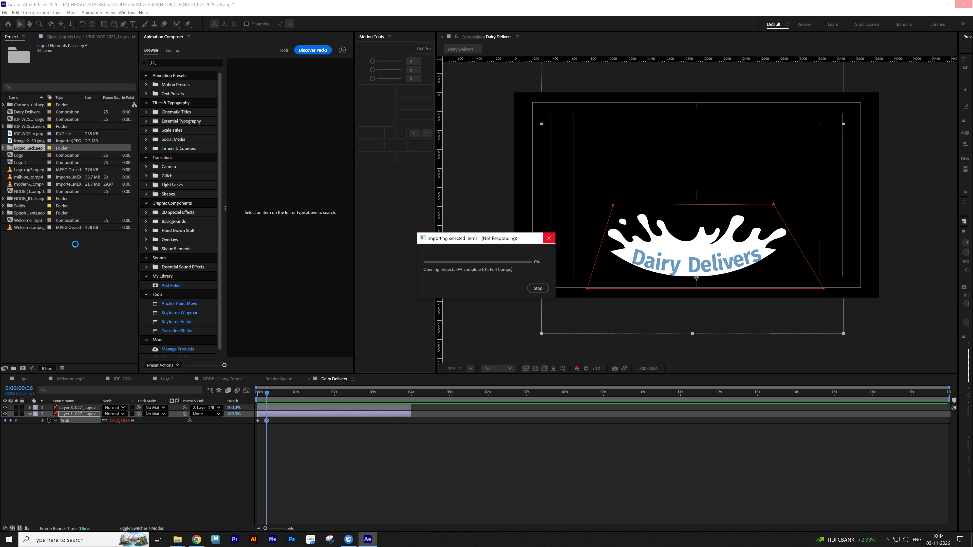
# Open the Final Comp composition from the imported Liquid Elements Pack's 02. Final Comp folder, leaving that folder collapsed.
pyautogui.click(1, 147)
pyautogui.click(8, 163)
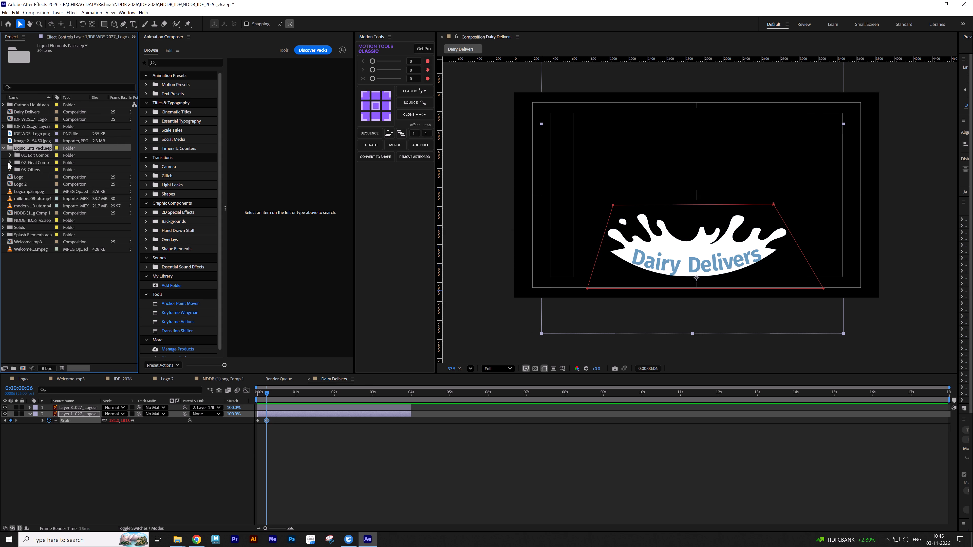
pyautogui.doubleClick(27, 170)
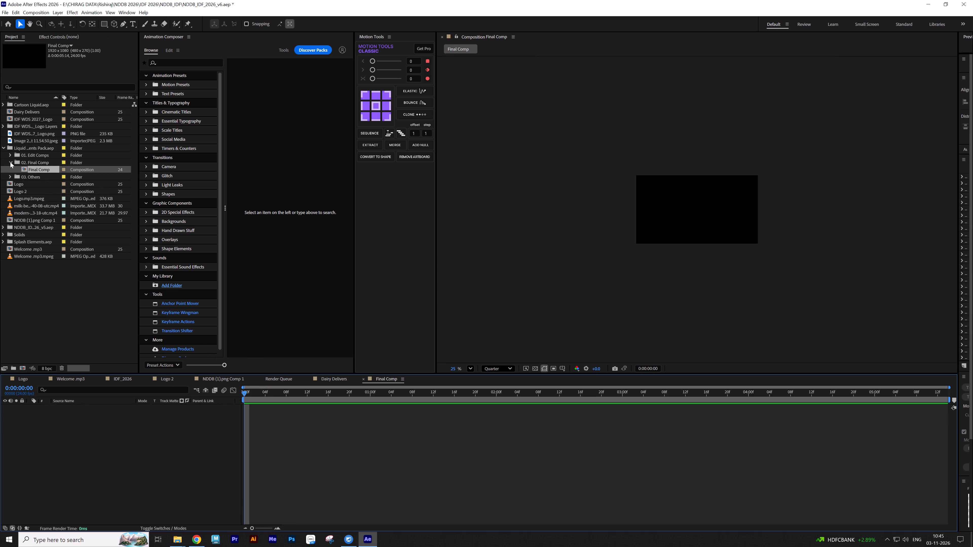
pyautogui.click(9, 162)
# Open the Liquid 01 composition from the pack's 01. Edit Comps folder and preview its animation.
pyautogui.click(9, 154)
pyautogui.doubleClick(26, 171)
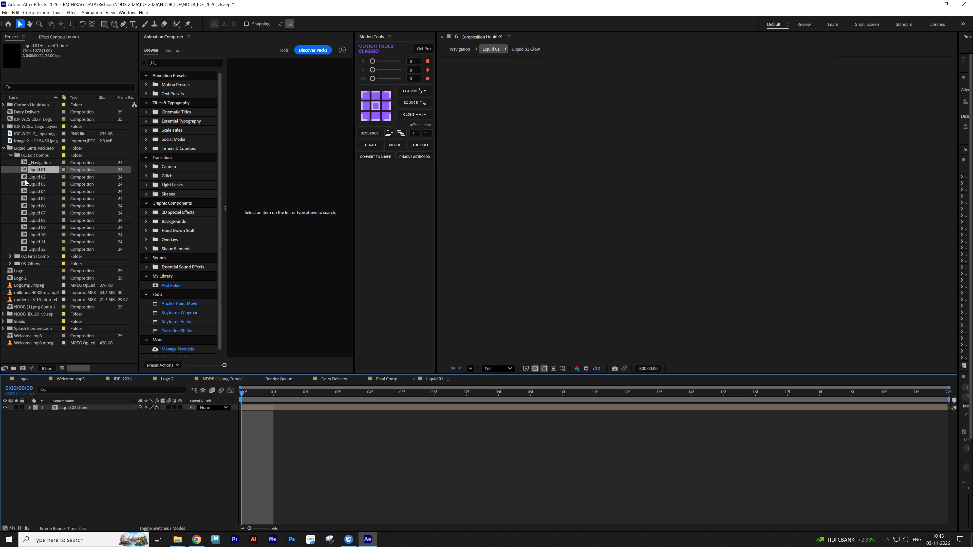
pyautogui.press('space')
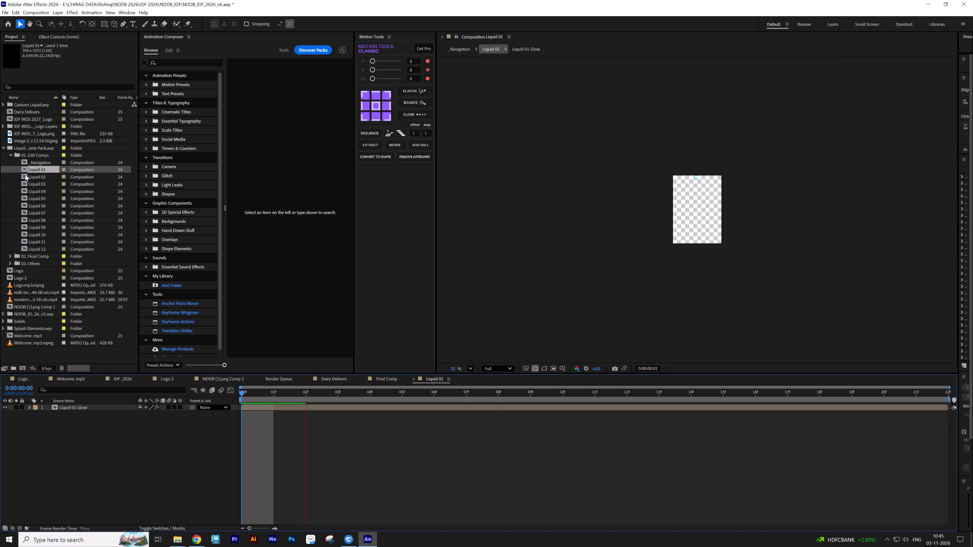
# Open and preview the Liquid 02, Liquid 03, Liquid 04 and Liquid 05 compositions from the pack's 01. Edit Comps folder.
pyautogui.press('space')
pyautogui.doubleClick(25, 174)
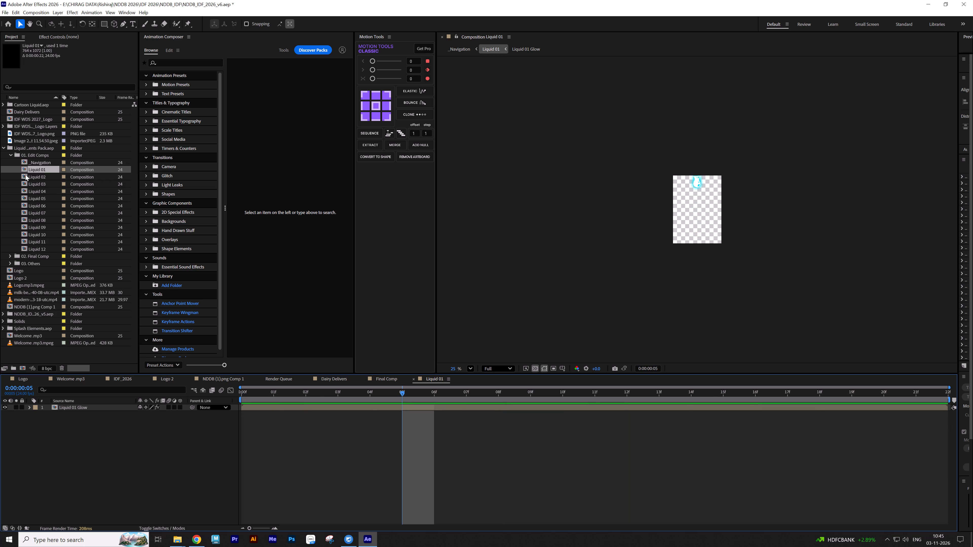
pyautogui.press('space')
pyautogui.press('space')
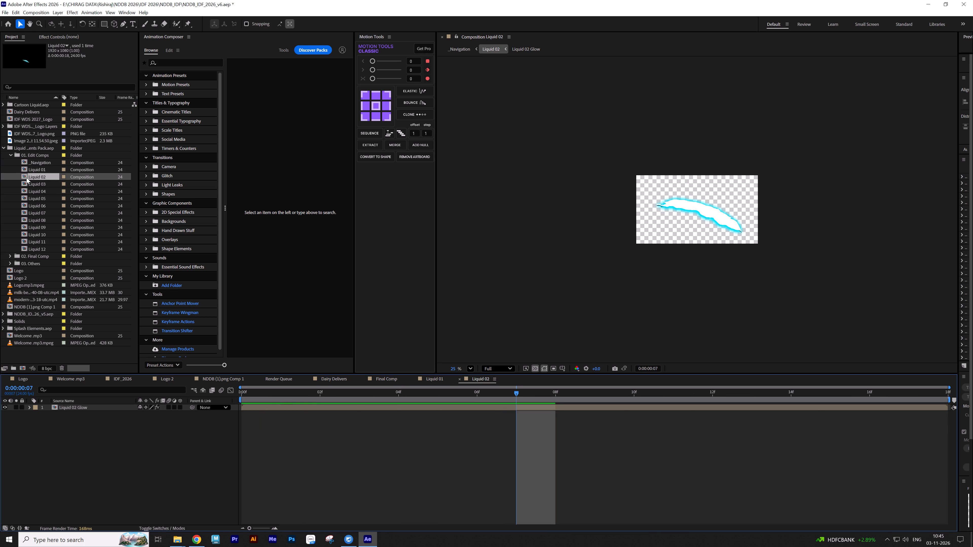
pyautogui.doubleClick(25, 184)
pyautogui.press('space')
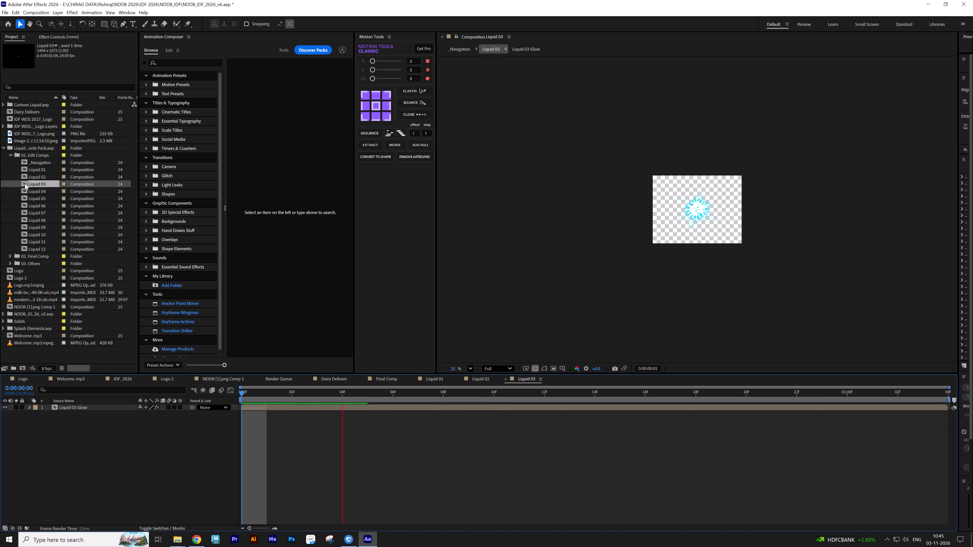
pyautogui.press('space')
pyautogui.doubleClick(24, 193)
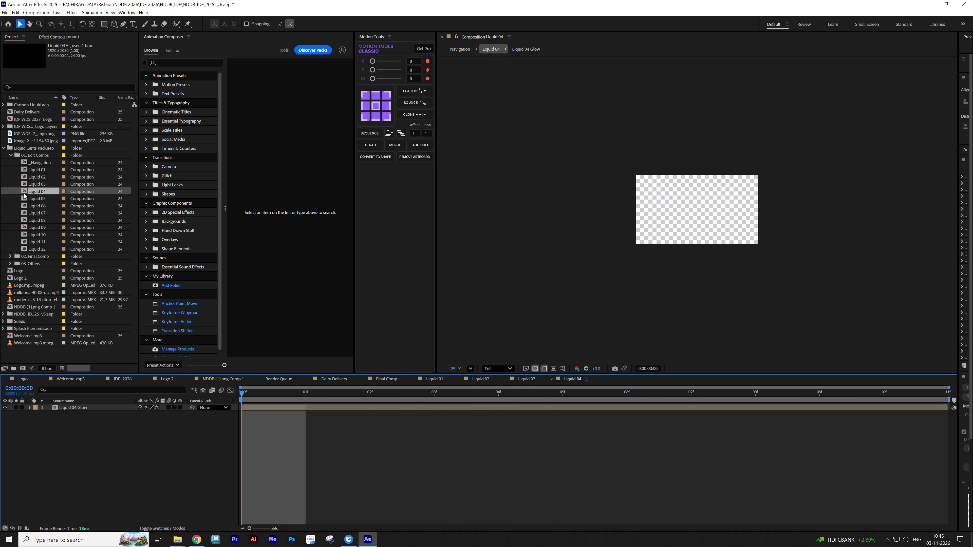
pyautogui.press('space')
pyautogui.press('space')
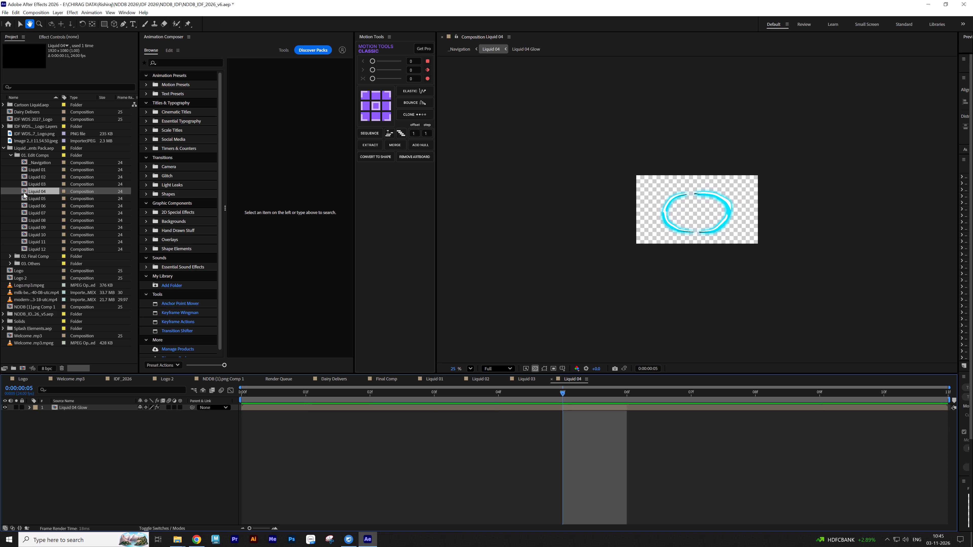
pyautogui.doubleClick(23, 198)
pyautogui.press('space')
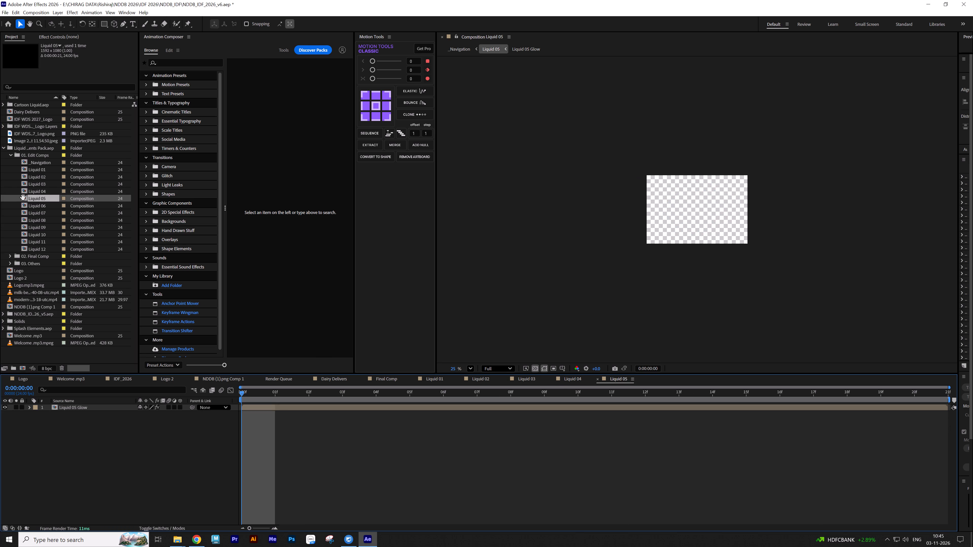
pyautogui.press('space')
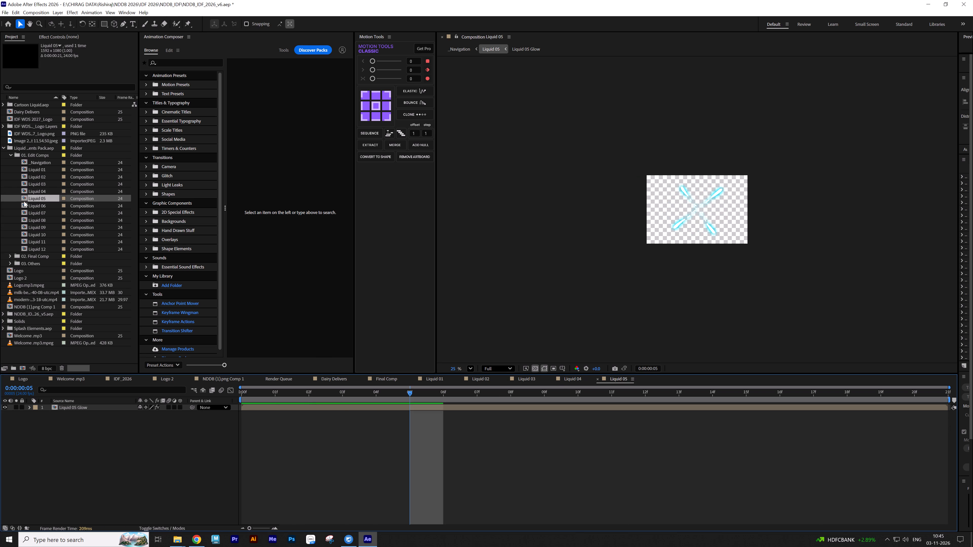
# Open and preview the Liquid 06, Liquid 07 and Liquid 08 compositions to examine their splash motion.
pyautogui.doubleClick(23, 204)
pyautogui.press('space')
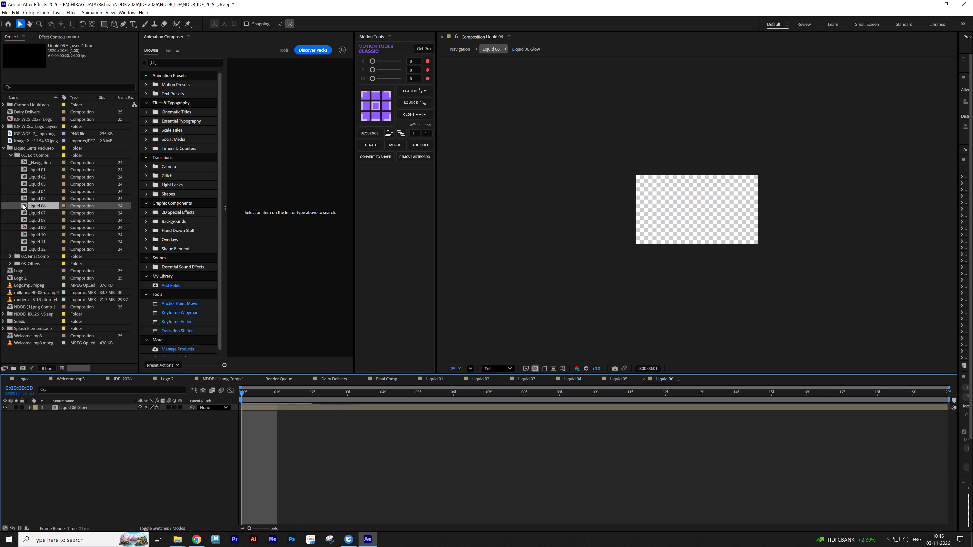
pyautogui.press('space')
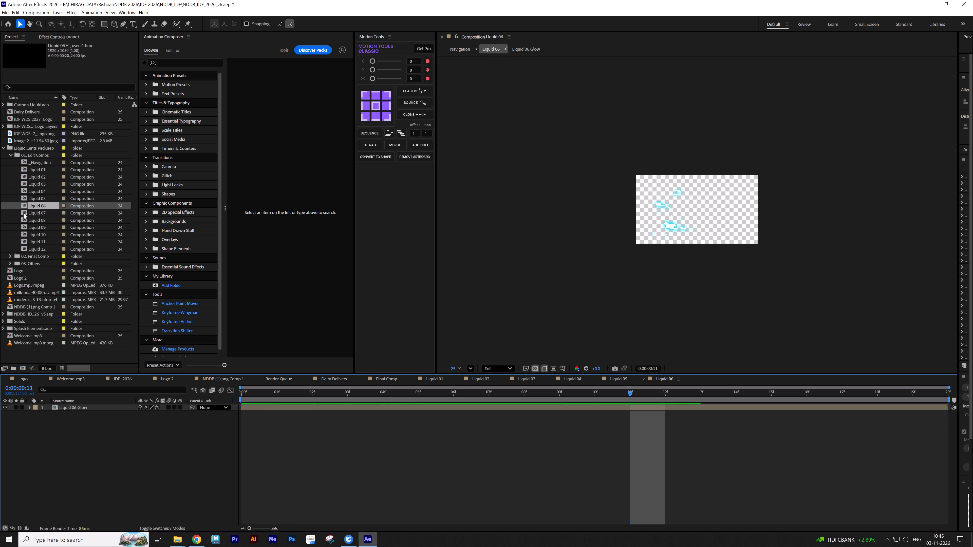
pyautogui.doubleClick(23, 213)
pyautogui.press('space')
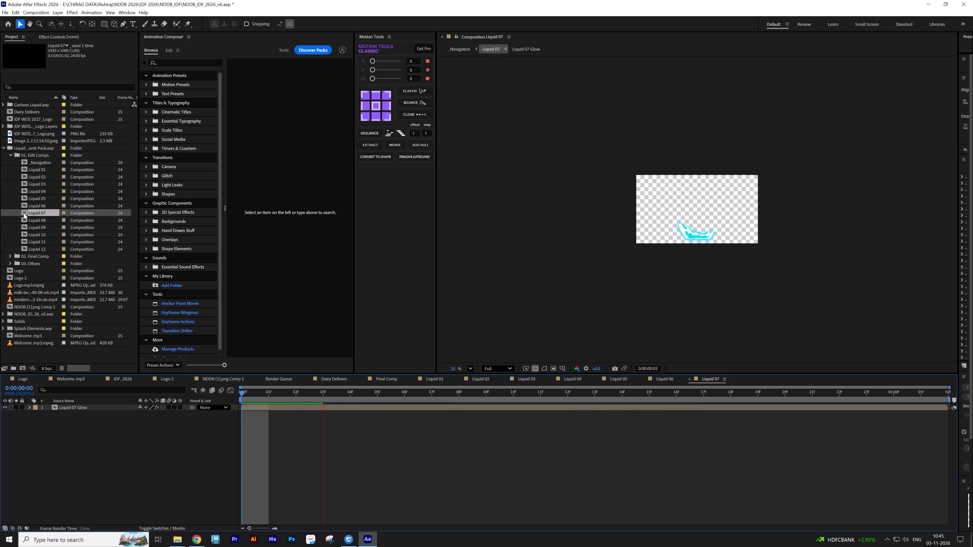
pyautogui.press('space')
pyautogui.press('space')
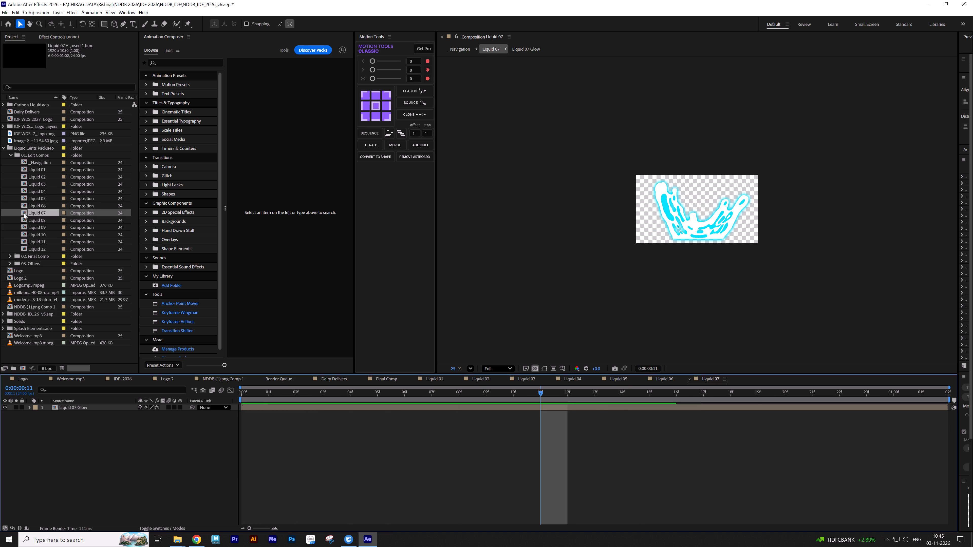
pyautogui.press('space')
pyautogui.doubleClick(25, 219)
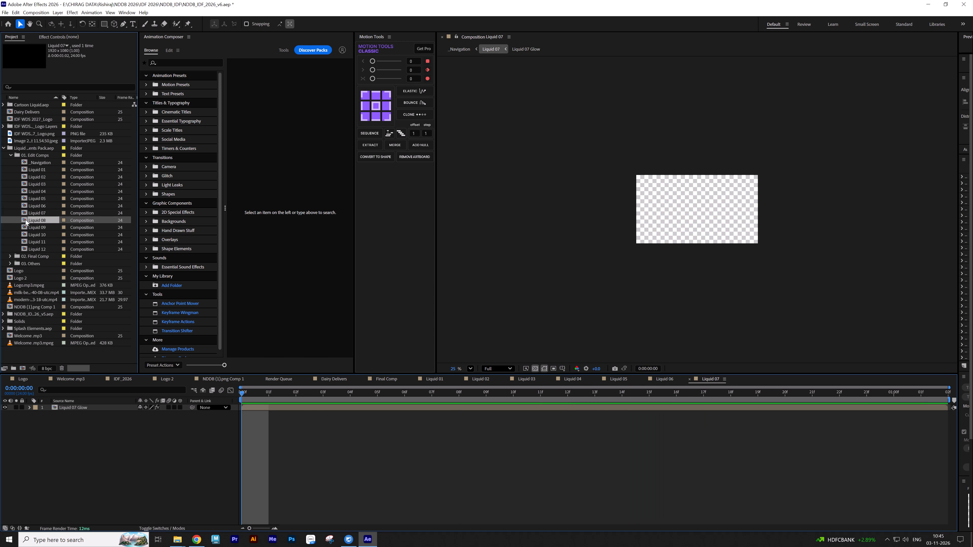
pyautogui.press('space')
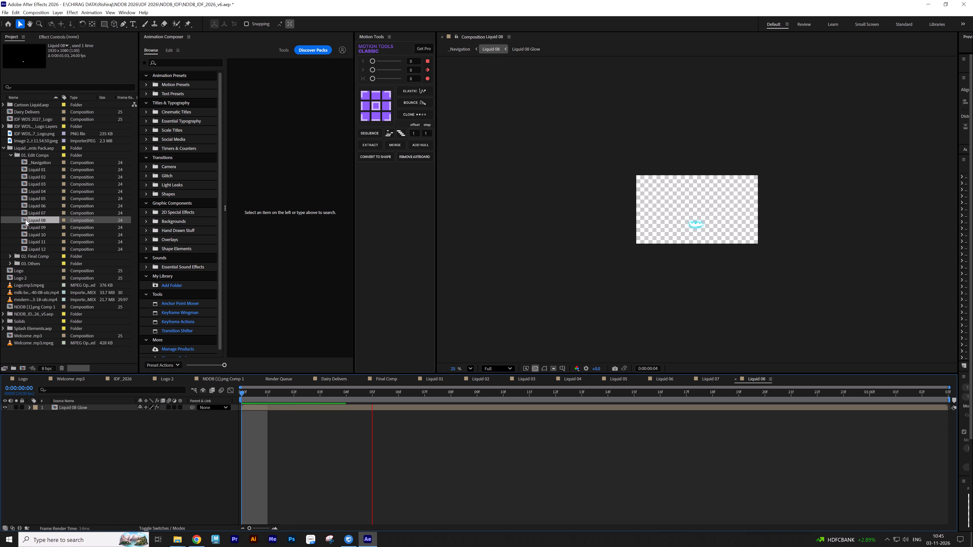
pyautogui.press('space')
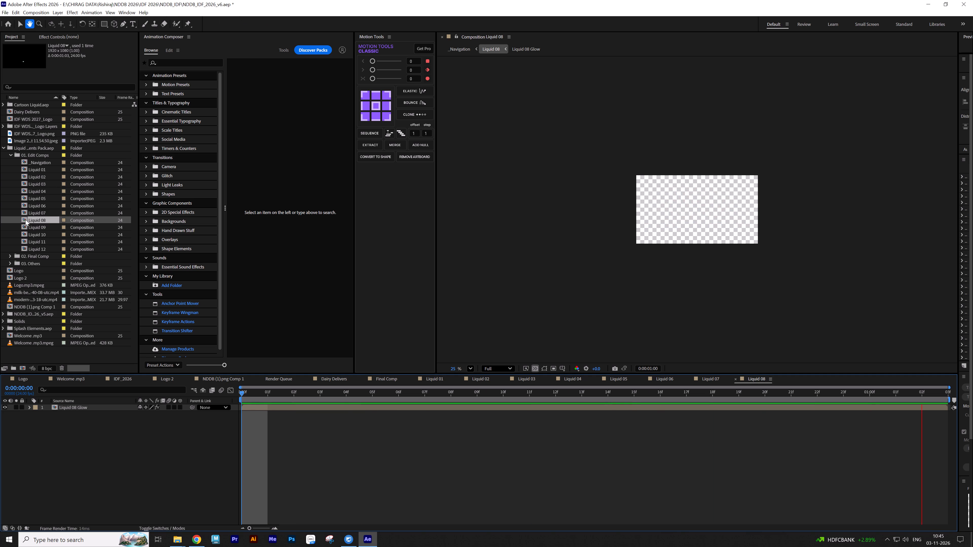
# Add the Liquid 07 and Liquid 08 compositions together as top layers in the Dairy Delivers composition.
pyautogui.keyDown('ctrl'); pyautogui.click(25, 214); pyautogui.keyUp('ctrl')
pyautogui.moveTo(24, 212); pyautogui.dragTo(78, 375)
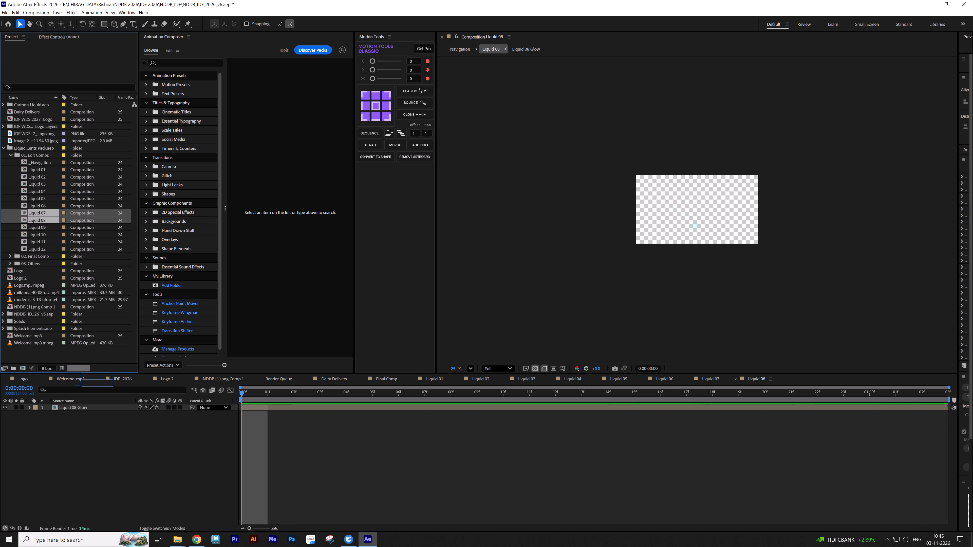
pyautogui.moveTo(78, 375); pyautogui.dragTo(34, 217)
pyautogui.click(381, 380)
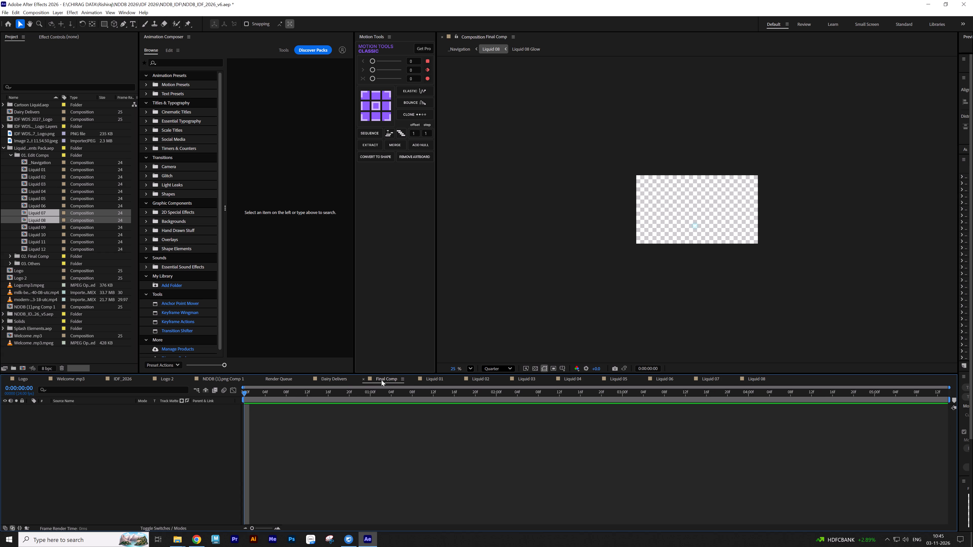
pyautogui.click(341, 380)
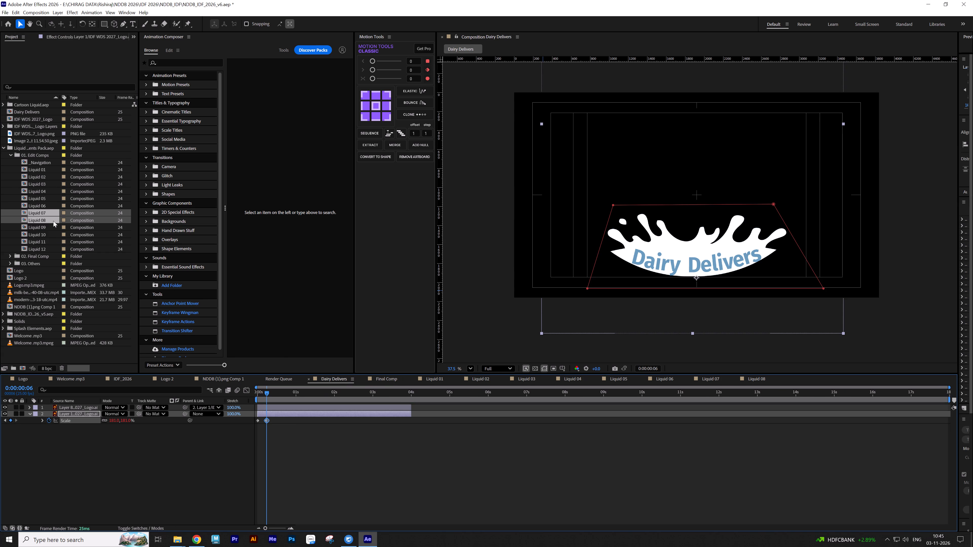
pyautogui.moveTo(53, 221); pyautogui.dragTo(83, 406)
pyautogui.click(102, 481)
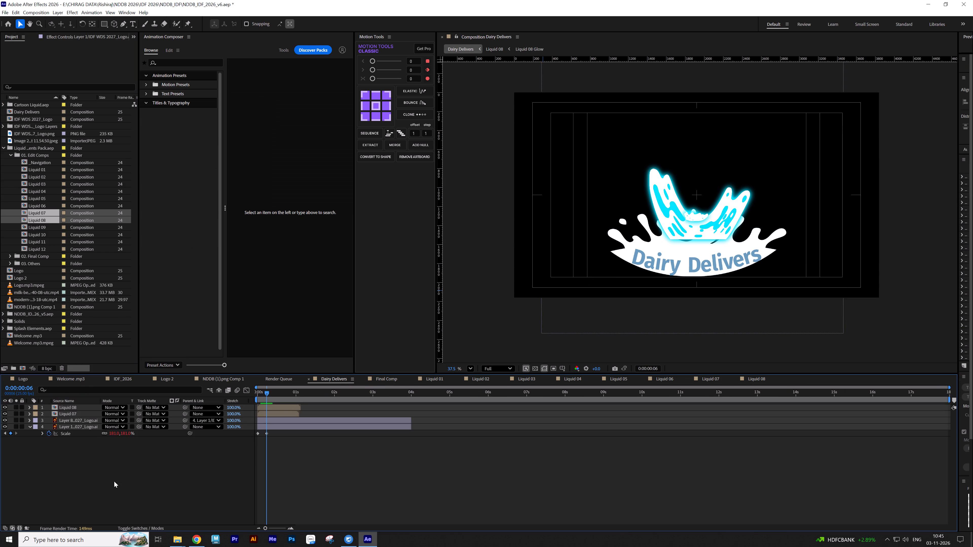
# Enlarge the Liquid 07 and Liquid 08 layers together to about the logo splash's width and align their base with its lower edge.
pyautogui.click(729, 227)
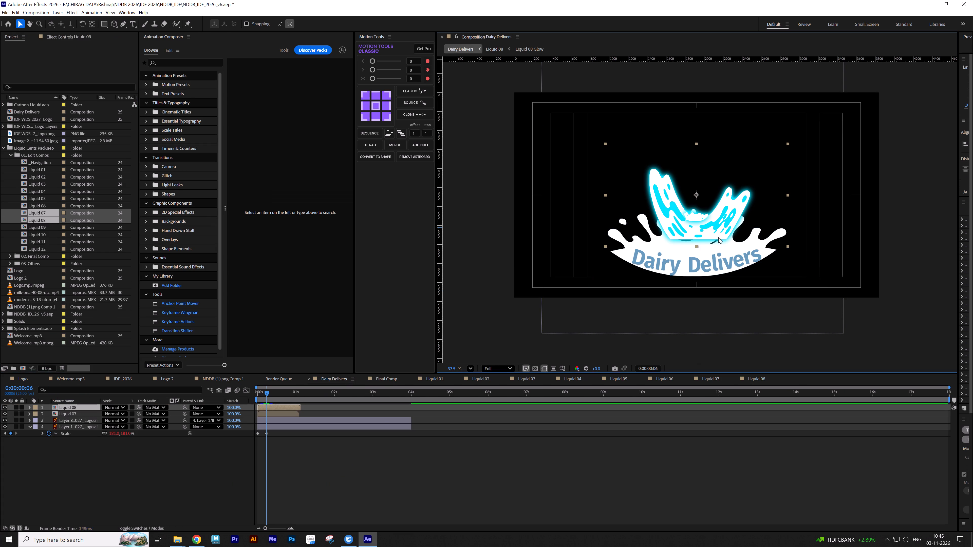
pyautogui.keyDown('ctrl'); pyautogui.click(279, 412); pyautogui.keyUp('ctrl')
pyautogui.moveTo(705, 225); pyautogui.dragTo(703, 242)
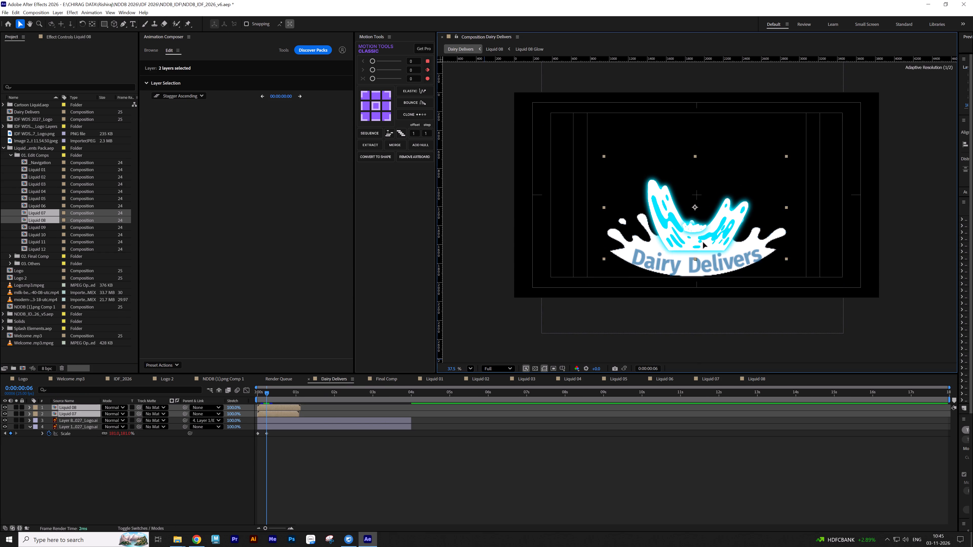
pyautogui.moveTo(703, 242); pyautogui.dragTo(701, 261)
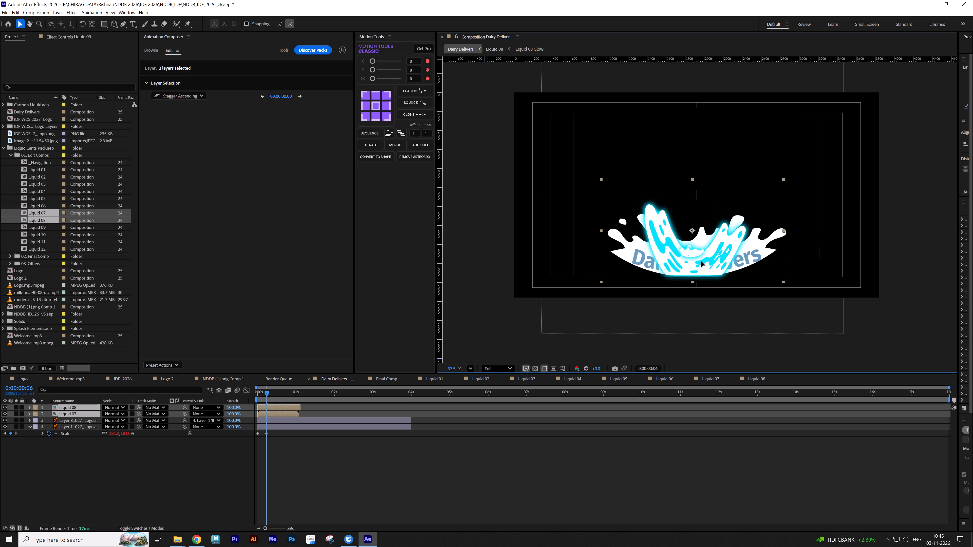
pyautogui.moveTo(701, 261); pyautogui.dragTo(701, 263)
pyautogui.moveTo(784, 232); pyautogui.dragTo(809, 233)
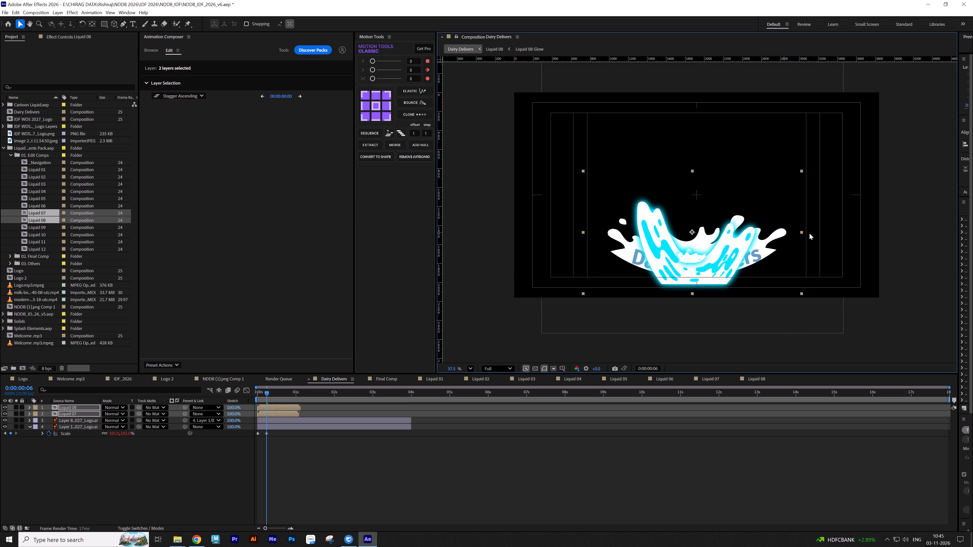
pyautogui.moveTo(809, 233); pyautogui.dragTo(847, 232)
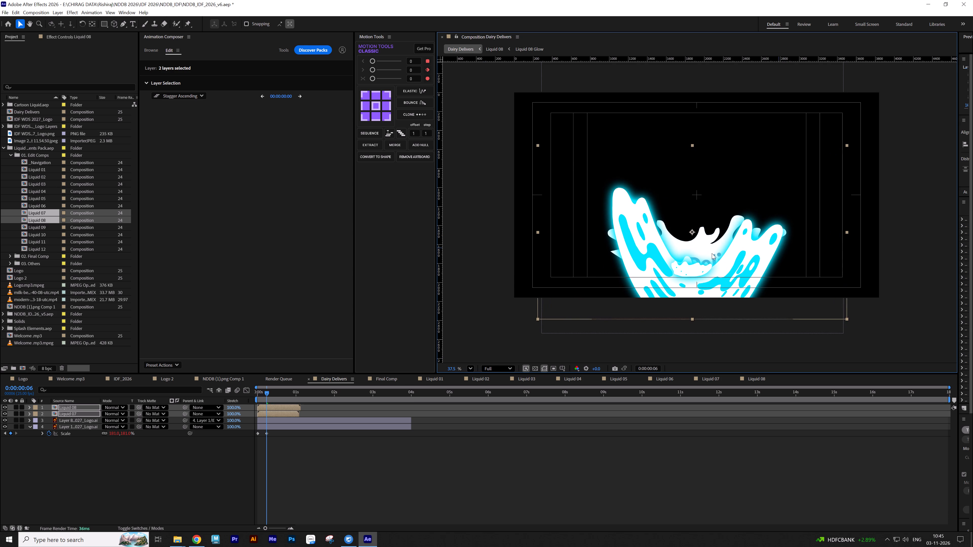
pyautogui.moveTo(703, 257); pyautogui.dragTo(703, 226)
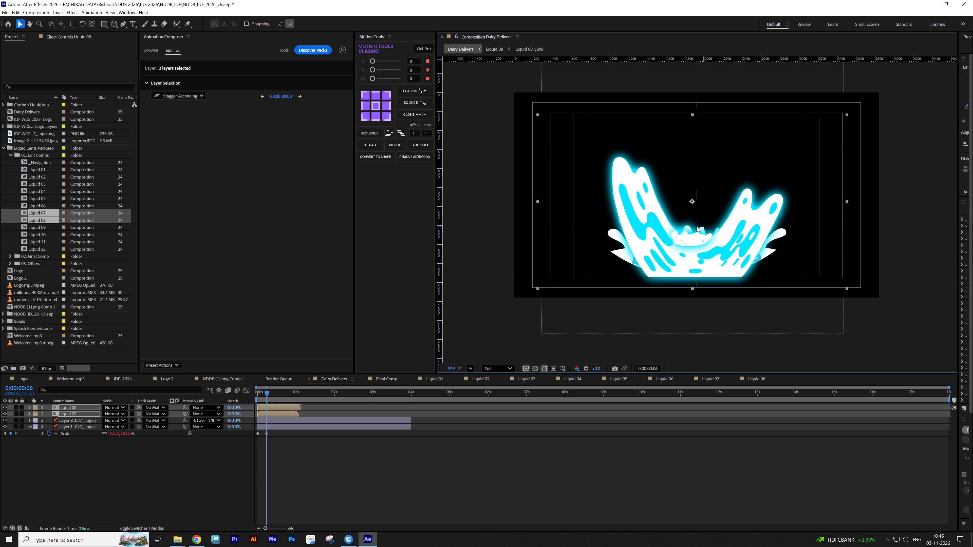
# Compare the liquid and logo motion around frames 4 to 6, nudge both liquid layers right, and move Liquid 07 over the splash's left side.
pyautogui.click(307, 454)
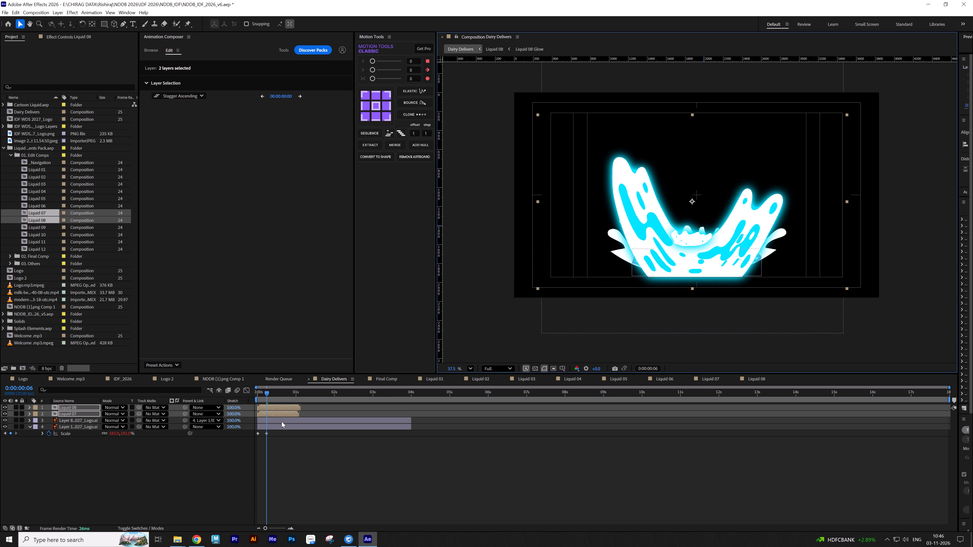
pyautogui.moveTo(266, 393); pyautogui.dragTo(264, 395)
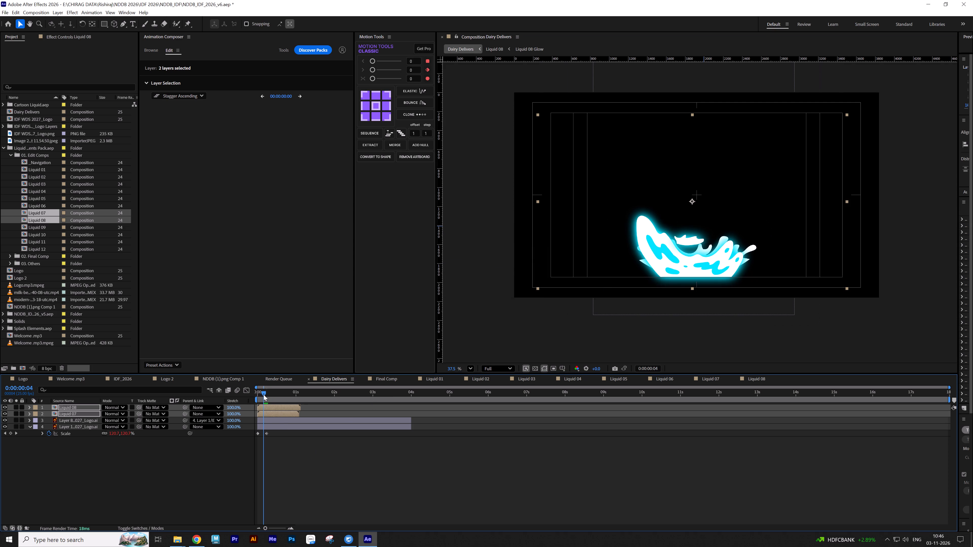
pyautogui.moveTo(264, 395); pyautogui.dragTo(265, 396)
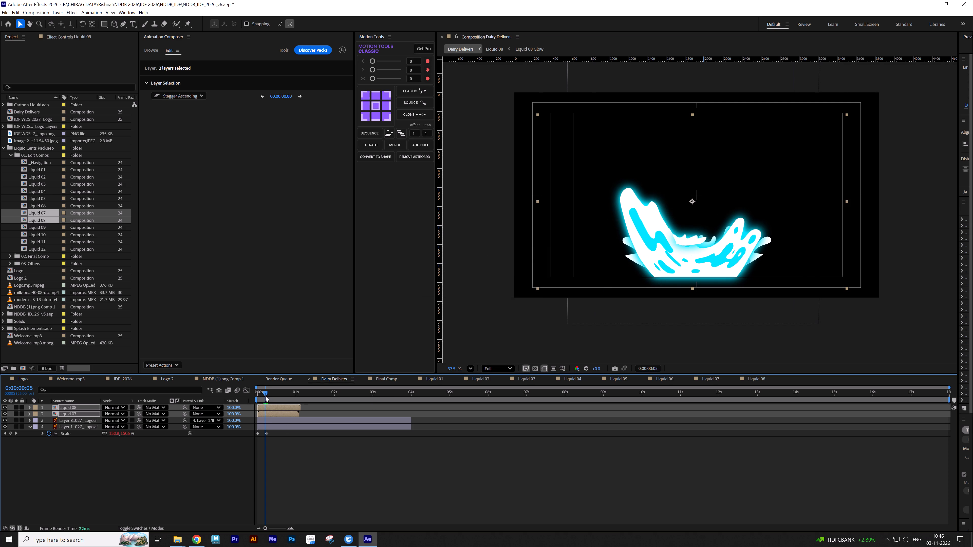
pyautogui.moveTo(265, 396); pyautogui.dragTo(267, 397)
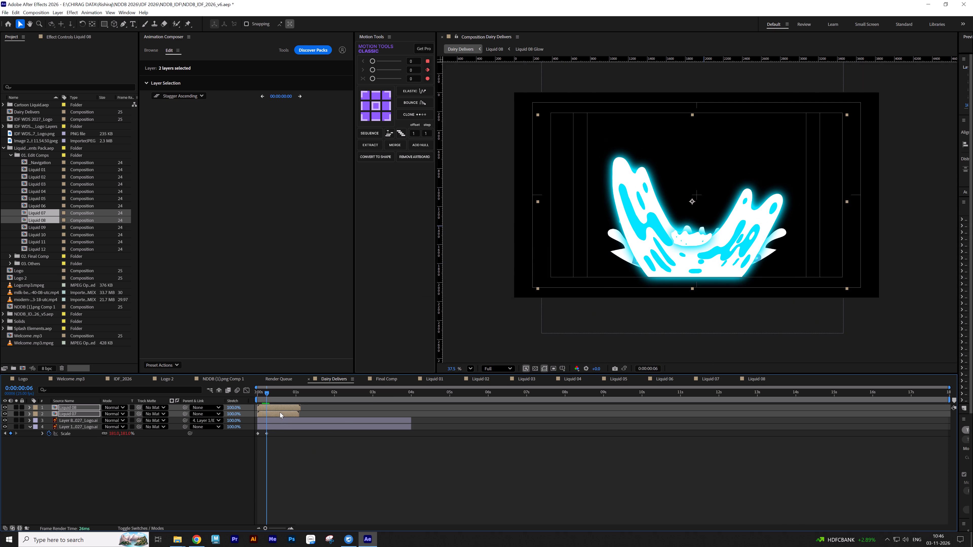
pyautogui.moveTo(712, 251); pyautogui.dragTo(730, 251)
pyautogui.click(313, 439)
pyautogui.click(293, 413)
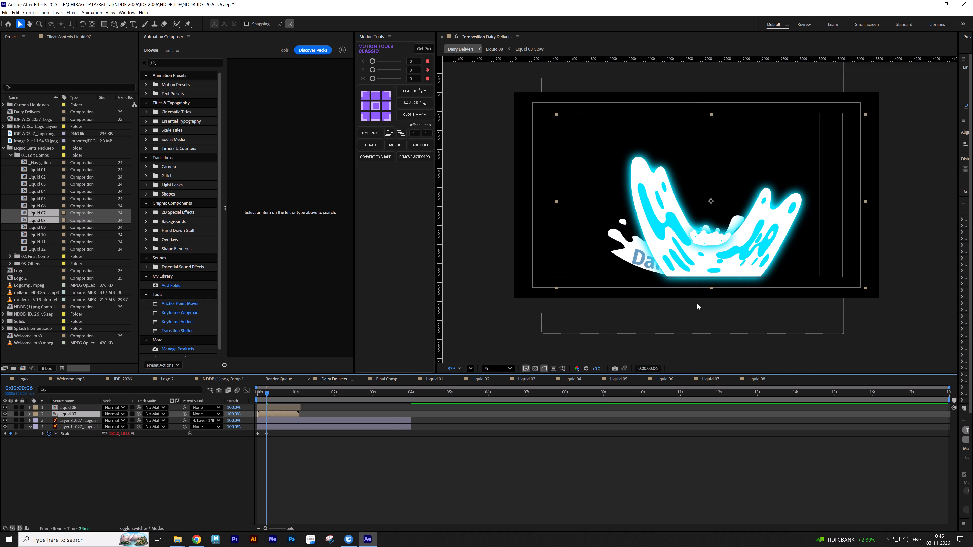
pyautogui.moveTo(733, 265); pyautogui.dragTo(696, 265)
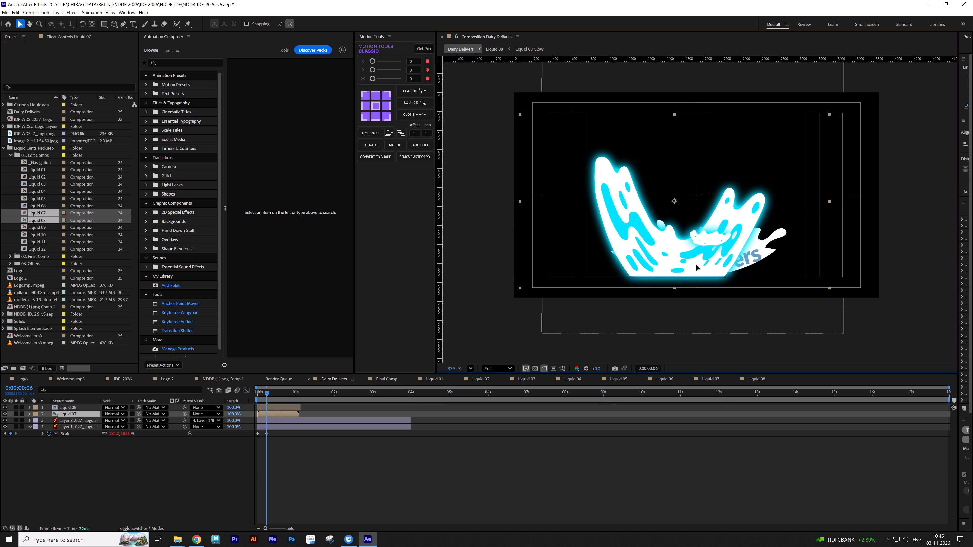
pyautogui.moveTo(696, 265); pyautogui.dragTo(691, 264)
# Shift the Liquid 08 layer about 5 frames earlier and reposition it over the right side of the Dairy Delivers splash.
pyautogui.click(286, 410)
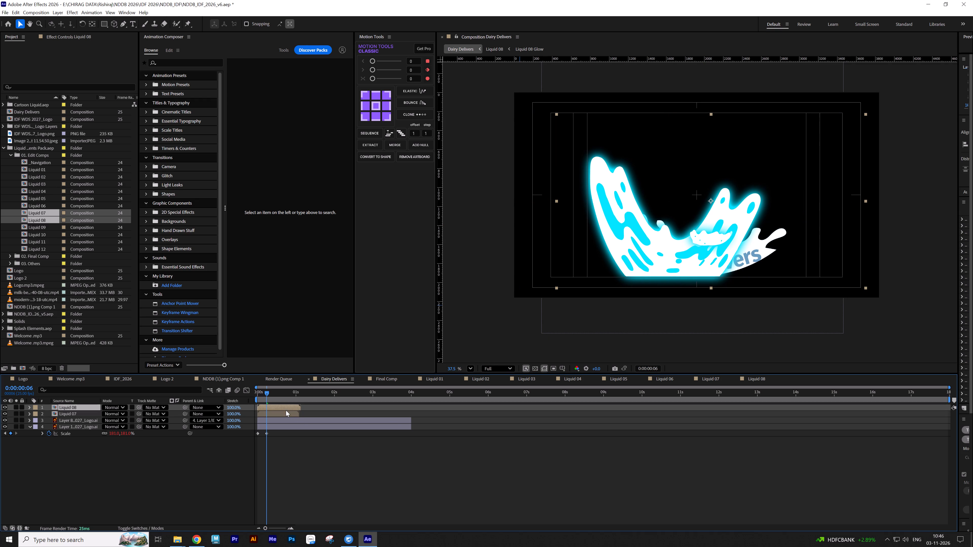
pyautogui.moveTo(286, 408); pyautogui.dragTo(277, 410)
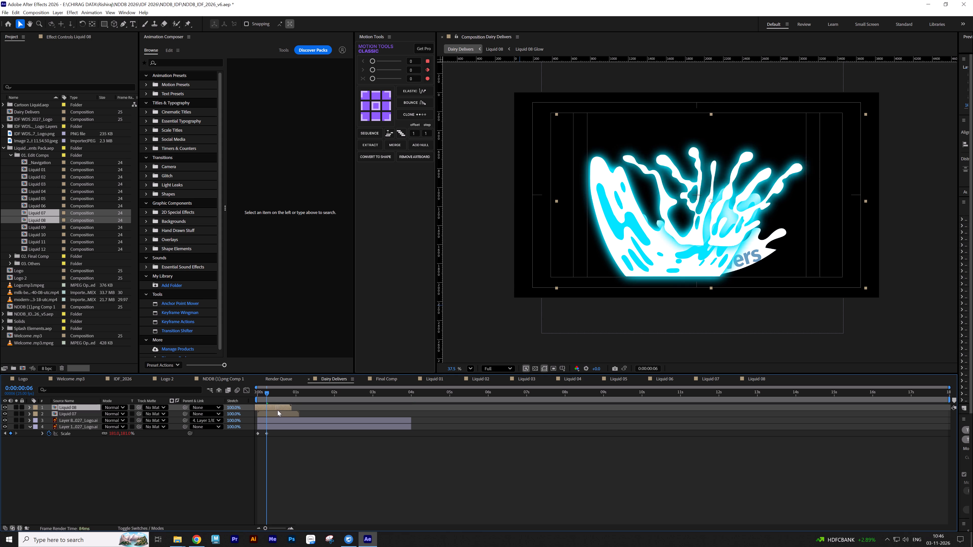
pyautogui.moveTo(277, 410); pyautogui.dragTo(278, 410)
pyautogui.moveTo(715, 223); pyautogui.dragTo(751, 257)
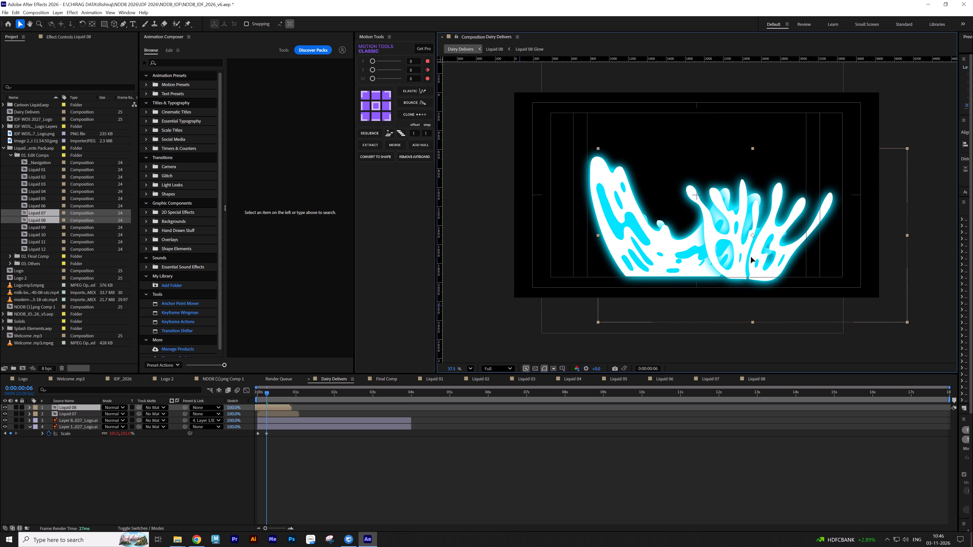
pyautogui.moveTo(751, 257); pyautogui.dragTo(735, 254)
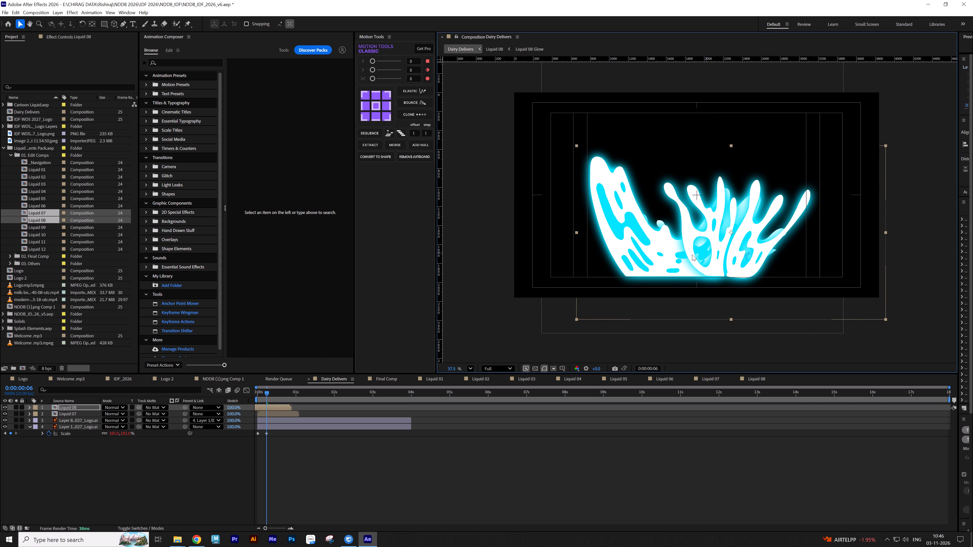
# Disable the Glow ON/OFF, Glow Radius and Don't Touch effects on the Liquid 07 Glow layer, testing the glow checkbox along the way.
pyautogui.click(72, 37)
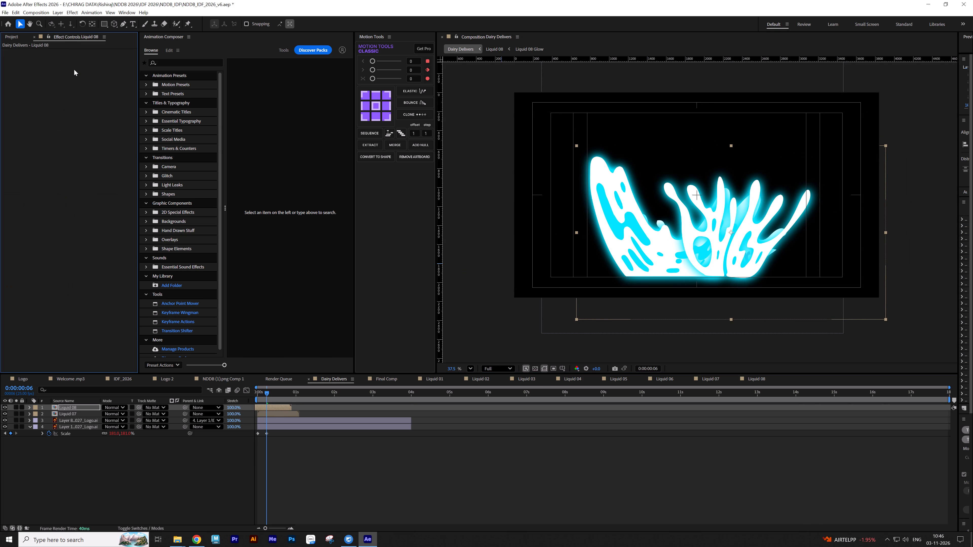
pyautogui.doubleClick(71, 413)
pyautogui.click(71, 408)
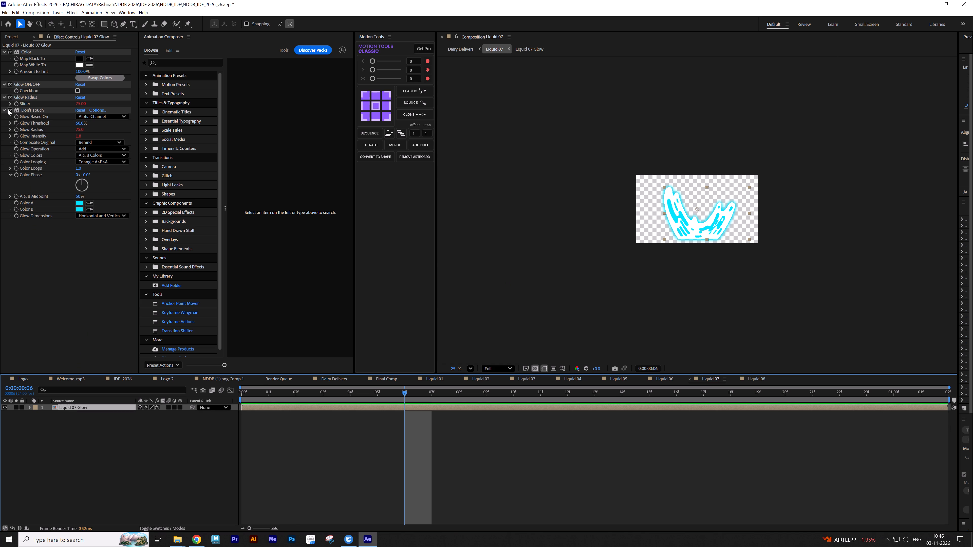
pyautogui.moveTo(8, 109); pyautogui.dragTo(10, 87)
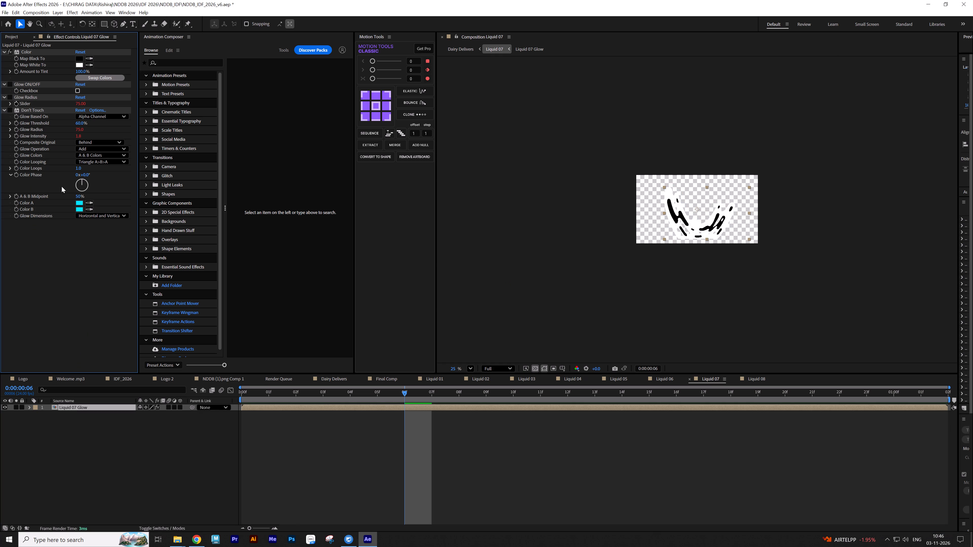
pyautogui.click(59, 263)
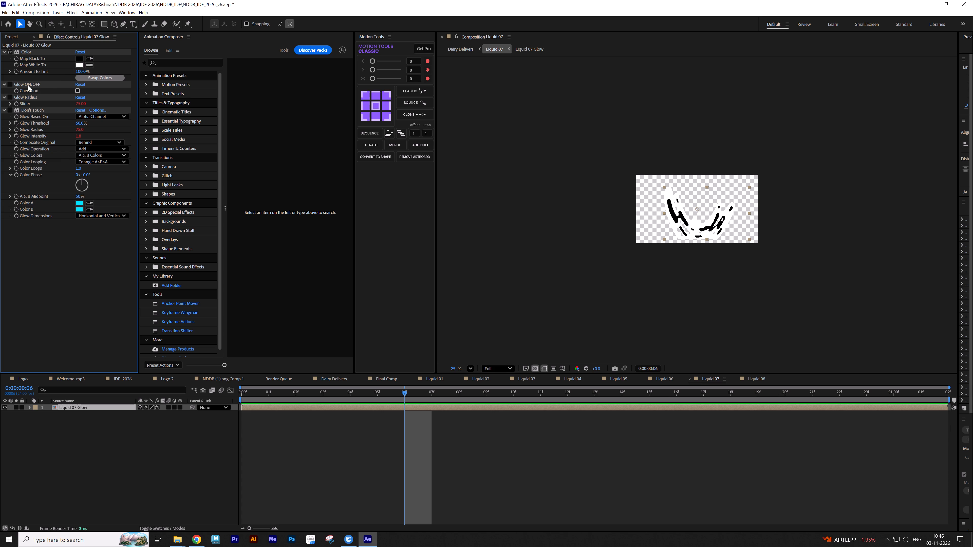
pyautogui.click(10, 85)
pyautogui.click(10, 85)
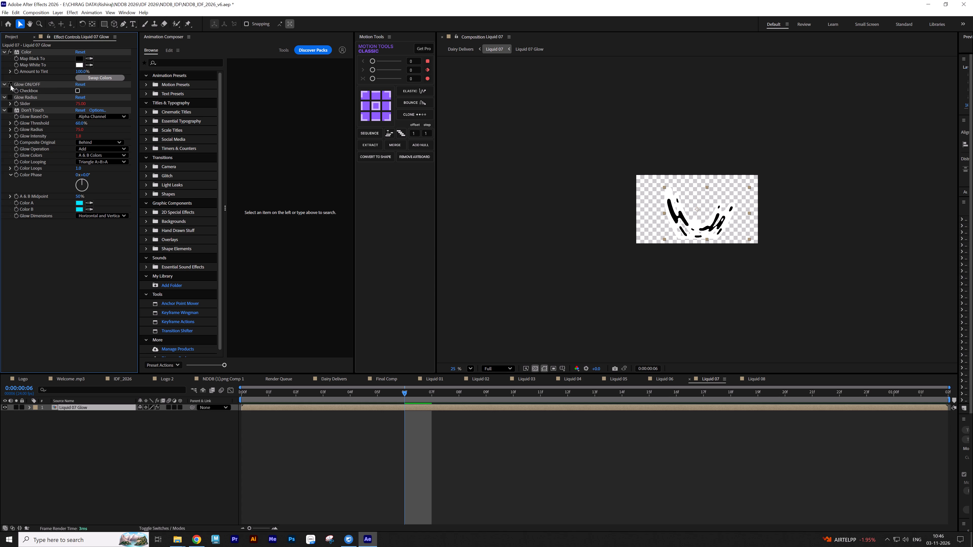
pyautogui.moveTo(11, 85); pyautogui.dragTo(7, 120)
pyautogui.click(77, 91)
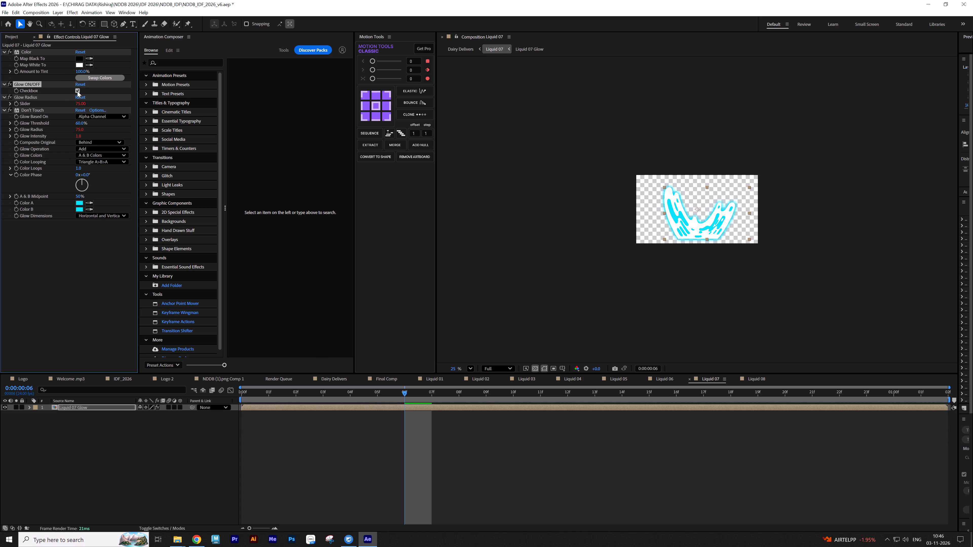
pyautogui.click(77, 91)
pyautogui.click(77, 91)
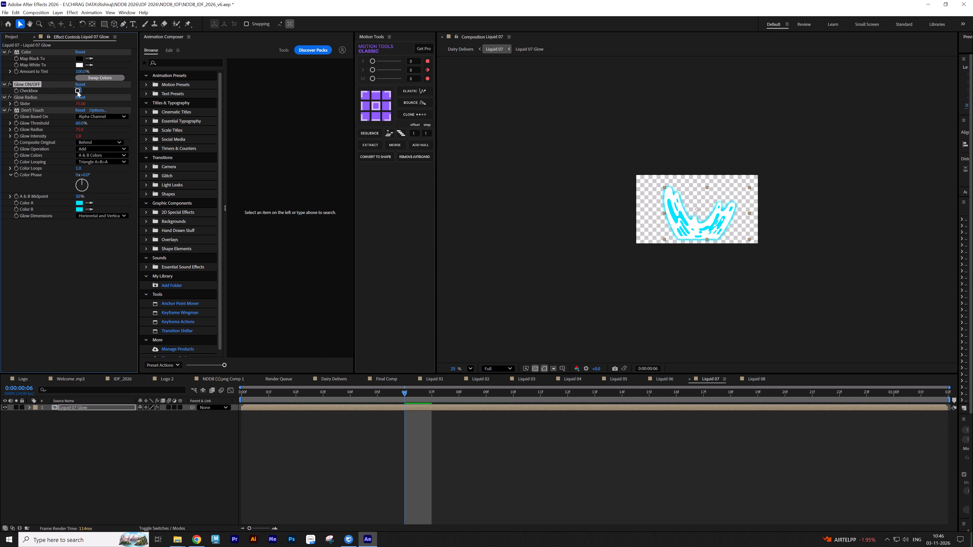
pyautogui.click(77, 91)
pyautogui.moveTo(11, 84); pyautogui.dragTo(8, 113)
pyautogui.moveTo(8, 113); pyautogui.dragTo(7, 118)
pyautogui.click(180, 458)
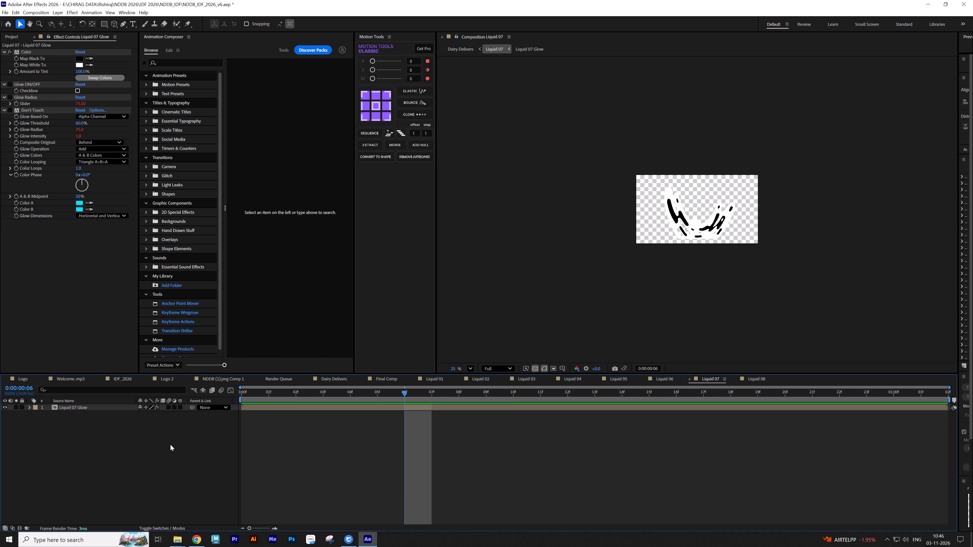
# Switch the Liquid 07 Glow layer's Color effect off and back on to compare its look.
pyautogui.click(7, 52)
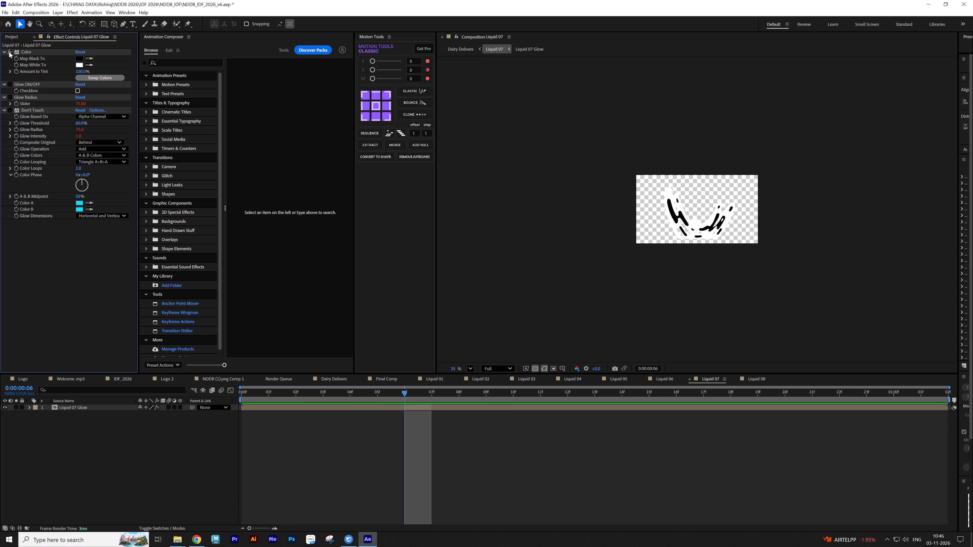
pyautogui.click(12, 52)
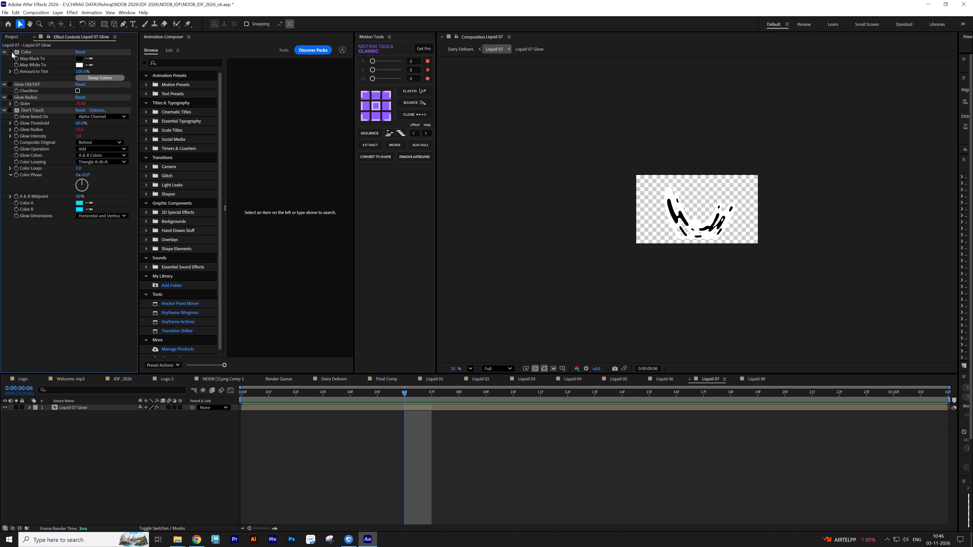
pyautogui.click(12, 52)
# Apply Luma Key to the Liquid 07 Glow layer, using Key Out Darker with a threshold of 163.
pyautogui.moveTo(958, 70); pyautogui.dragTo(836, 89)
pyautogui.click(863, 170)
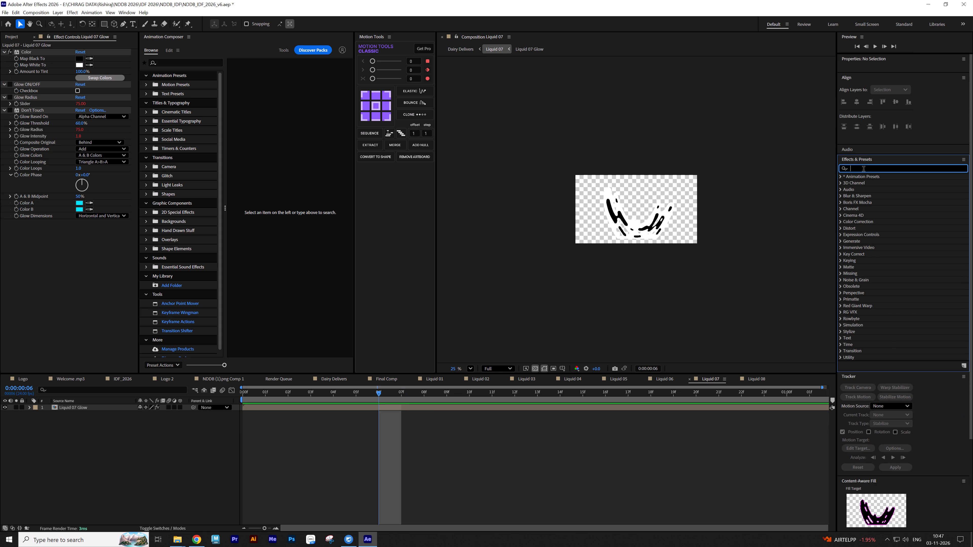
pyautogui.write('lu')
pyautogui.write('ma')
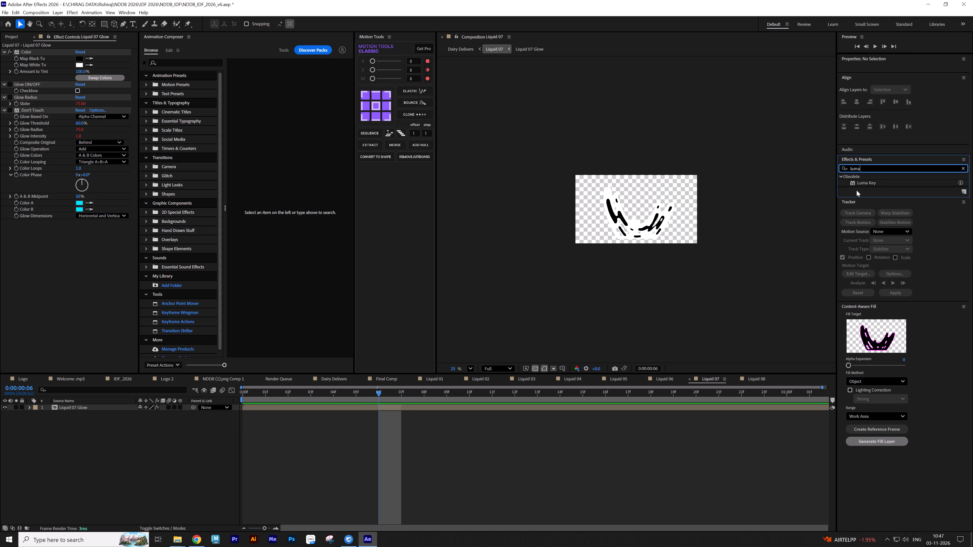
pyautogui.moveTo(863, 186); pyautogui.dragTo(638, 216)
pyautogui.scroll(2, 638, 216)
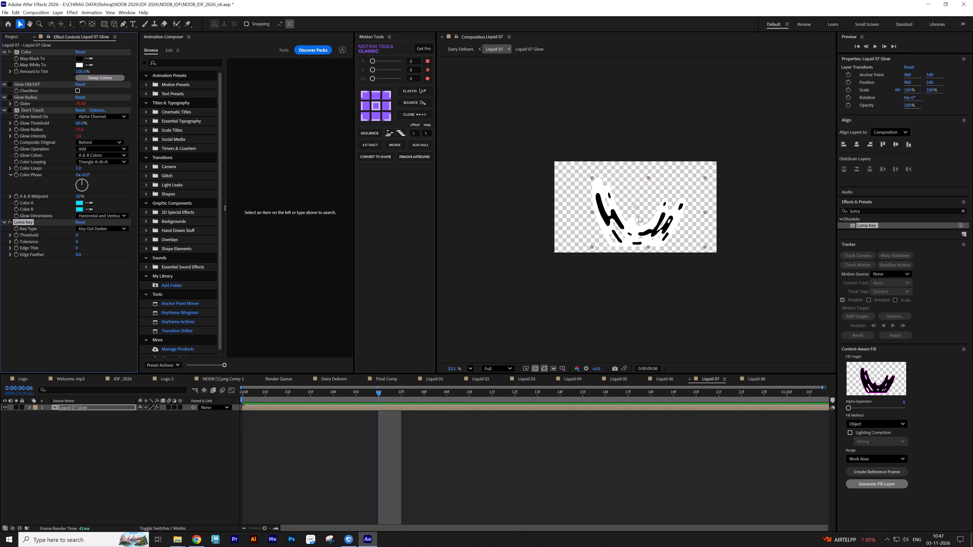
pyautogui.scroll(8, 638, 216)
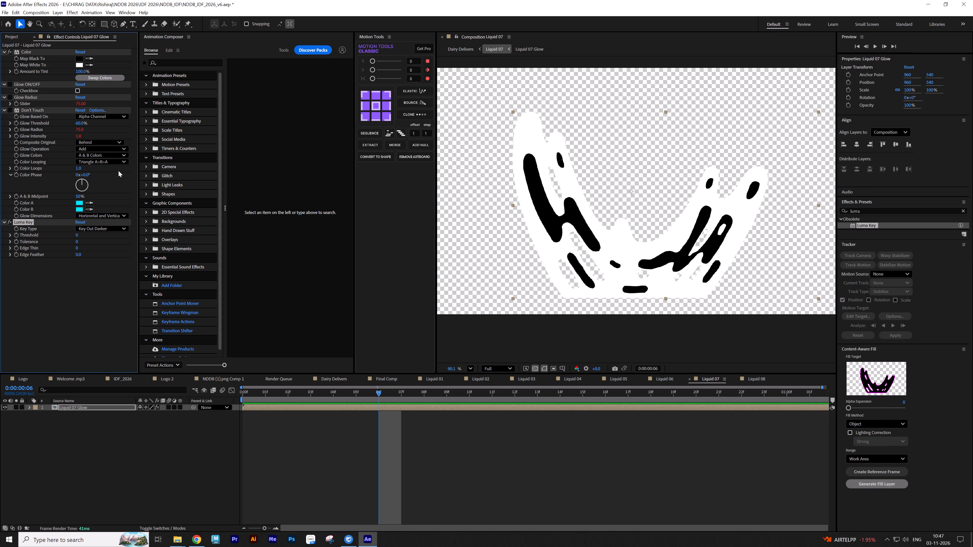
pyautogui.click(82, 228)
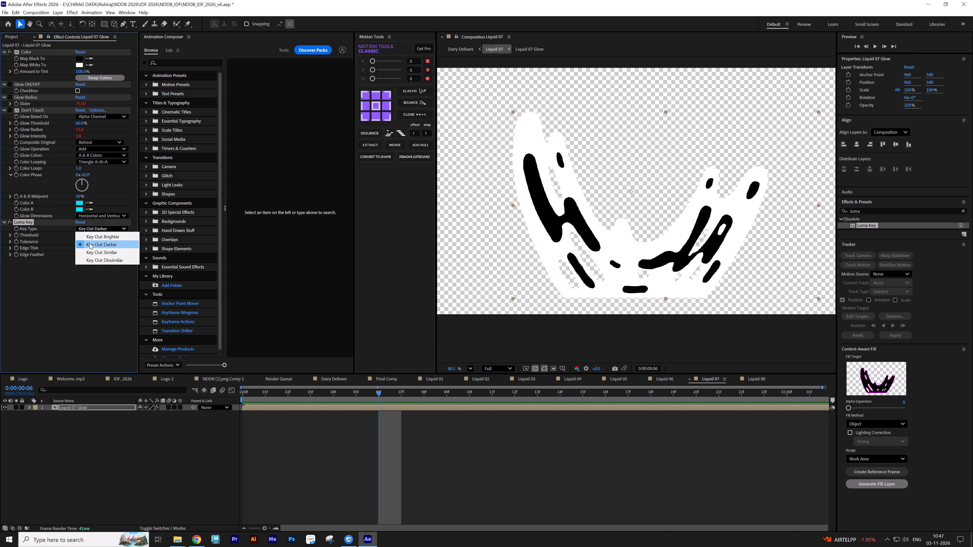
pyautogui.click(89, 243)
pyautogui.moveTo(77, 237); pyautogui.dragTo(92, 237)
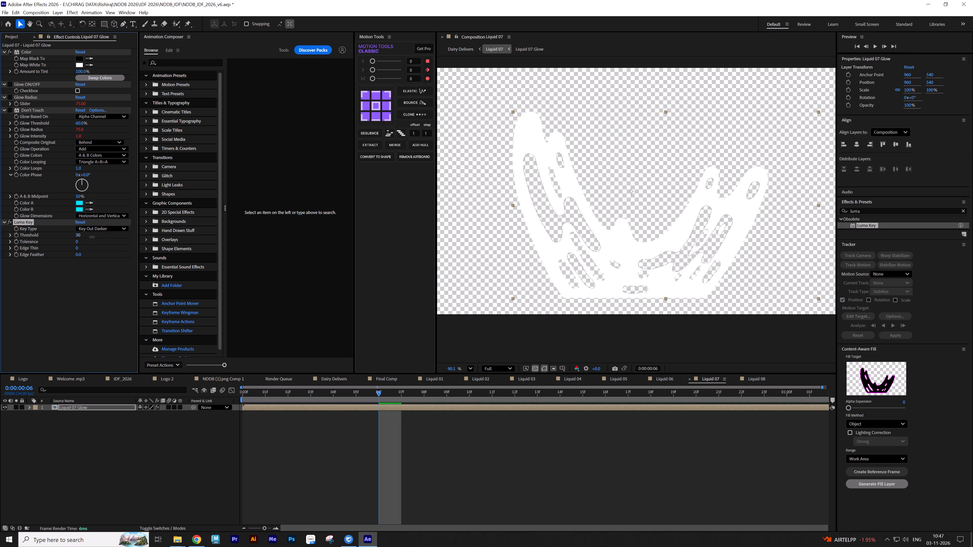
pyautogui.moveTo(92, 237); pyautogui.dragTo(140, 238)
pyautogui.click(163, 453)
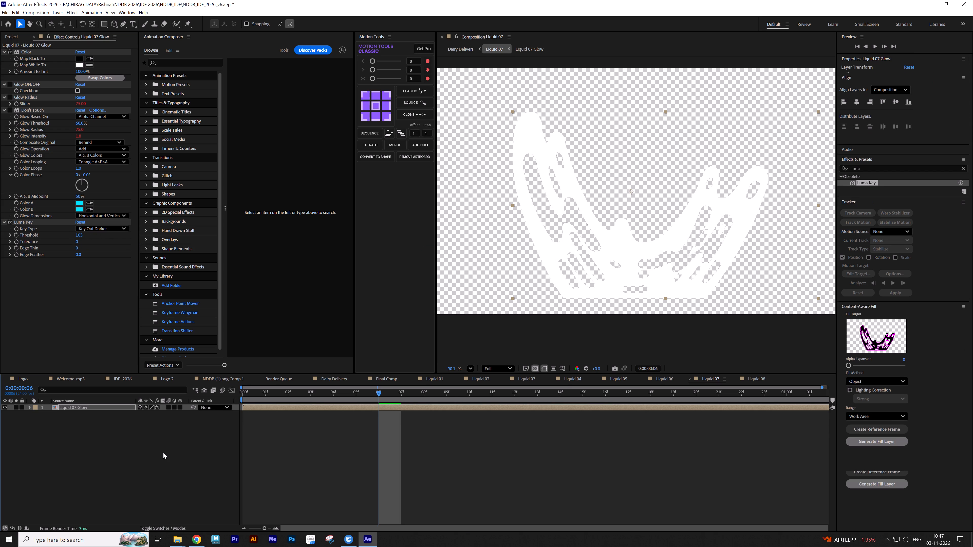
# Copy the Luma Key effect from Liquid 07 Glow and return to the Dairy Delivers composition.
pyautogui.press('Tab')
pyautogui.click(82, 293)
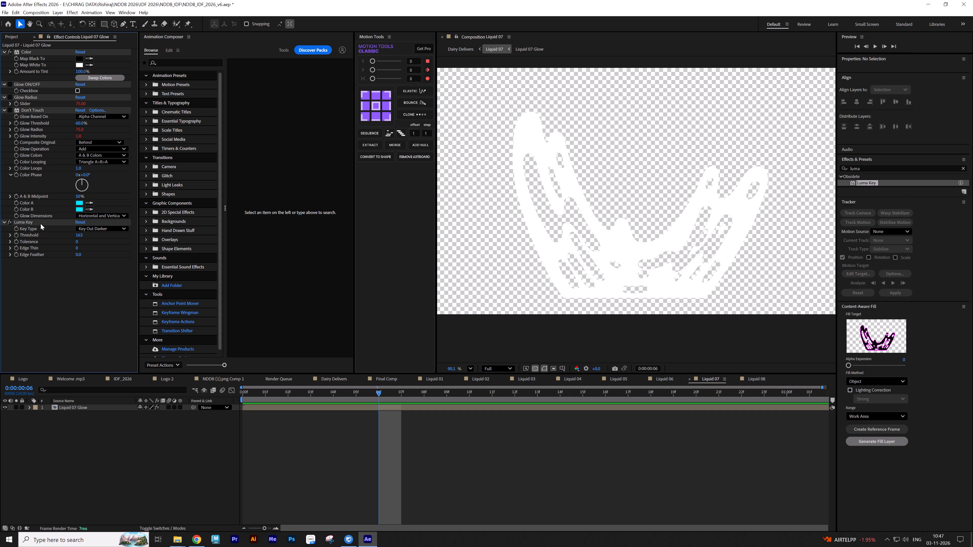
pyautogui.click(41, 224)
pyautogui.hotkey('ctrl', 'c')
pyautogui.click(182, 443)
pyautogui.press('Tab')
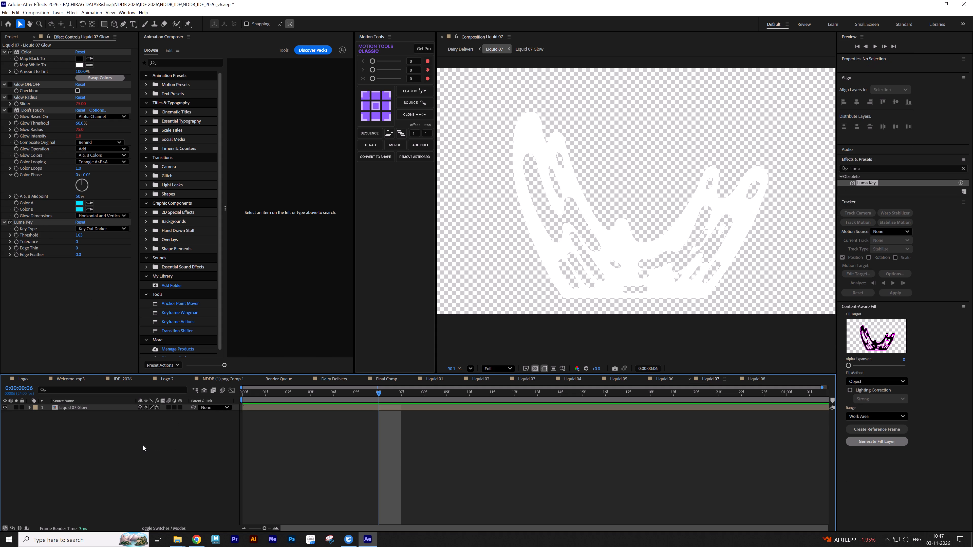
pyautogui.press('Tab')
pyautogui.click(98, 448)
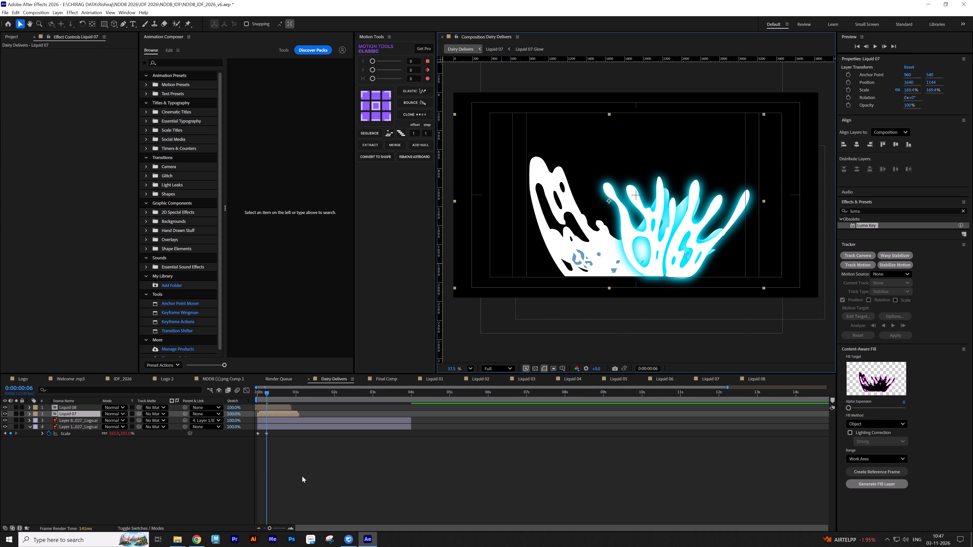
# In the Liquid 08 composition, disable Glow ON/OFF, Glow Radius and Don't Touch on Liquid 08 Glow, and return to Dairy Delivers.
pyautogui.doubleClick(278, 408)
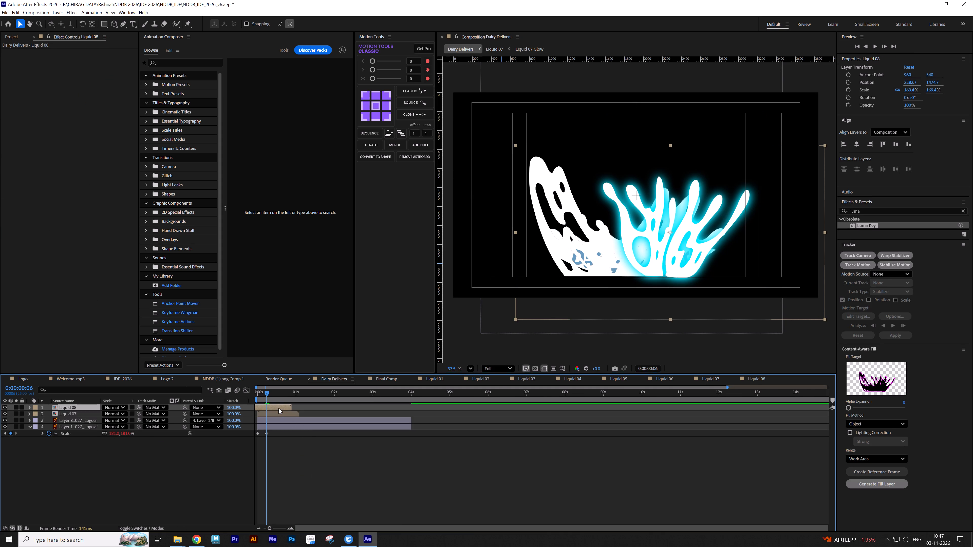
pyautogui.click(97, 407)
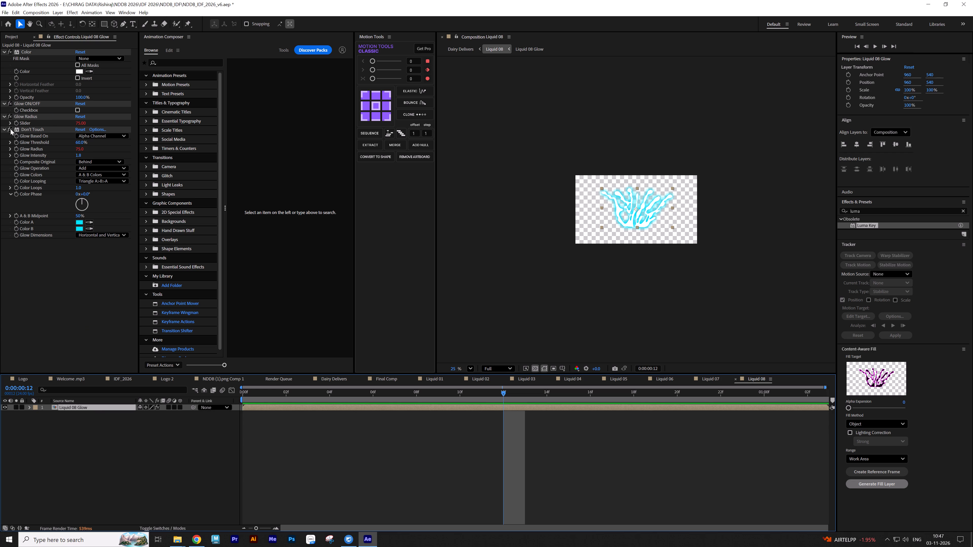
pyautogui.click(79, 110)
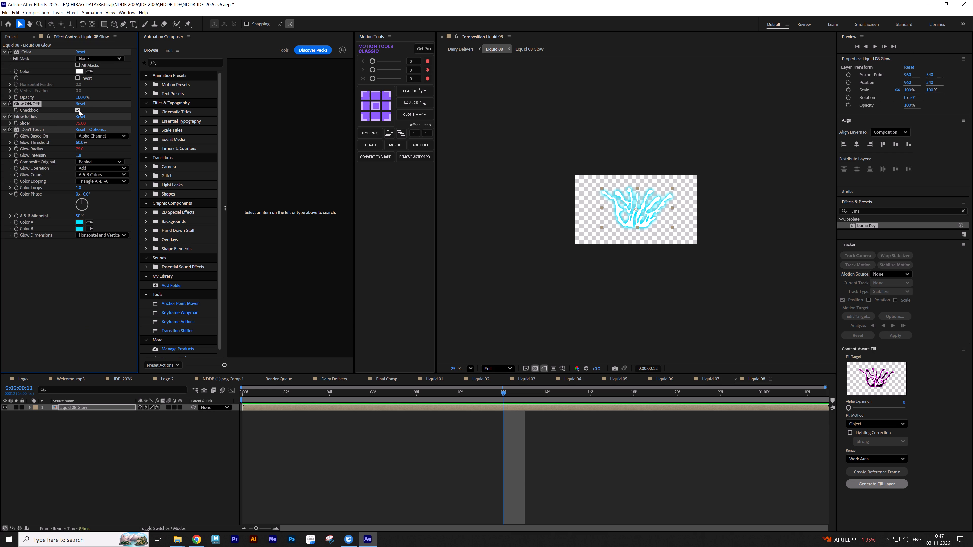
pyautogui.click(79, 110)
pyautogui.moveTo(12, 101); pyautogui.dragTo(8, 131)
pyautogui.click(84, 290)
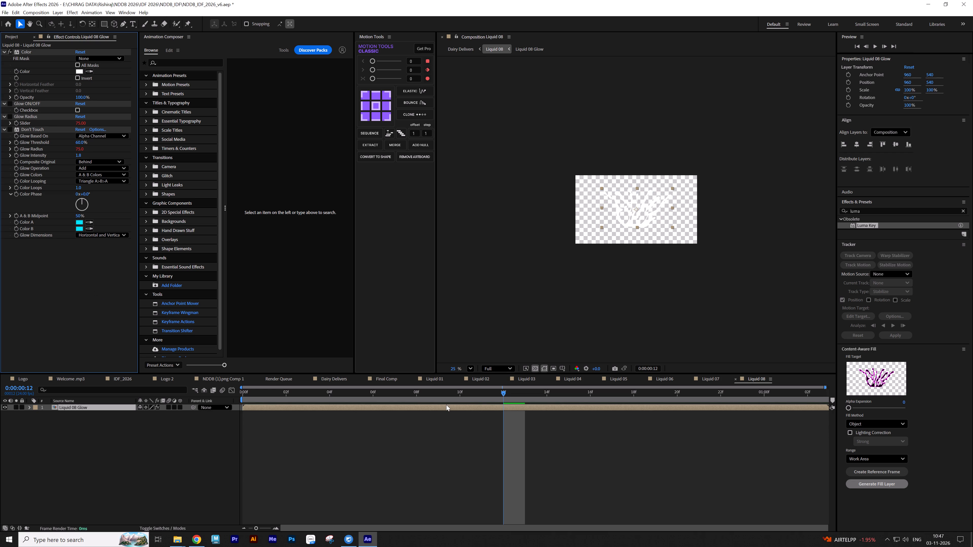
pyautogui.moveTo(462, 394); pyautogui.dragTo(558, 399)
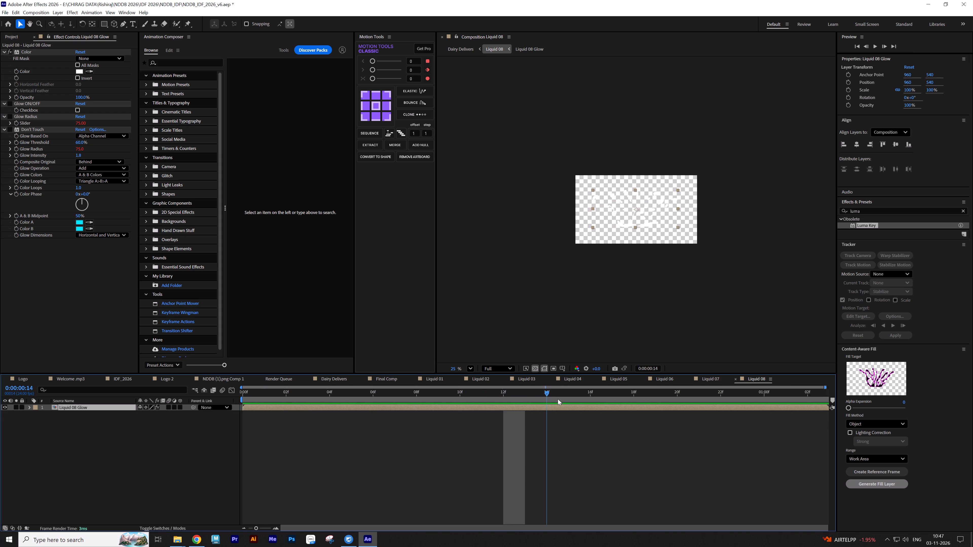
pyautogui.moveTo(558, 399); pyautogui.dragTo(434, 402)
pyautogui.press('Tab')
pyautogui.click(413, 448)
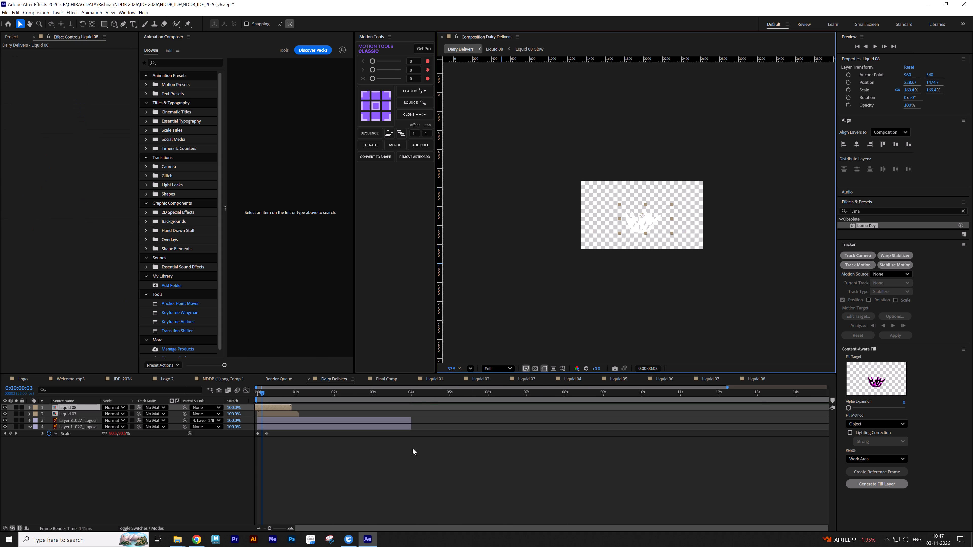
# Preview the Dairy Delivers animation from the start and examine how the white liquid splashes blend into the logo reveal.
pyautogui.moveTo(264, 397); pyautogui.dragTo(227, 395)
pyautogui.press('space')
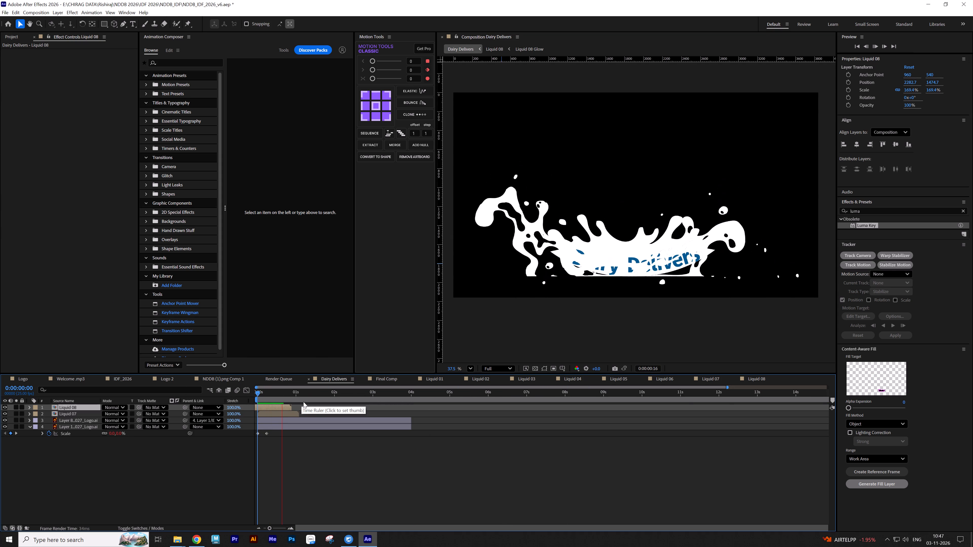
pyautogui.press('space')
pyautogui.moveTo(313, 399); pyautogui.dragTo(310, 399)
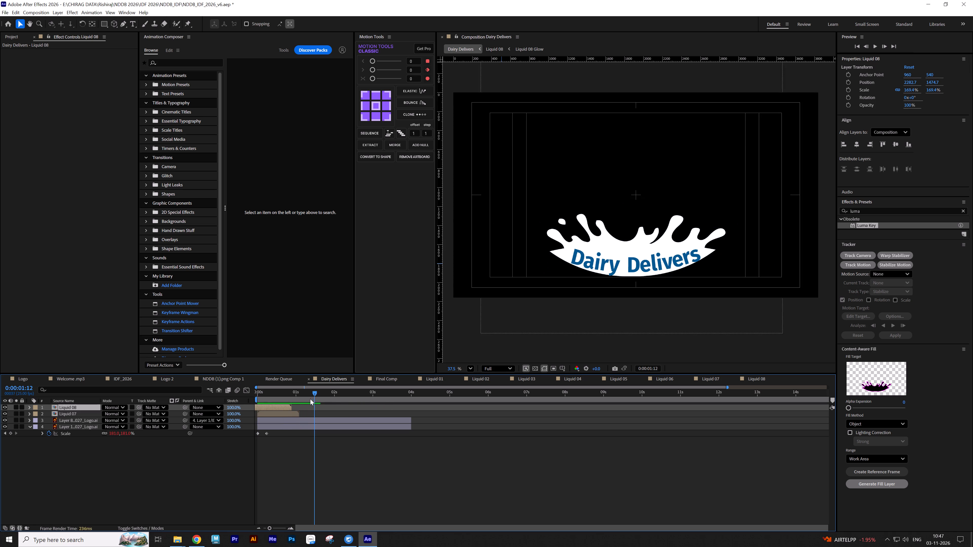
pyautogui.moveTo(310, 399); pyautogui.dragTo(191, 397)
pyautogui.press('space')
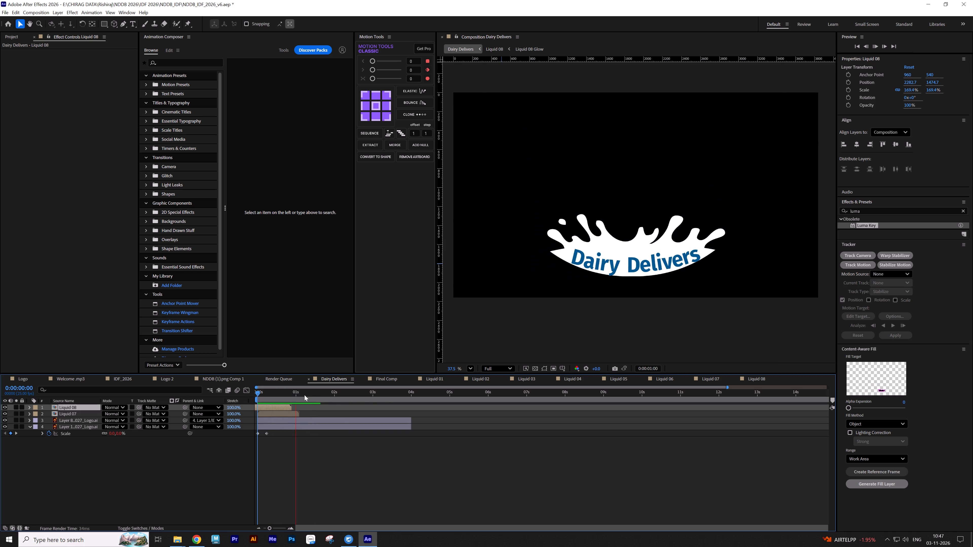
pyautogui.press('space')
pyautogui.moveTo(302, 393); pyautogui.dragTo(257, 397)
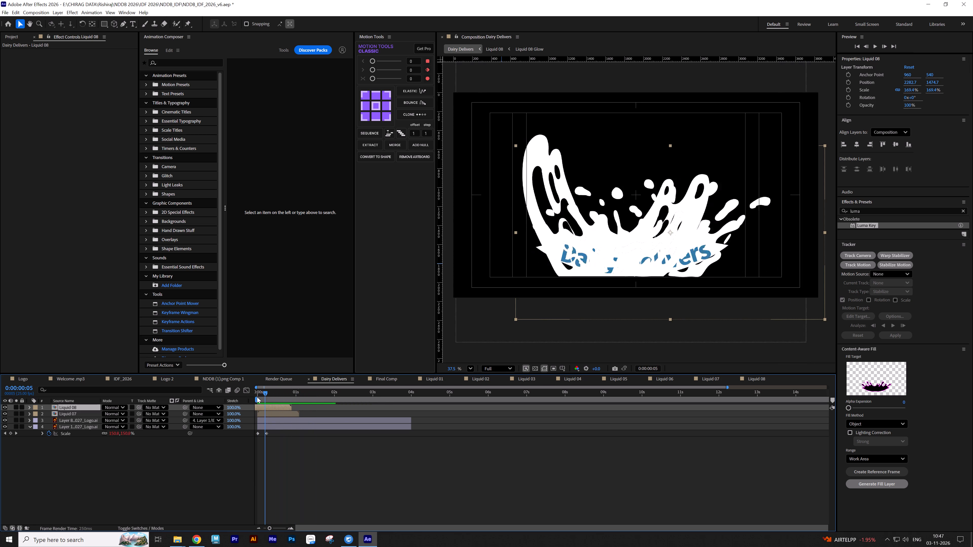
pyautogui.moveTo(257, 397); pyautogui.dragTo(240, 397)
# Time-stretch the Liquid 08 layer to 74% and shift it so it begins at the composition's start.
pyautogui.moveTo(259, 408); pyautogui.dragTo(262, 408)
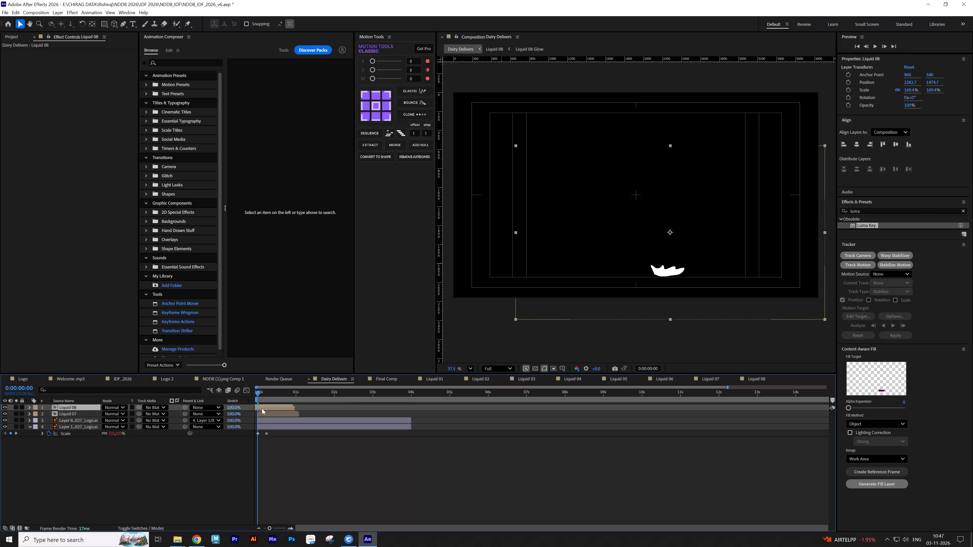
pyautogui.moveTo(262, 408); pyautogui.dragTo(272, 409)
pyautogui.moveTo(239, 408); pyautogui.dragTo(230, 409)
pyautogui.moveTo(279, 408); pyautogui.dragTo(275, 409)
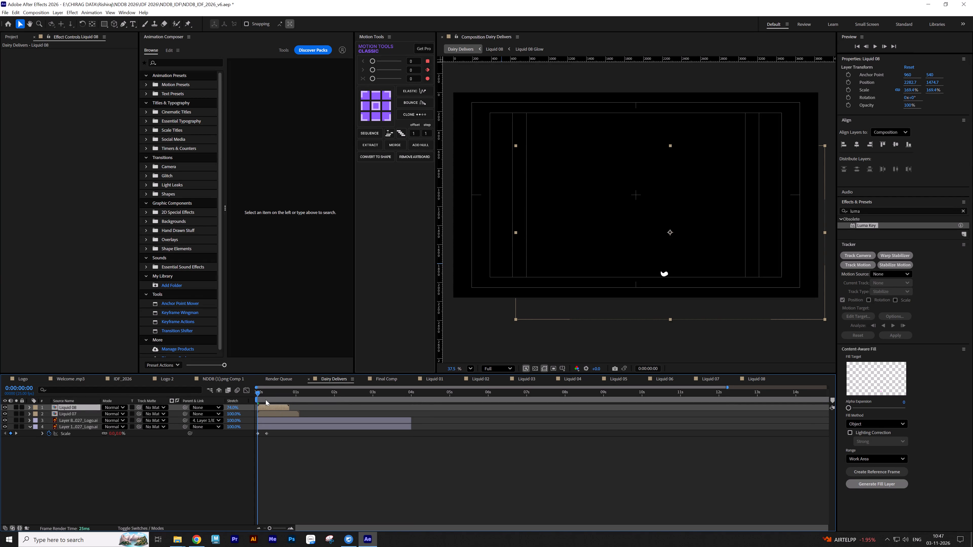
# Examine the overlap of the liquid splashes and logo at frame 6, checking the two logo layers and Liquid 07.
pyautogui.moveTo(257, 394); pyautogui.dragTo(267, 395)
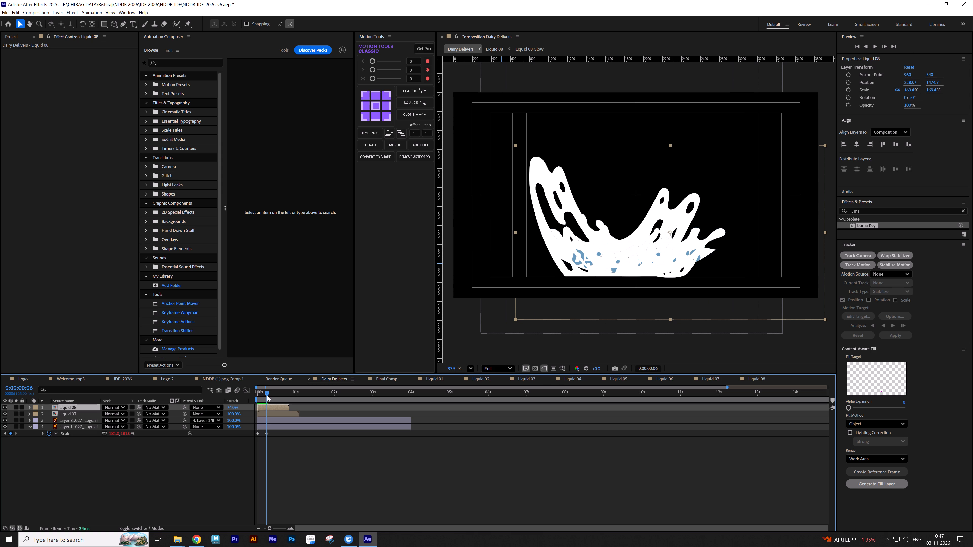
pyautogui.moveTo(267, 395); pyautogui.dragTo(267, 397)
pyautogui.click(276, 422)
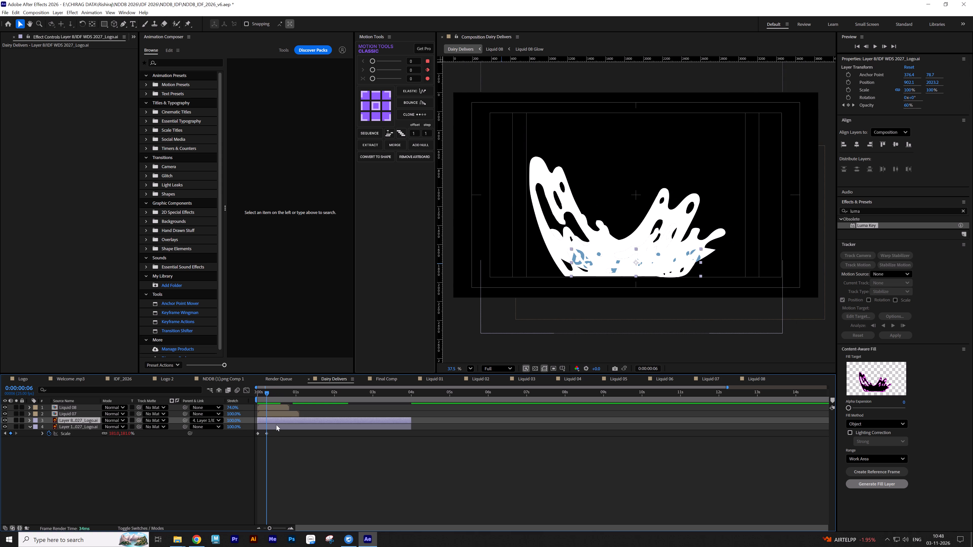
pyautogui.click(276, 426)
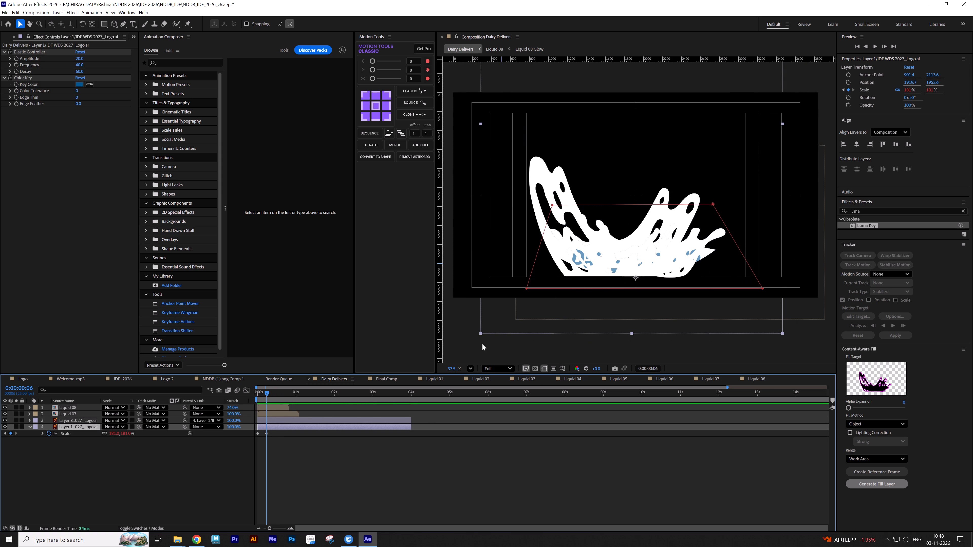
pyautogui.click(360, 474)
pyautogui.click(286, 412)
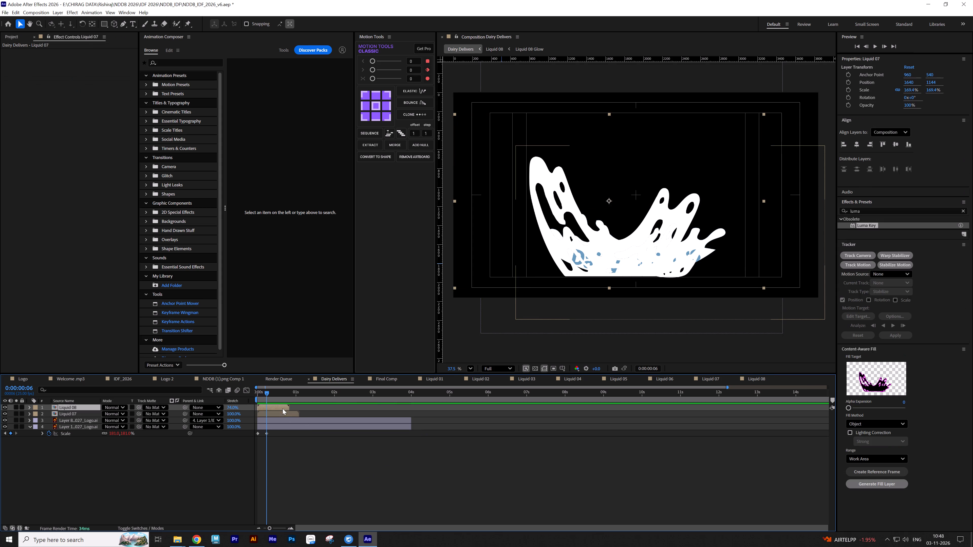
# Shift the Liquid 08 splash layer horizontally toward the logo's right end, to position about 2421, 1475.
pyautogui.click(283, 408)
pyautogui.moveTo(679, 273); pyautogui.dragTo(692, 272)
# Preview the Dairy Delivers animation and examine the splash and logo overlap at frames 6 and 3.
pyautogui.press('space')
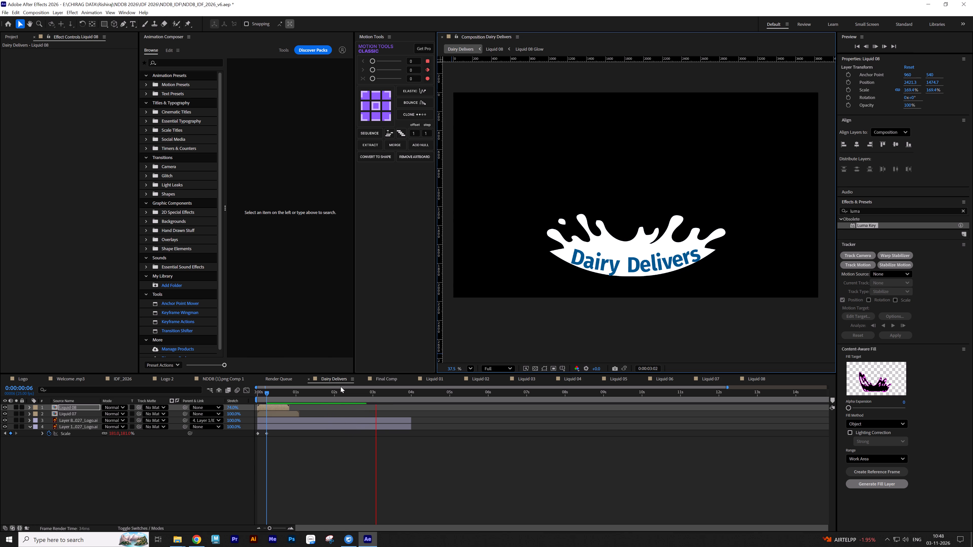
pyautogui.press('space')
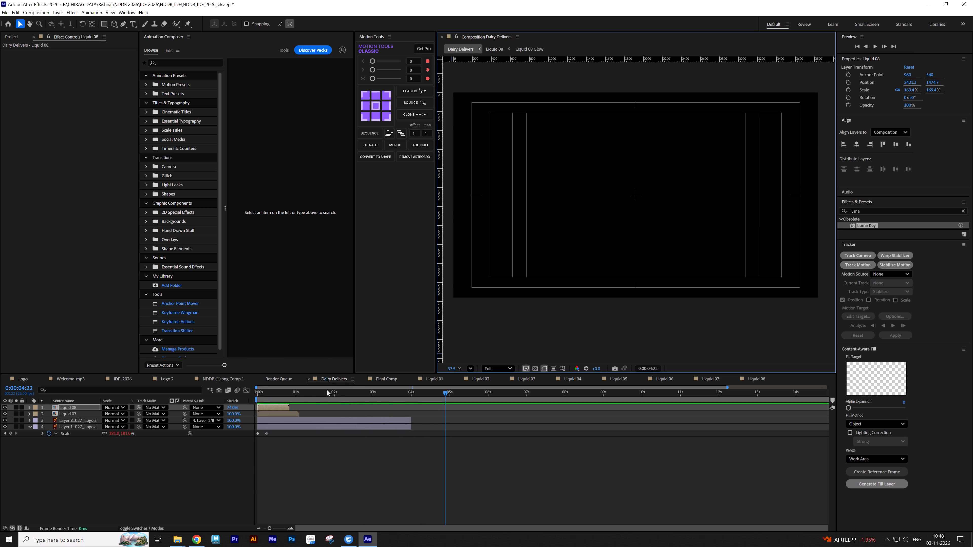
pyautogui.moveTo(317, 391); pyautogui.dragTo(267, 396)
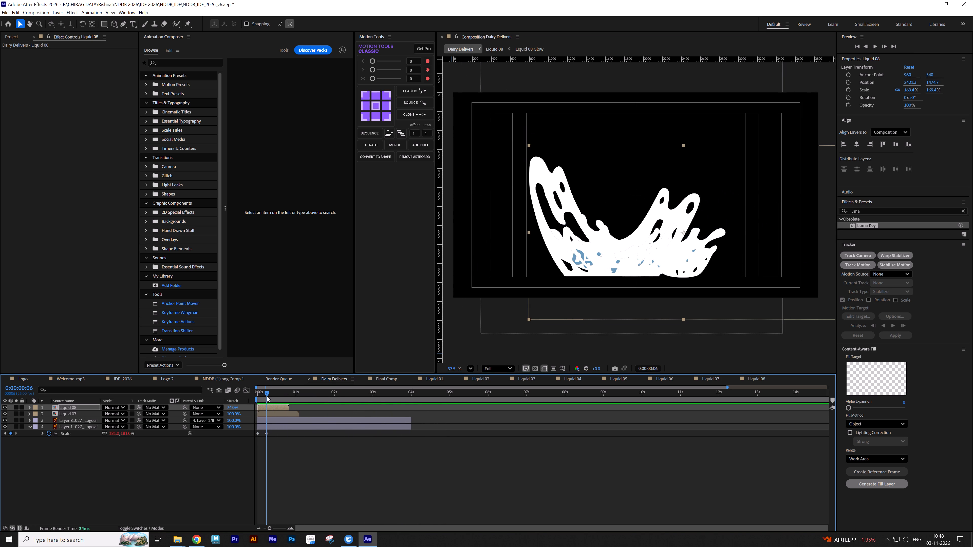
pyautogui.moveTo(267, 396); pyautogui.dragTo(261, 396)
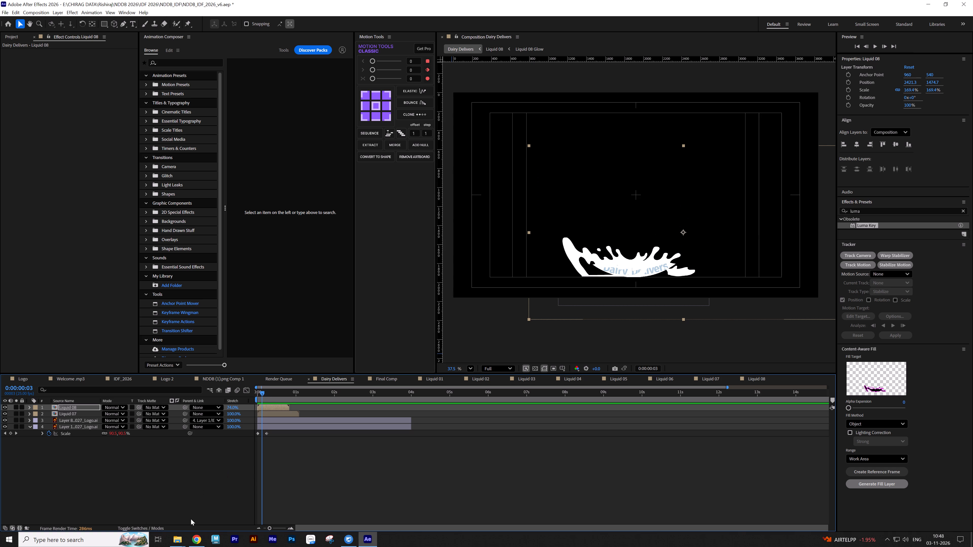
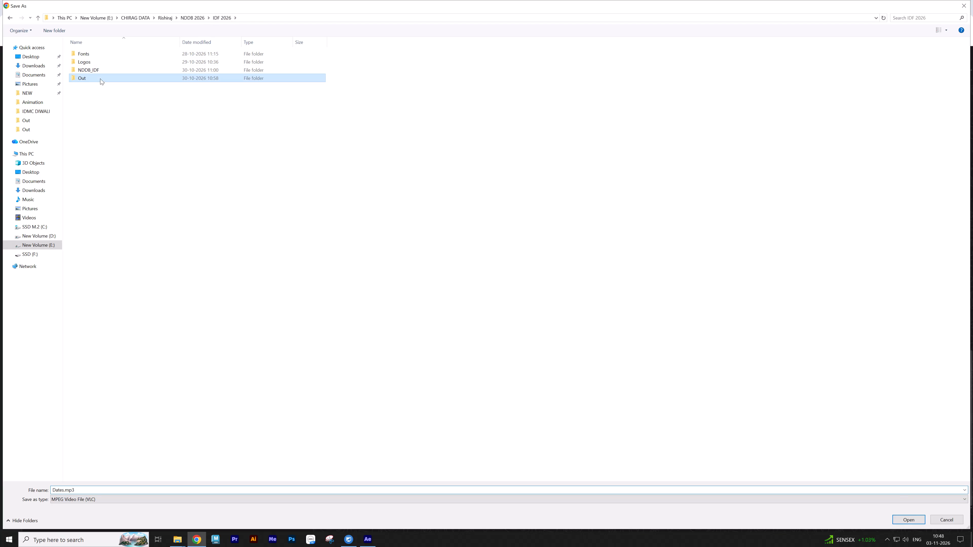
# Browse to the IDF 2026 folder within NDDB 2026 for saving the Dates.mp3 audio file.
pyautogui.click(219, 18)
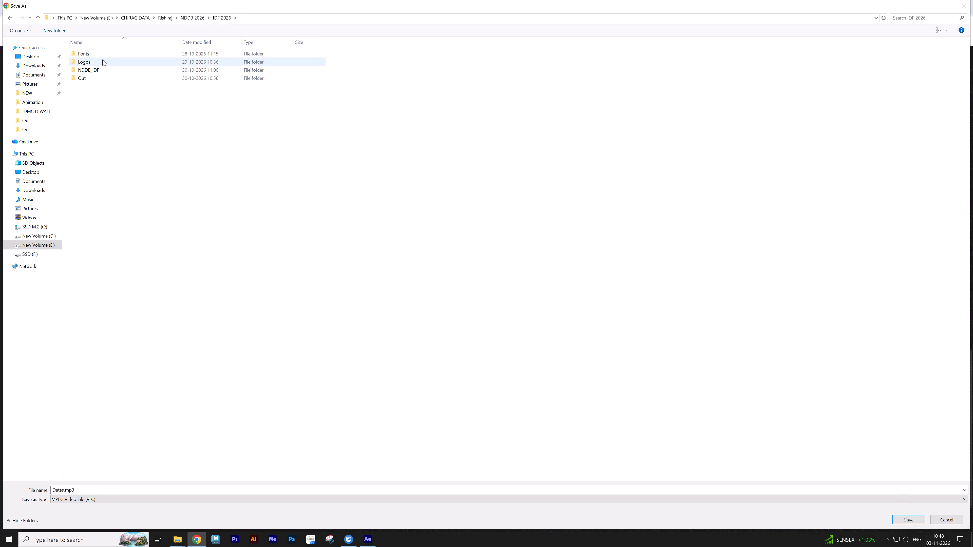
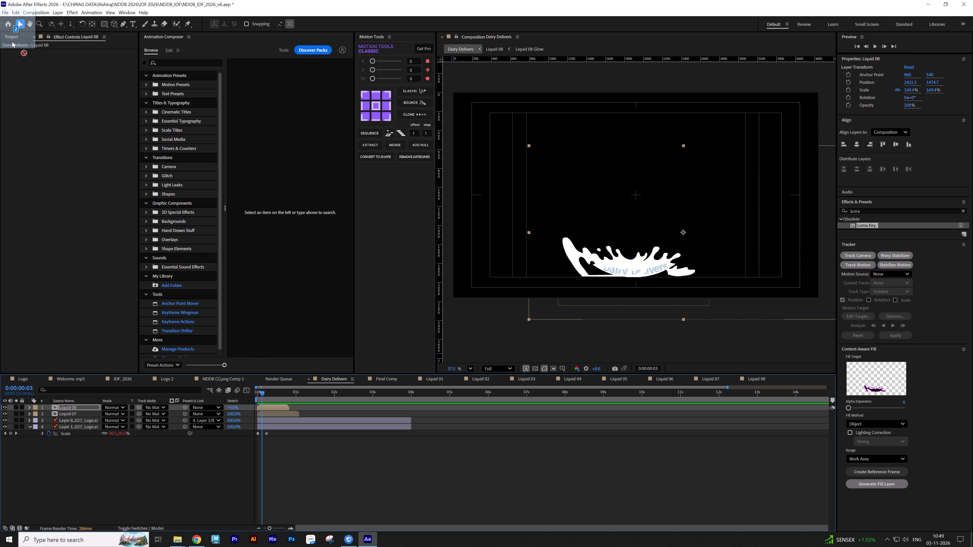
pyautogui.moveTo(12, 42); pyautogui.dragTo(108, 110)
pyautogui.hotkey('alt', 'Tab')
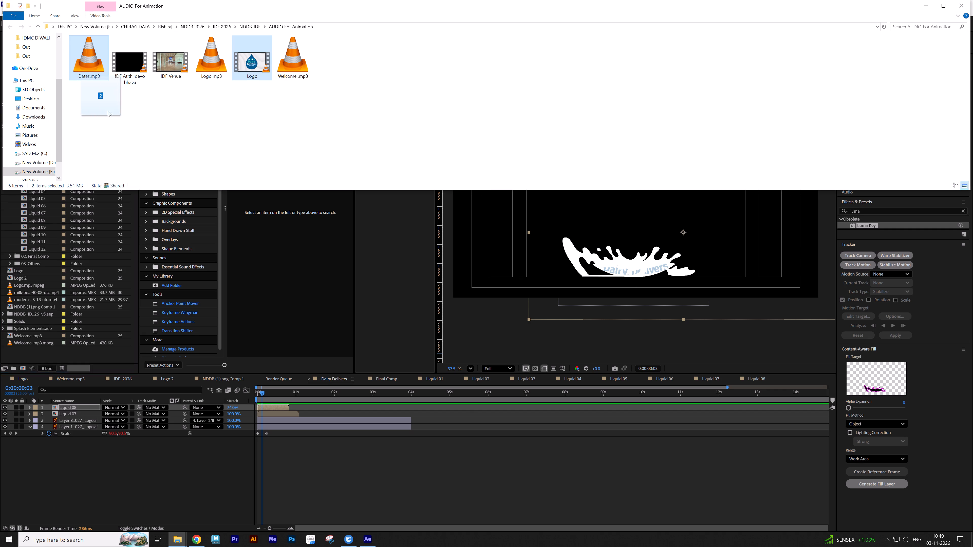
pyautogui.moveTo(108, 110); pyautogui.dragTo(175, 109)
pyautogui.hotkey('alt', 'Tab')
# Import Dates.mp3 from the AUDIO For Animation folder into the project and create a new composition from it.
pyautogui.click(4, 149)
pyautogui.click(45, 189)
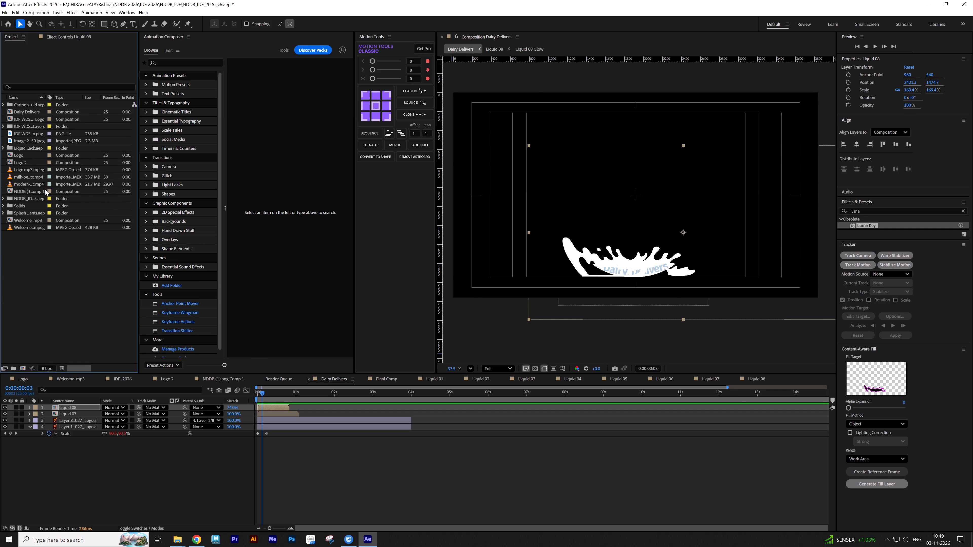
pyautogui.click(52, 261)
pyautogui.hotkey('alt', 'Tab')
pyautogui.click(119, 84)
pyautogui.moveTo(89, 55); pyautogui.dragTo(84, 184)
pyautogui.hotkey('alt', 'Tab')
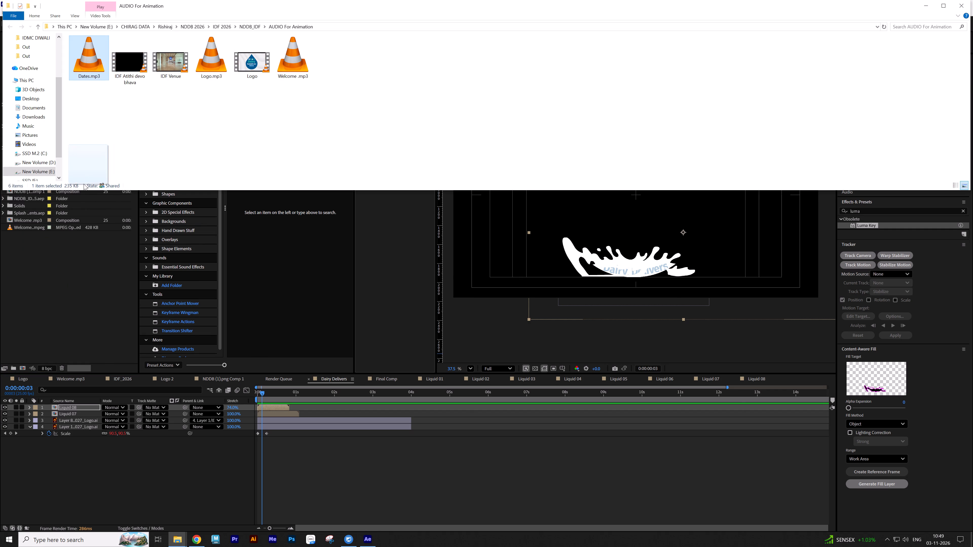
pyautogui.moveTo(84, 184); pyautogui.dragTo(40, 274)
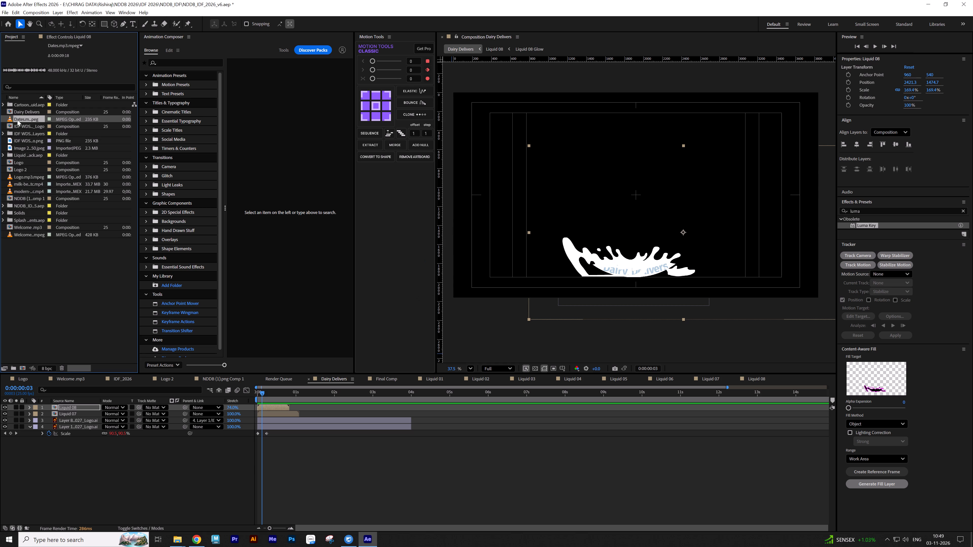
pyautogui.moveTo(17, 120); pyautogui.dragTo(21, 369)
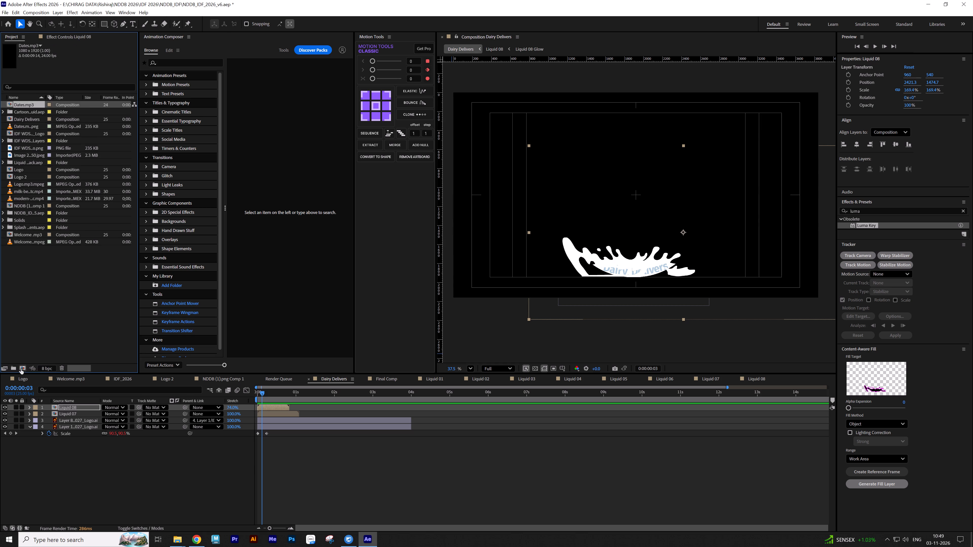
# Close the open timelines of Liquid 01 to Liquid 08, Final Comp and NDDB (1).png Comp 1.
pyautogui.click(415, 381)
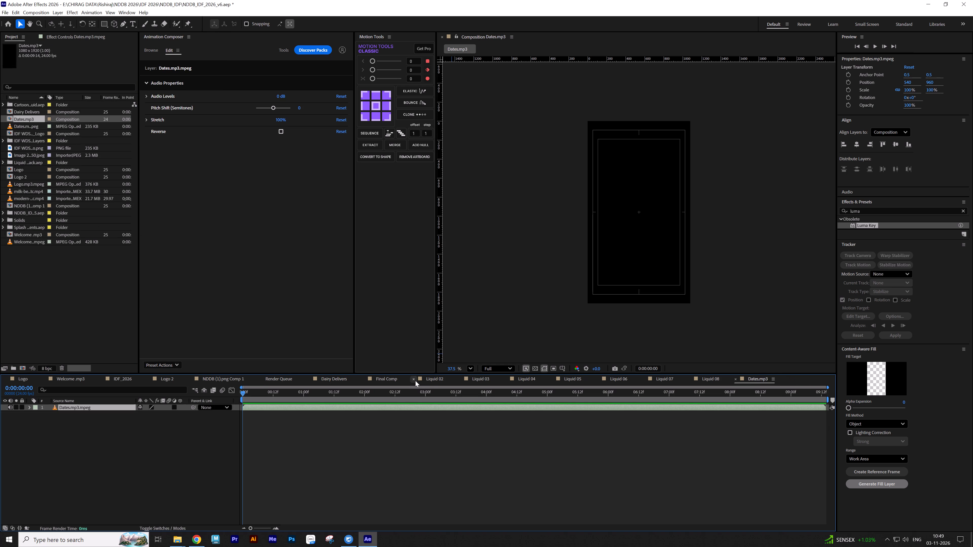
pyautogui.tripleClick(415, 381)
pyautogui.tripleClick(415, 381)
pyautogui.click(415, 381)
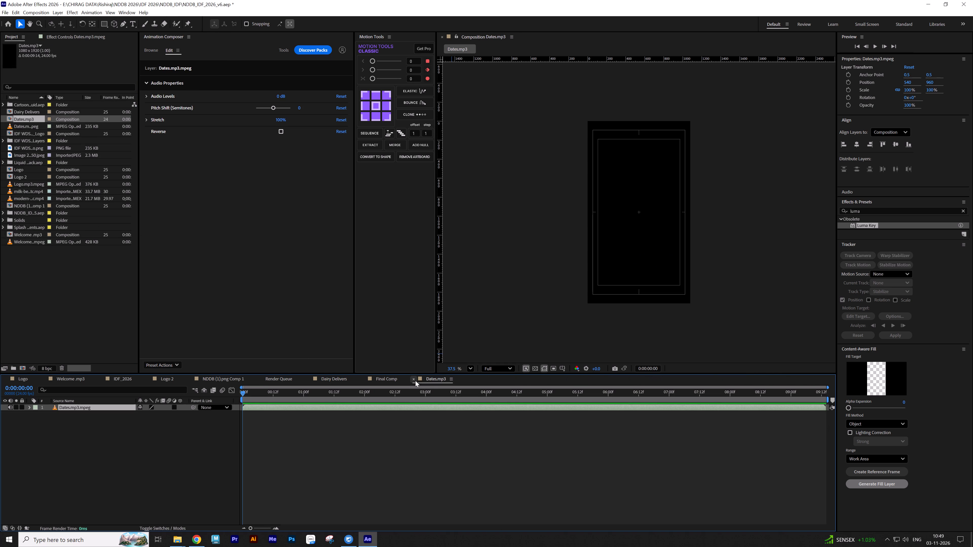
pyautogui.click(364, 381)
pyautogui.click(192, 379)
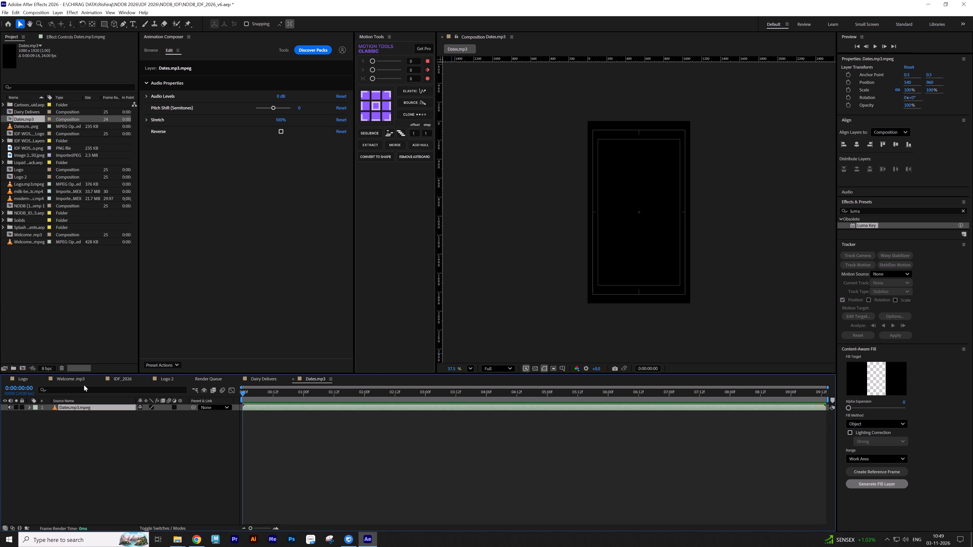
# Check the Logo composition, and listen to the Dates.mp3 audio from the start and again from 0:00:04:16.
pyautogui.click(24, 380)
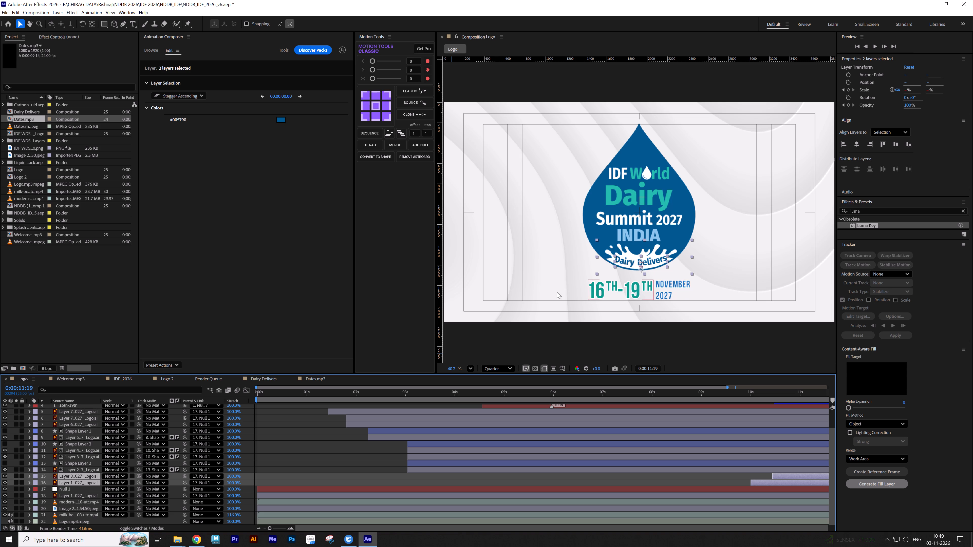
pyautogui.click(314, 382)
pyautogui.press('space')
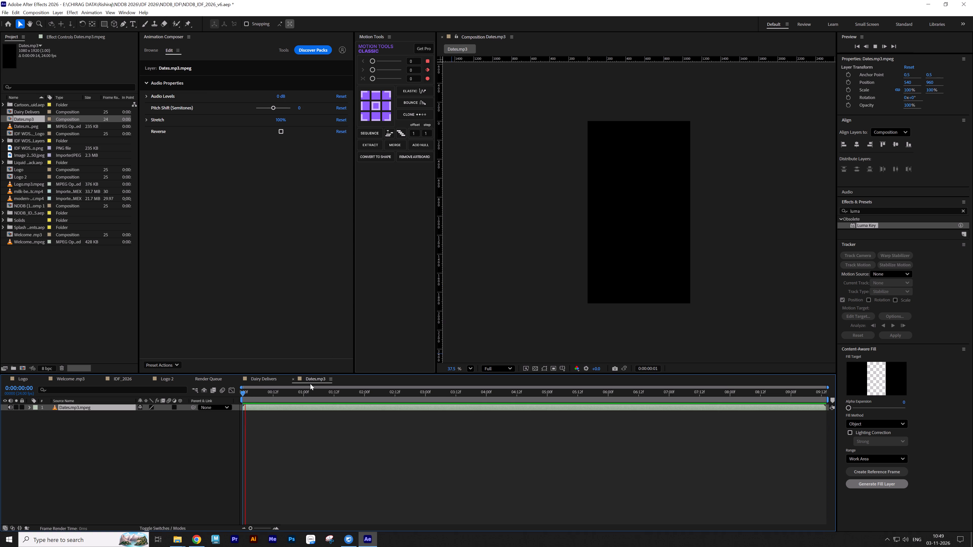
pyautogui.click(909, 542)
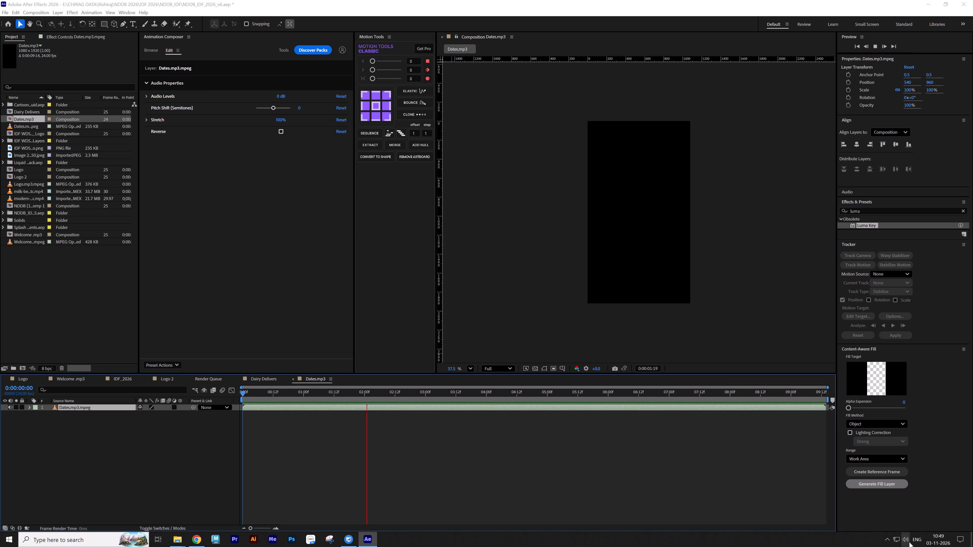
pyautogui.scroll(-18, 909, 542)
pyautogui.scroll(3, 910, 541)
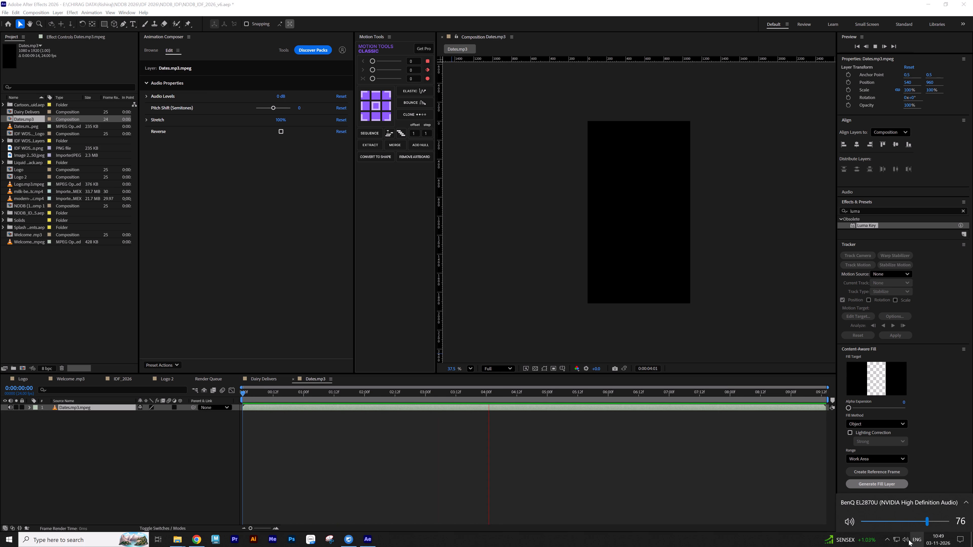
pyautogui.click(697, 466)
pyautogui.click(527, 396)
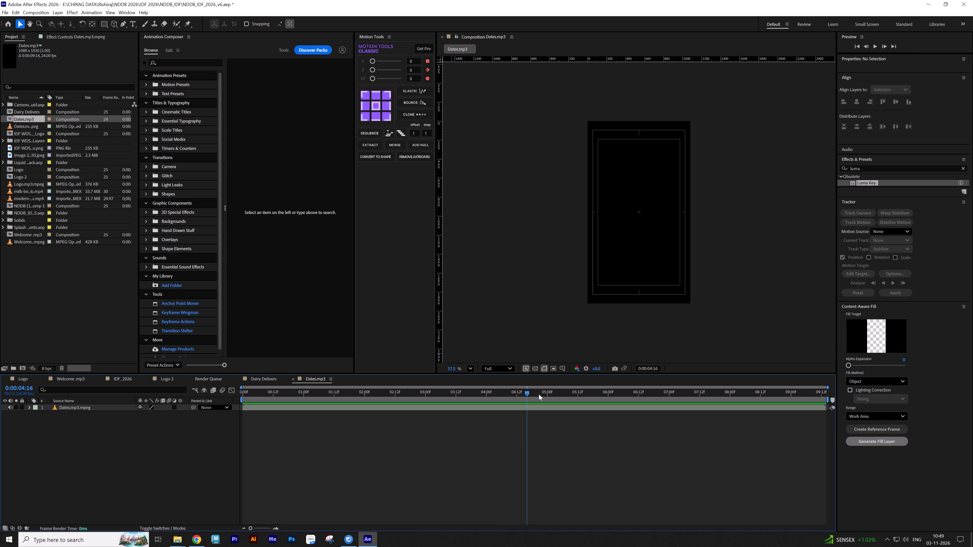
pyautogui.press('space')
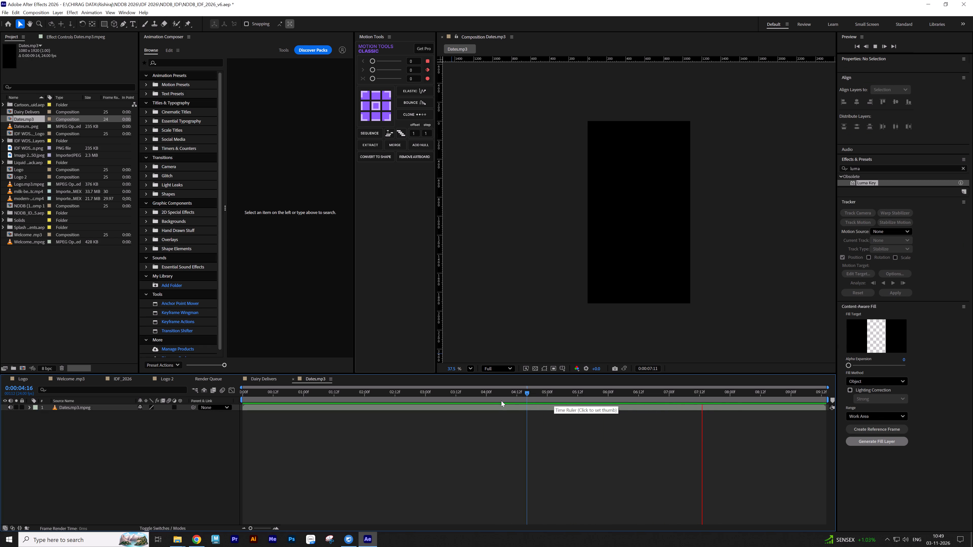
pyautogui.press('space')
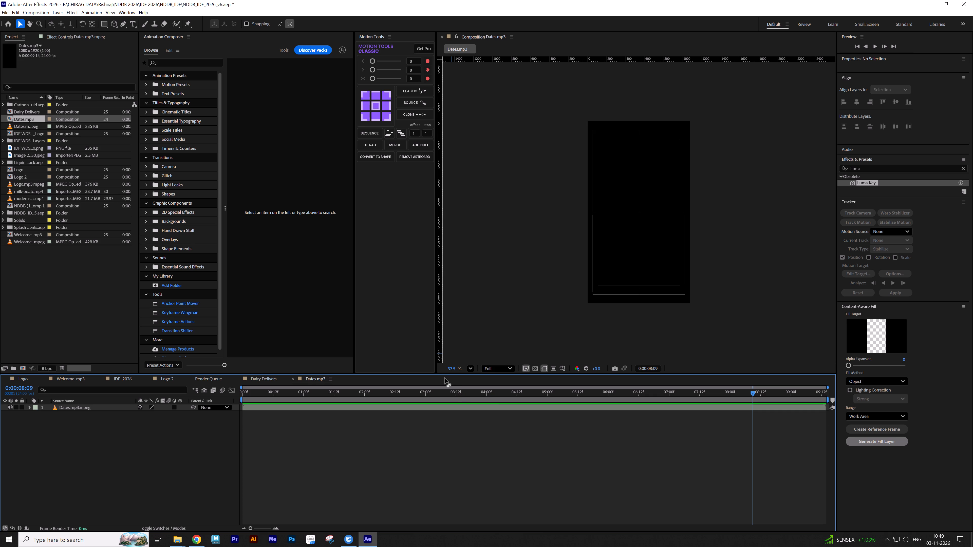
# Open the IDF Venue and IDF WDS compositions from the imported v5 project folder and scrub through their animations.
pyautogui.click(116, 302)
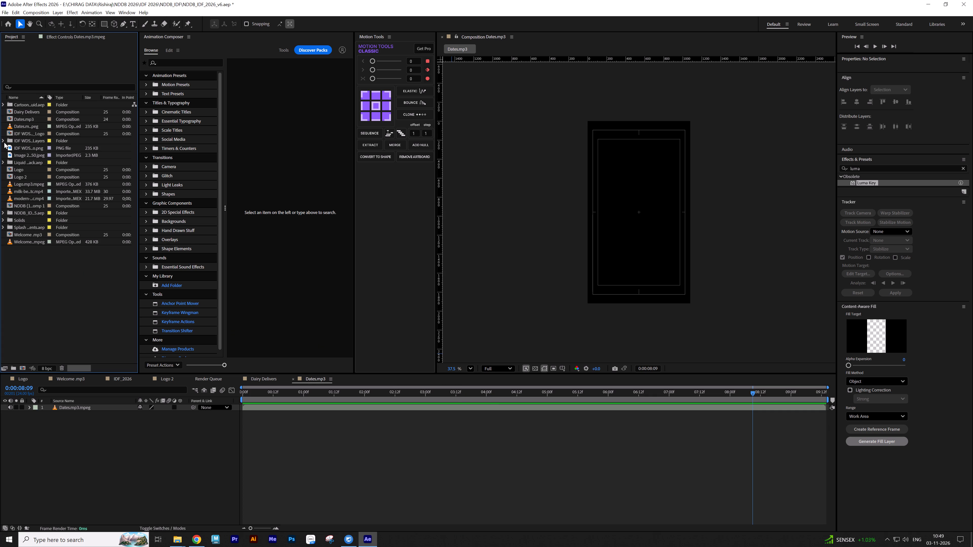
pyautogui.click(3, 213)
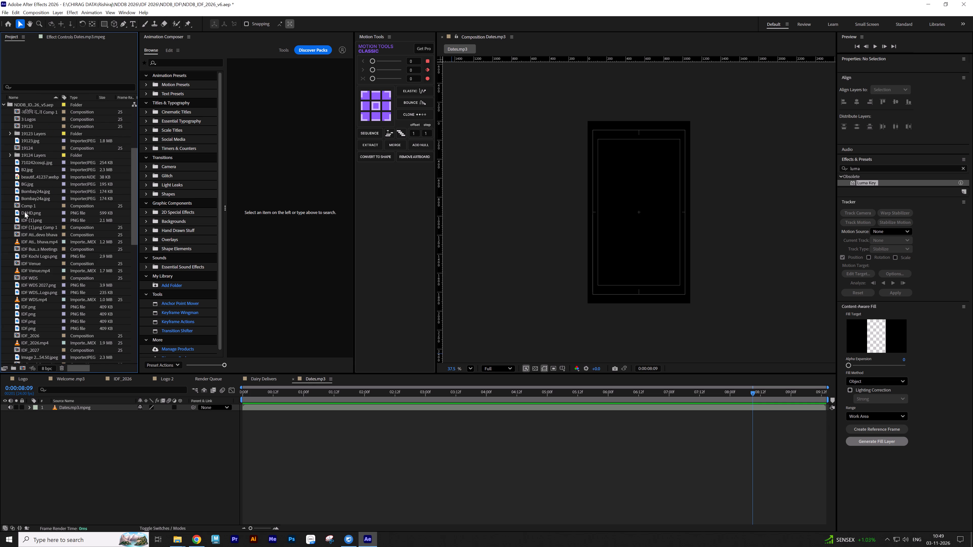
pyautogui.doubleClick(44, 264)
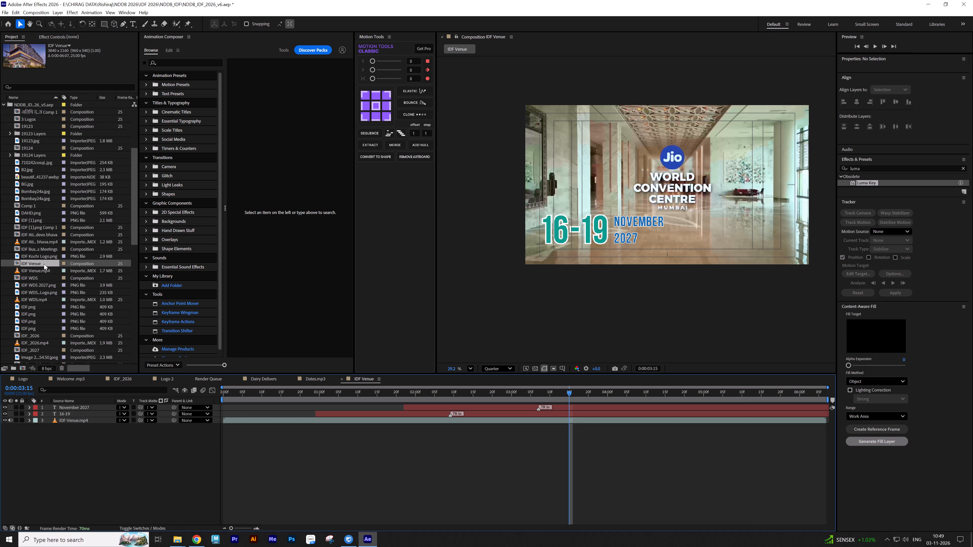
pyautogui.moveTo(303, 396); pyautogui.dragTo(493, 396)
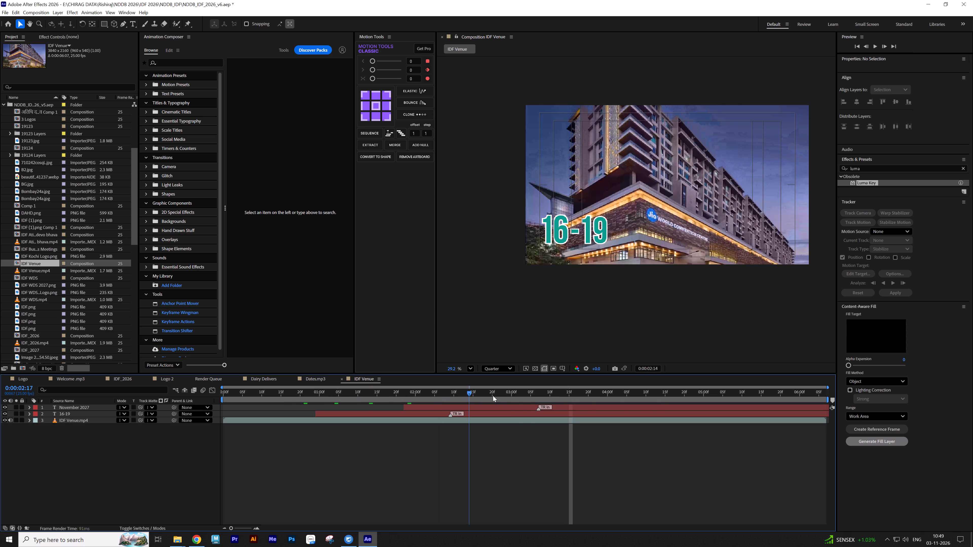
pyautogui.moveTo(493, 396); pyautogui.dragTo(659, 395)
pyautogui.doubleClick(21, 278)
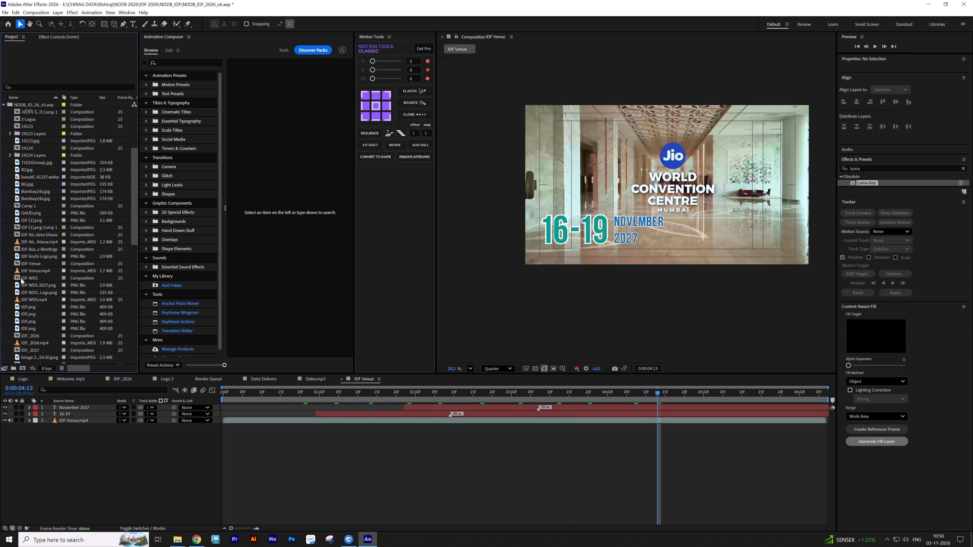
pyautogui.click(776, 231)
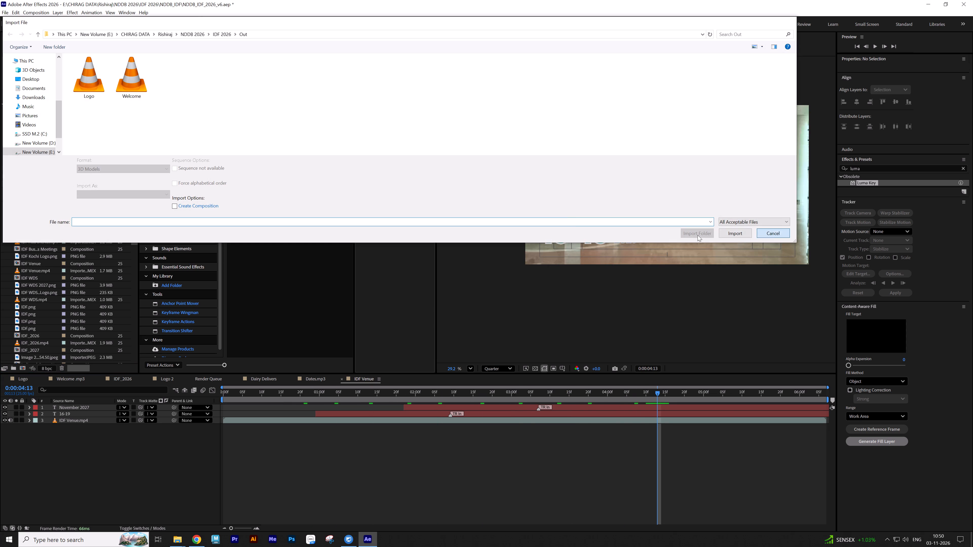
pyautogui.doubleClick(16, 277)
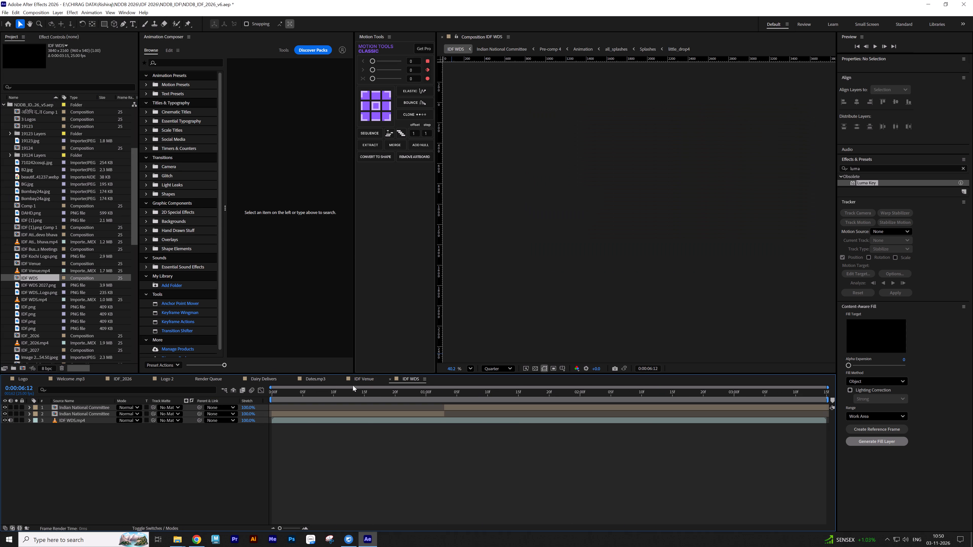
pyautogui.moveTo(310, 392); pyautogui.dragTo(394, 389)
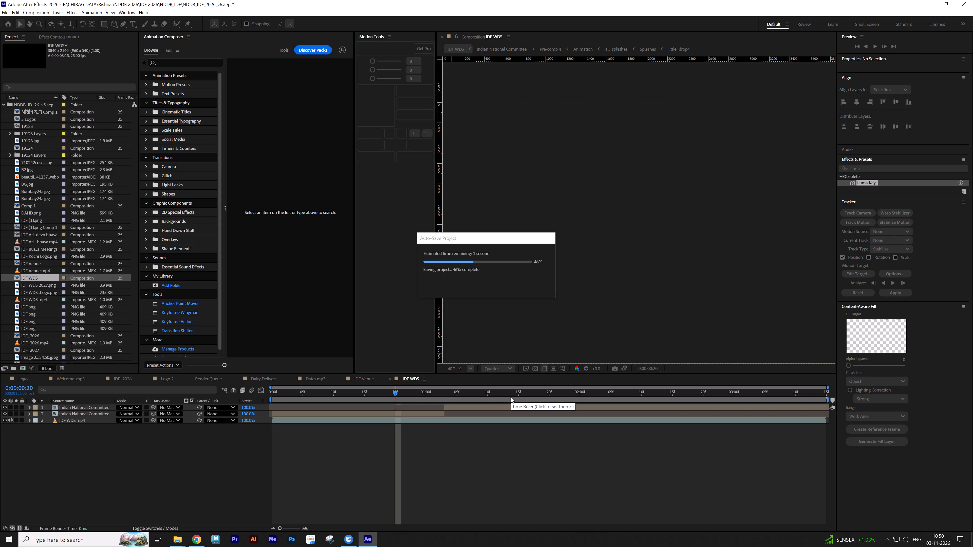
pyautogui.click(387, 447)
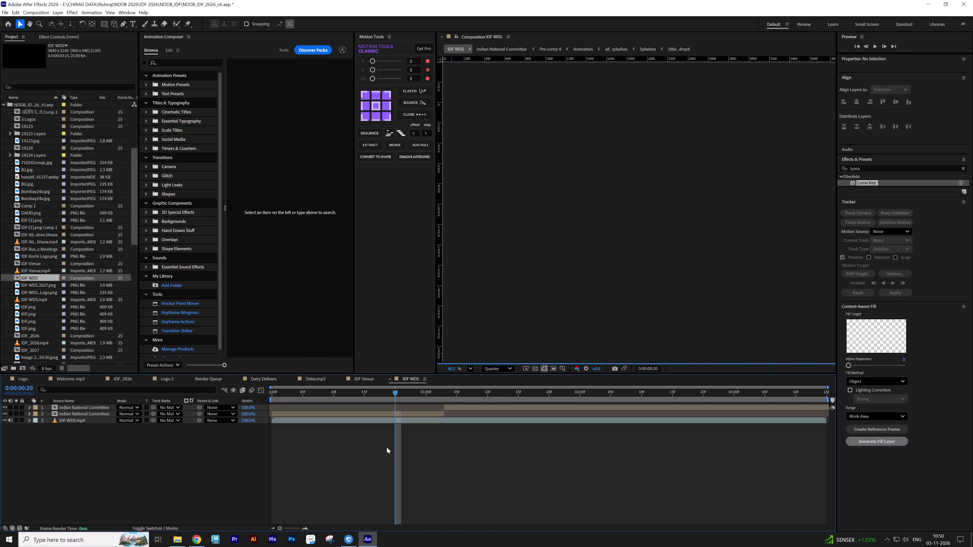
pyautogui.hotkey('alt', 'Tab')
pyautogui.hotkey('alt', 'Tab')
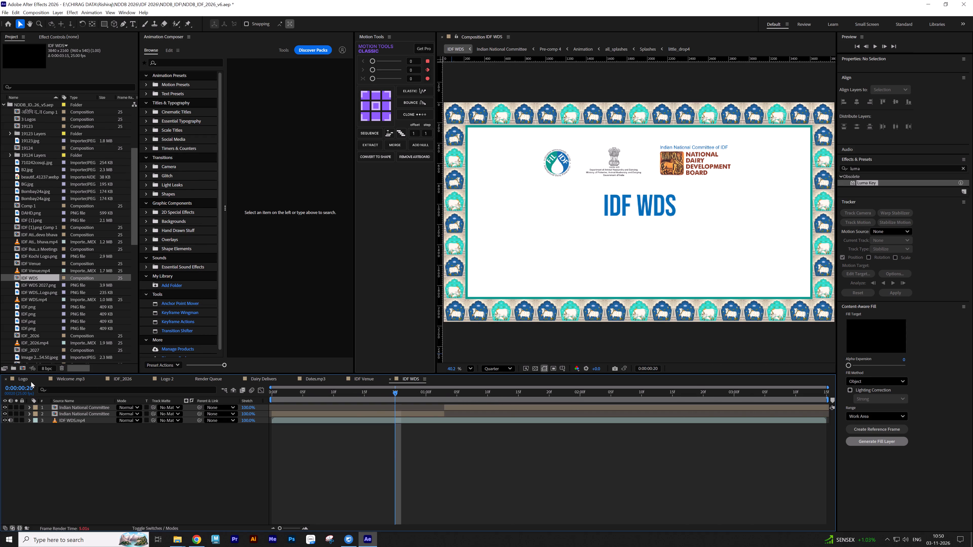
pyautogui.click(3, 105)
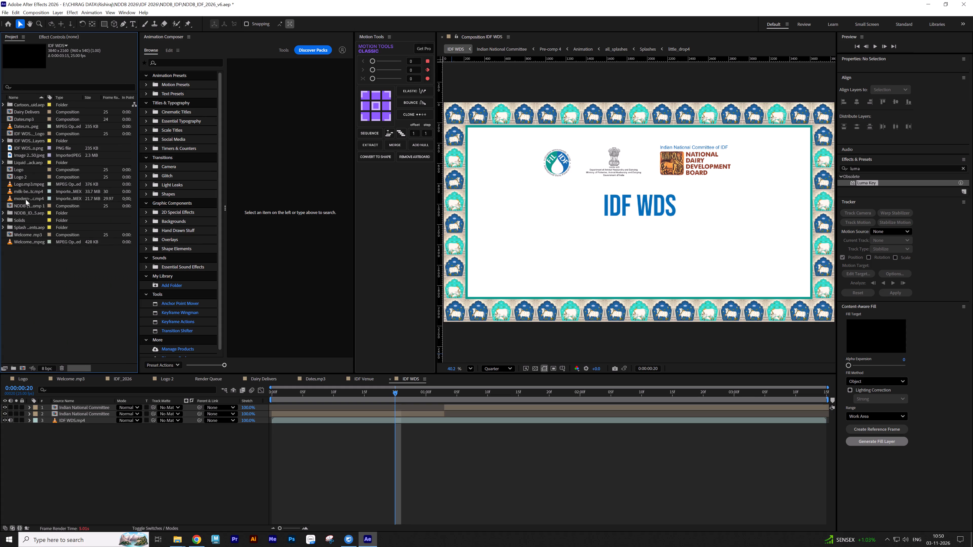
# Play the Logo video from the AUDIO For Animation folder in VLC, examine the logo and date reveal, and return to After Effects.
pyautogui.click(59, 312)
pyautogui.hotkey('alt', 'Tab')
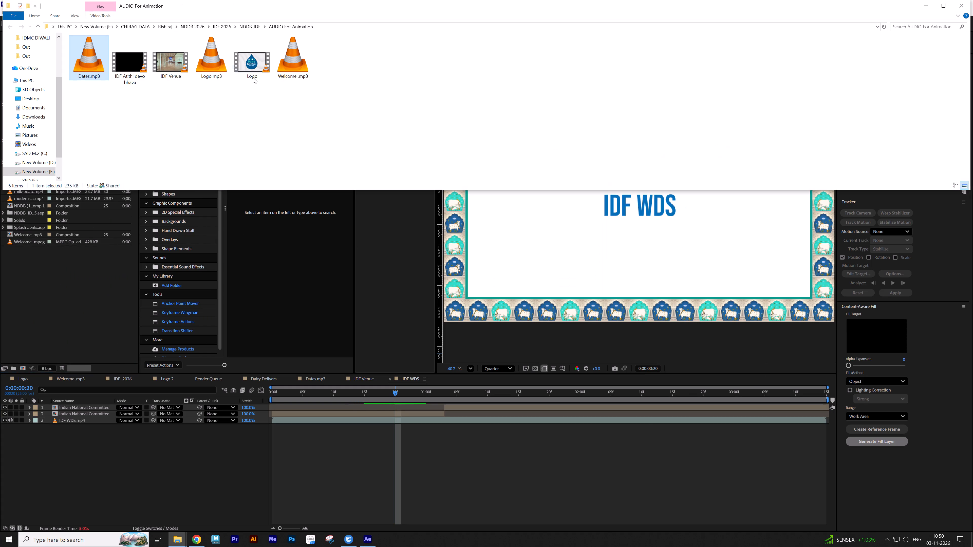
pyautogui.doubleClick(254, 69)
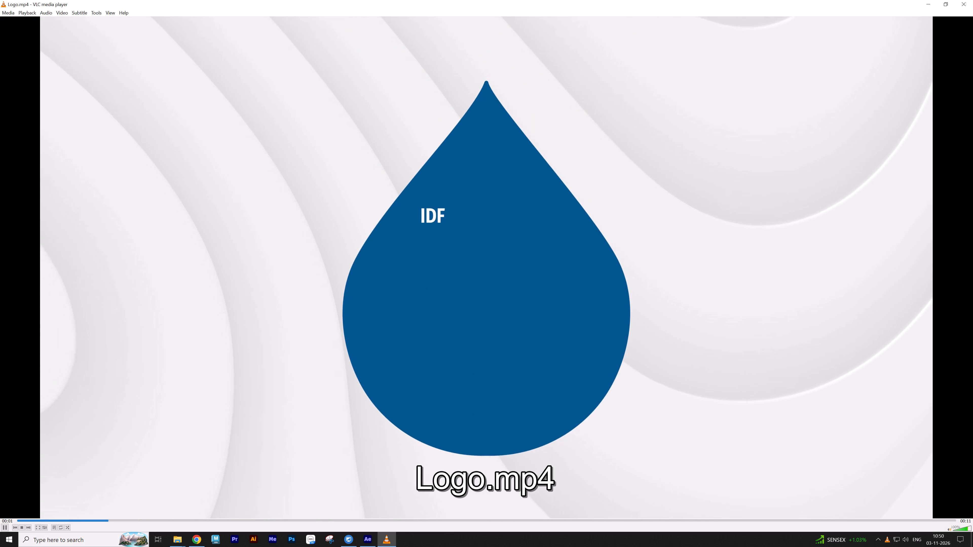
pyautogui.press('space')
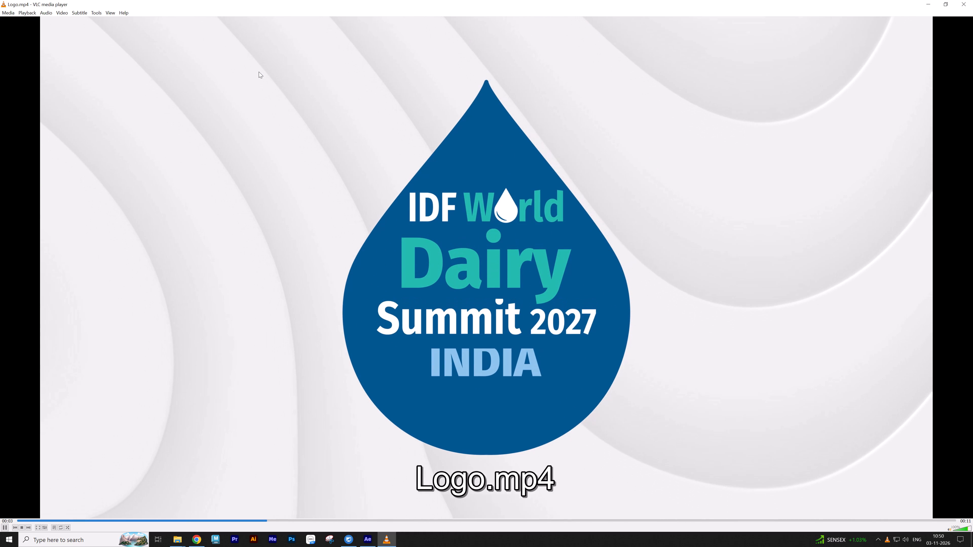
pyautogui.press('space')
pyautogui.press('space')
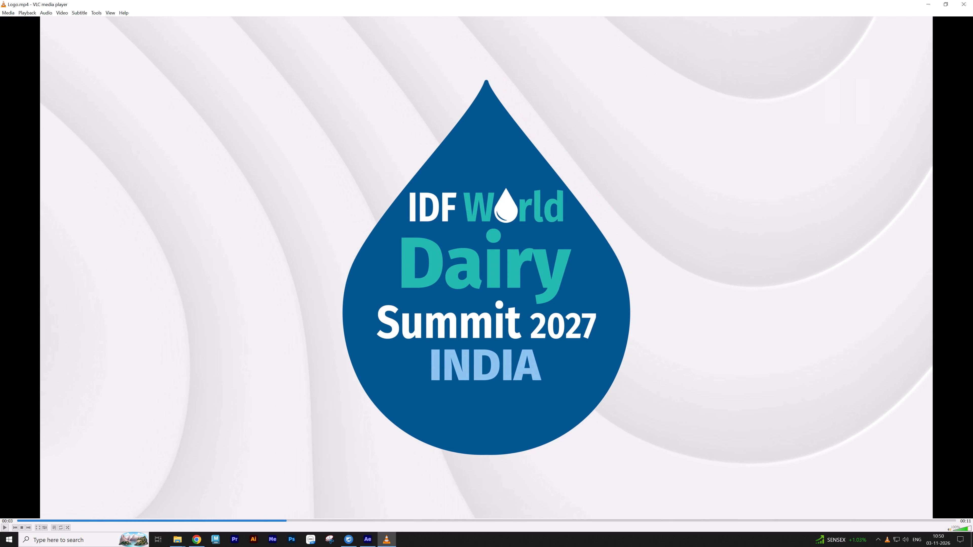
pyautogui.press('space')
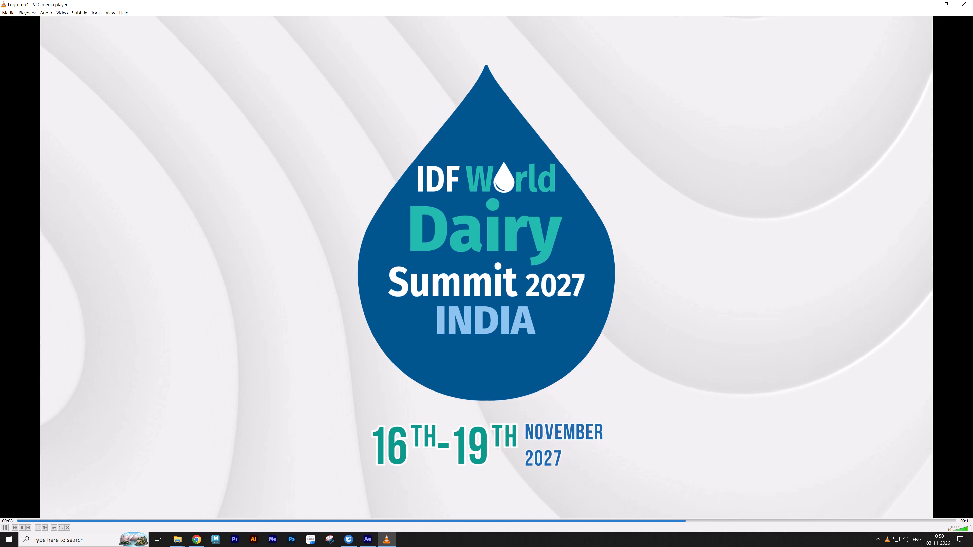
pyautogui.press('space')
pyautogui.press('space')
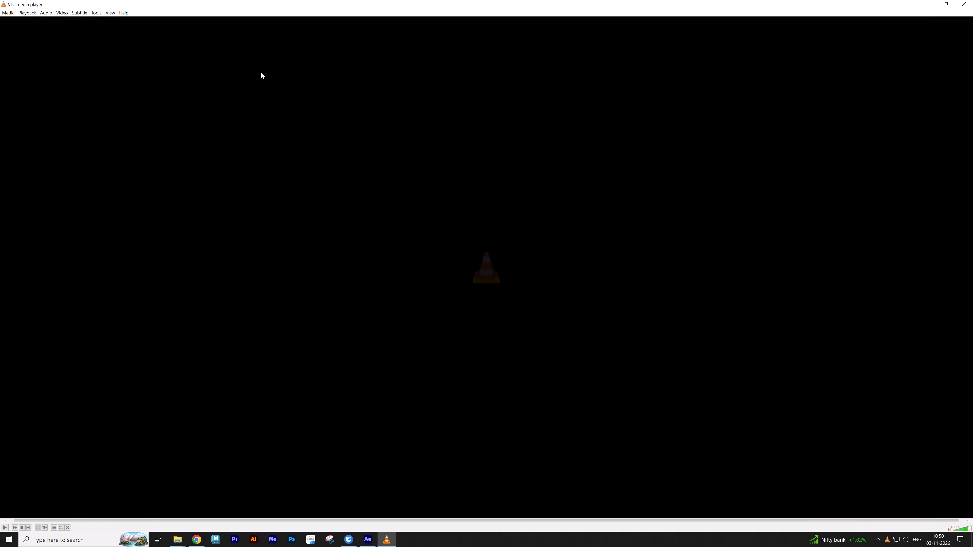
pyautogui.click(965, 7)
pyautogui.click(209, 440)
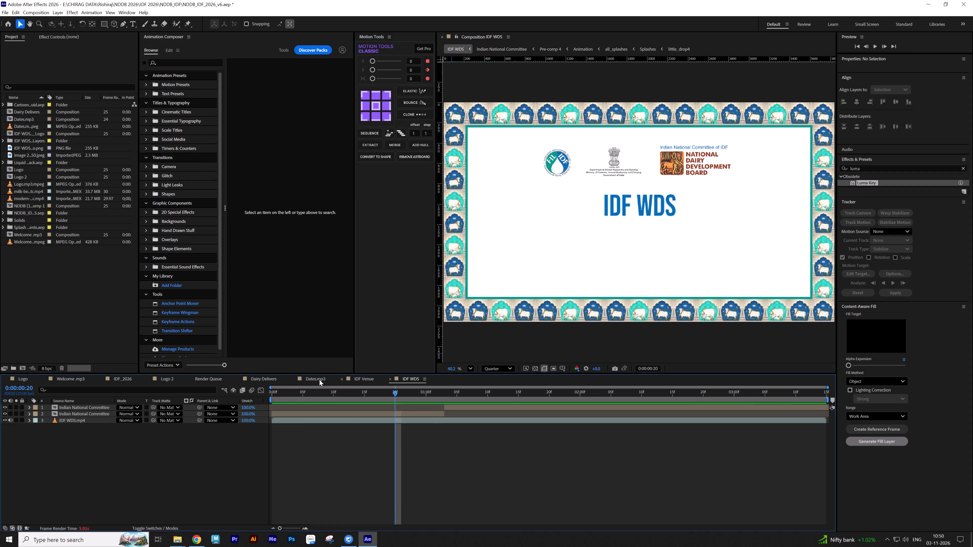
# Examine the IDF_2026 composition's animation at several points along its timeline.
pyautogui.click(127, 380)
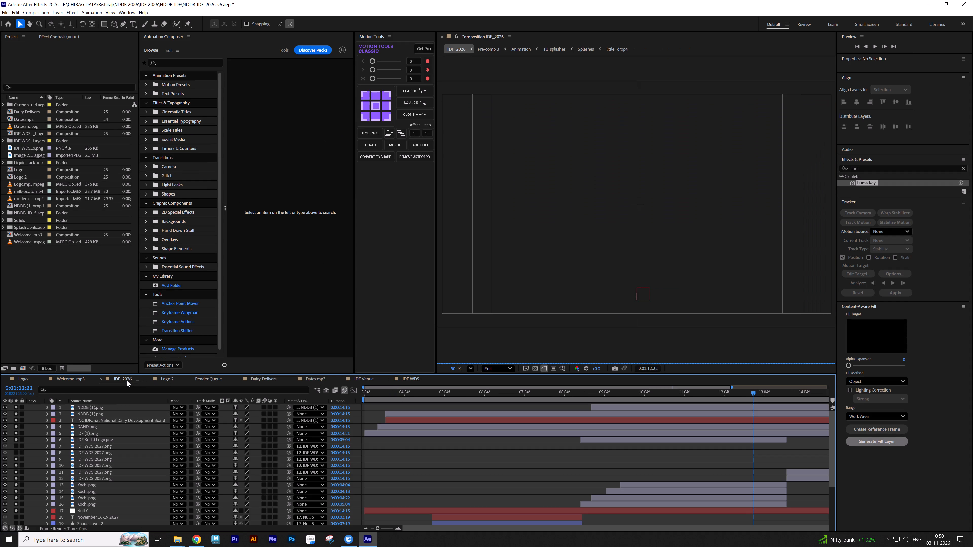
pyautogui.click(518, 486)
pyautogui.press('s')
pyautogui.press('s')
pyautogui.moveTo(749, 395); pyautogui.dragTo(704, 399)
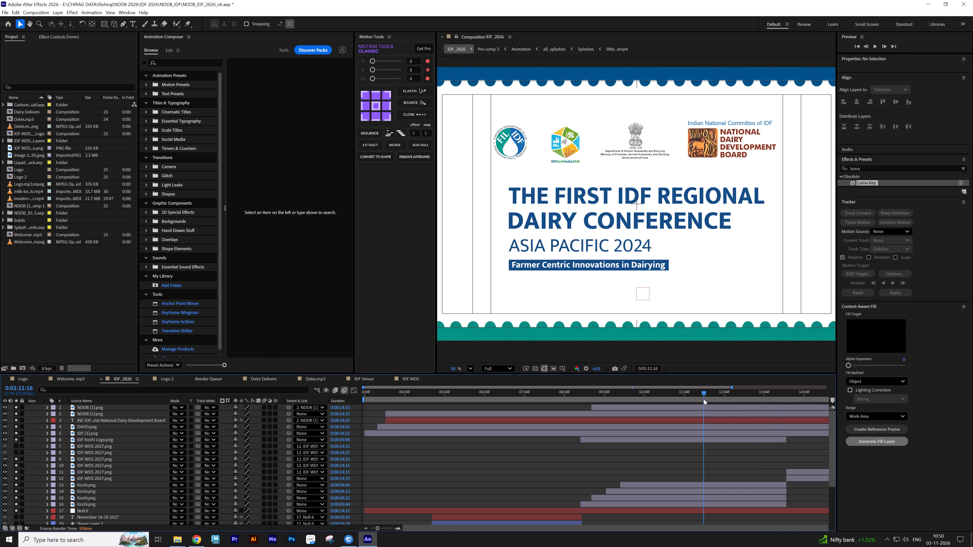
pyautogui.click(814, 396)
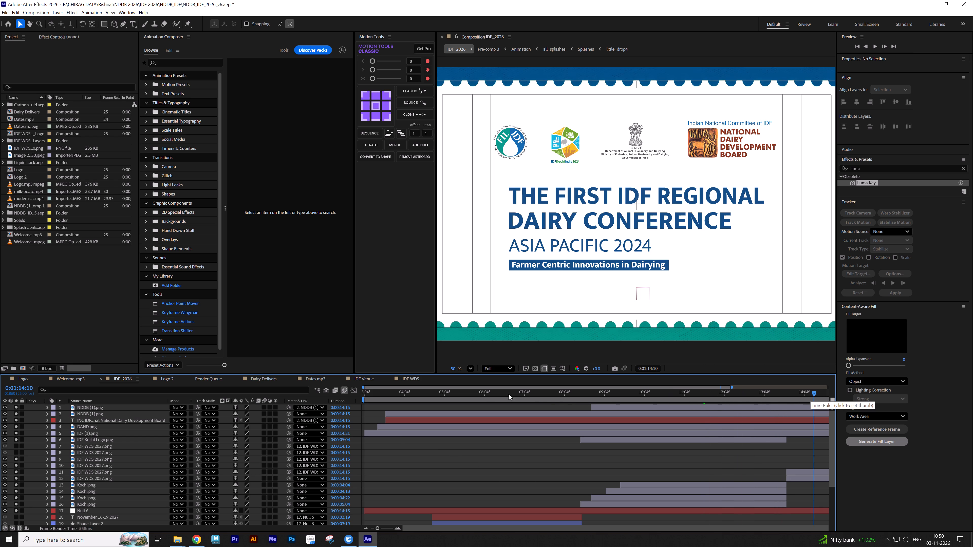
pyautogui.click(489, 394)
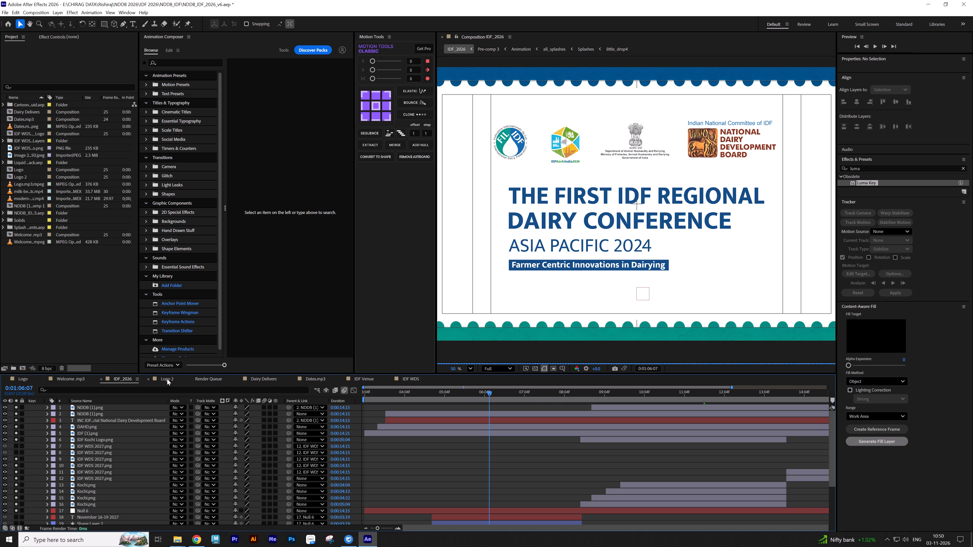
# Check the Dairy Delivers composition and render queue, and scrub through the drop logo and date reveal in Logo 2.
pyautogui.click(261, 377)
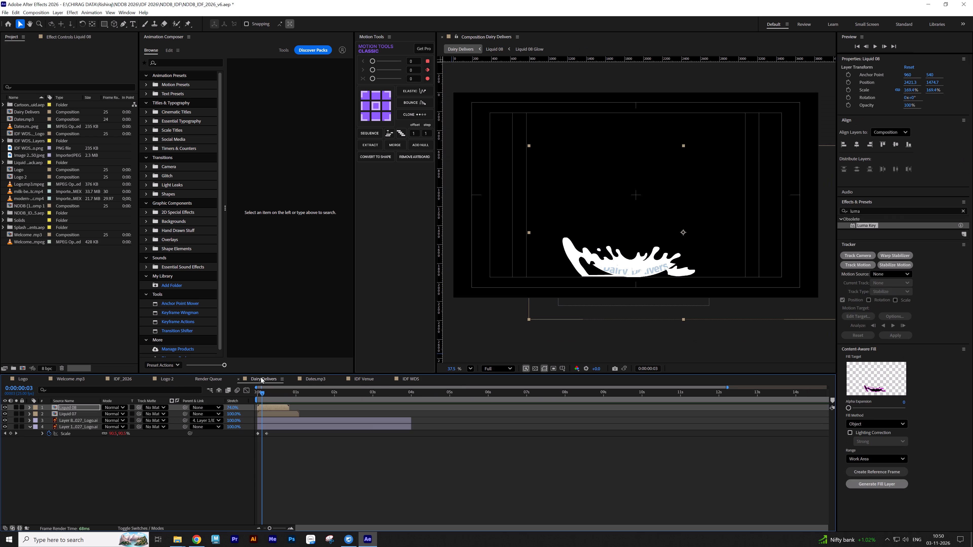
pyautogui.click(207, 378)
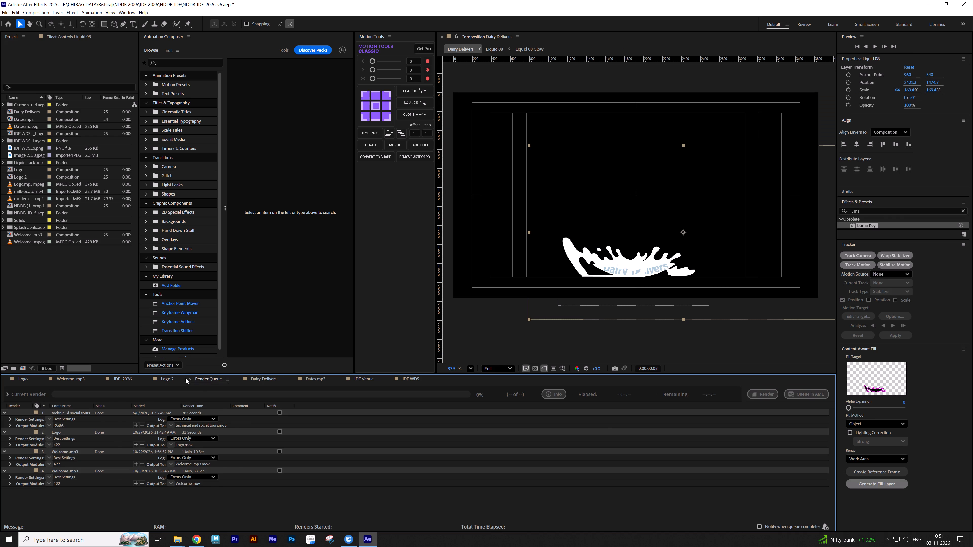
pyautogui.click(172, 378)
pyautogui.press('space')
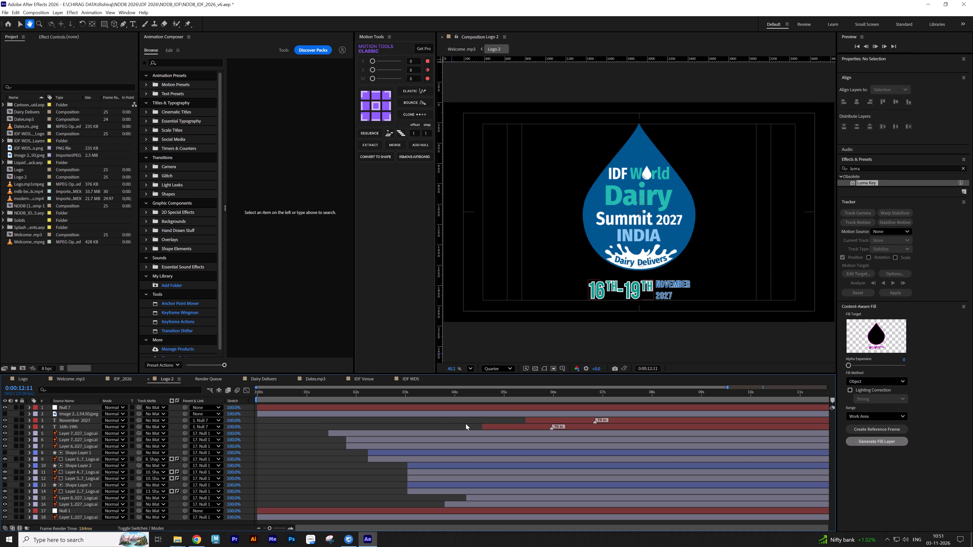
pyautogui.moveTo(322, 394); pyautogui.dragTo(514, 397)
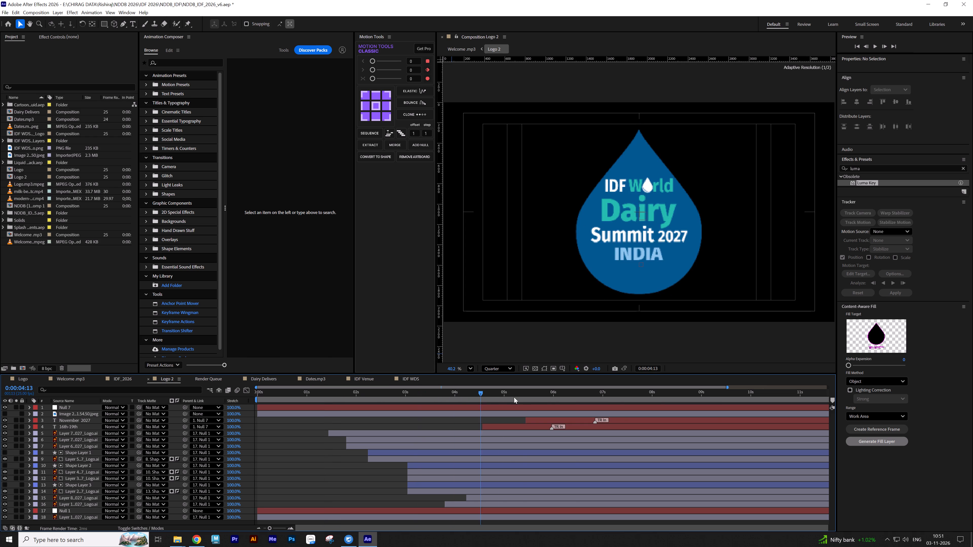
pyautogui.moveTo(514, 397); pyautogui.dragTo(380, 408)
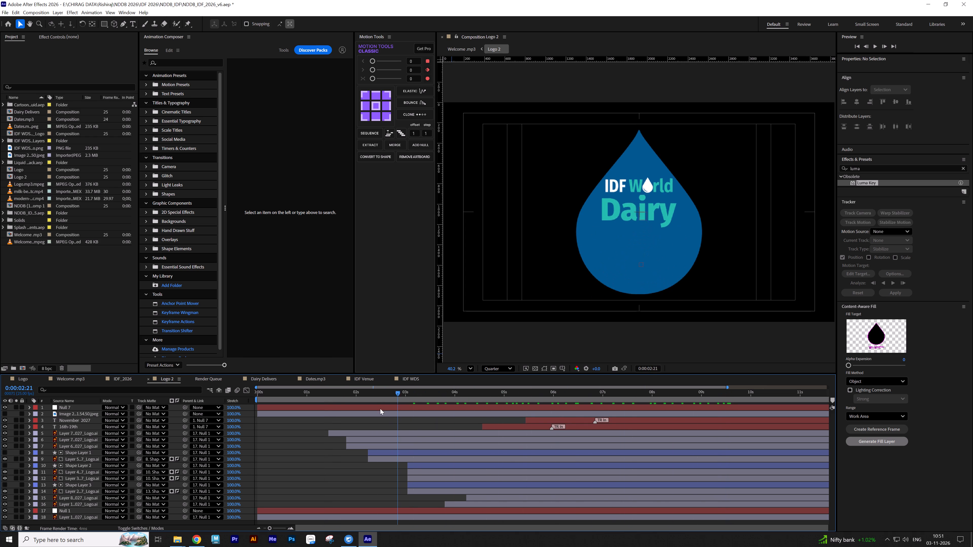
pyautogui.moveTo(380, 408); pyautogui.dragTo(586, 408)
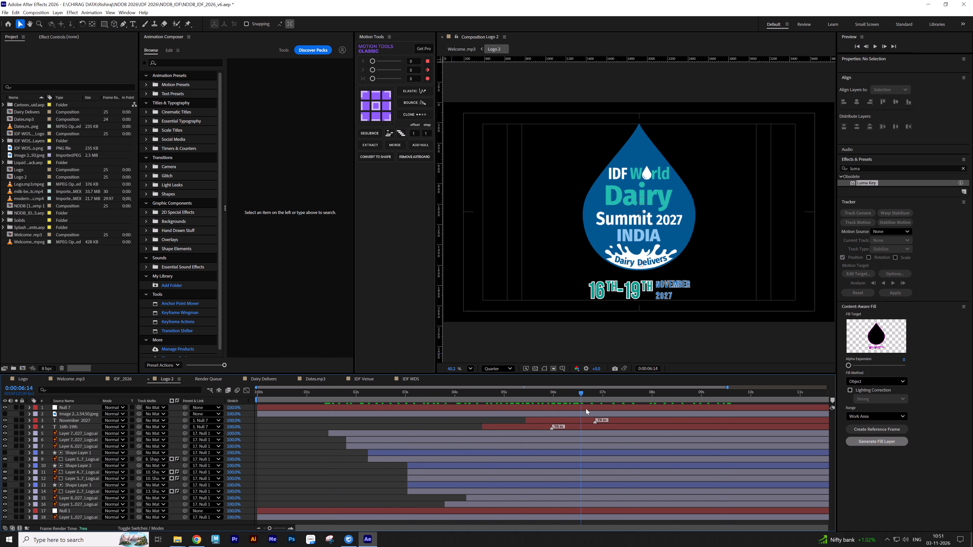
pyautogui.moveTo(586, 408); pyautogui.dragTo(617, 410)
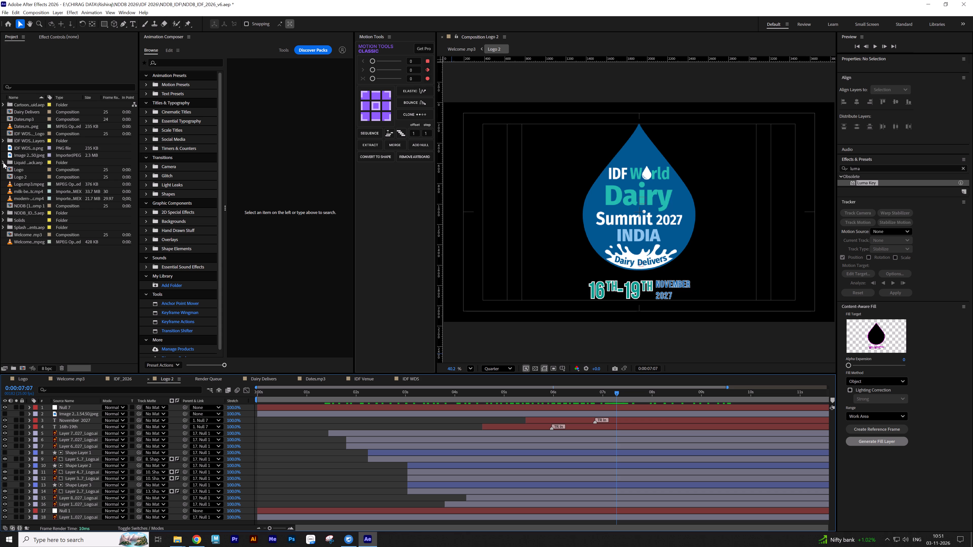
# Review the IDF_2026 and IDF_2027 compositions from the imported v5 project folder at several times.
pyautogui.click(2, 212)
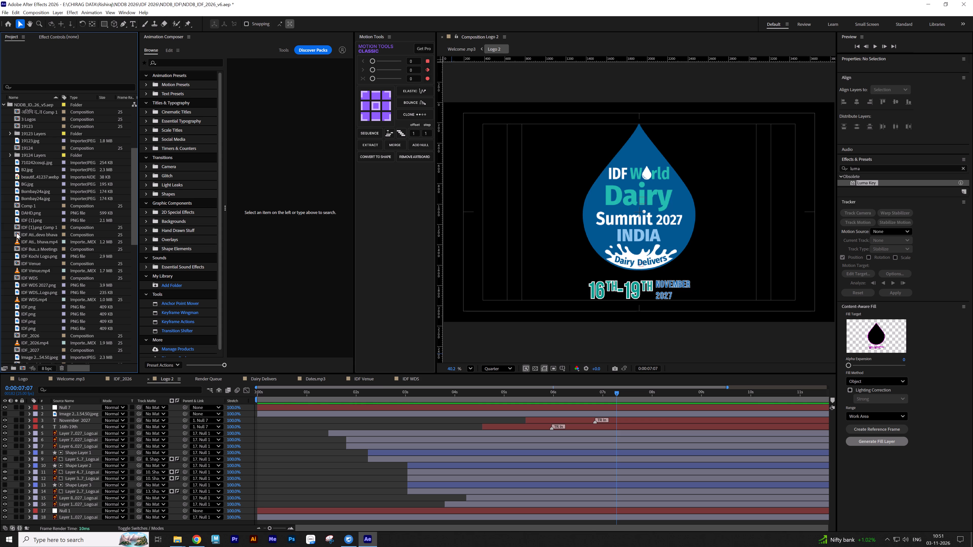
pyautogui.doubleClick(18, 335)
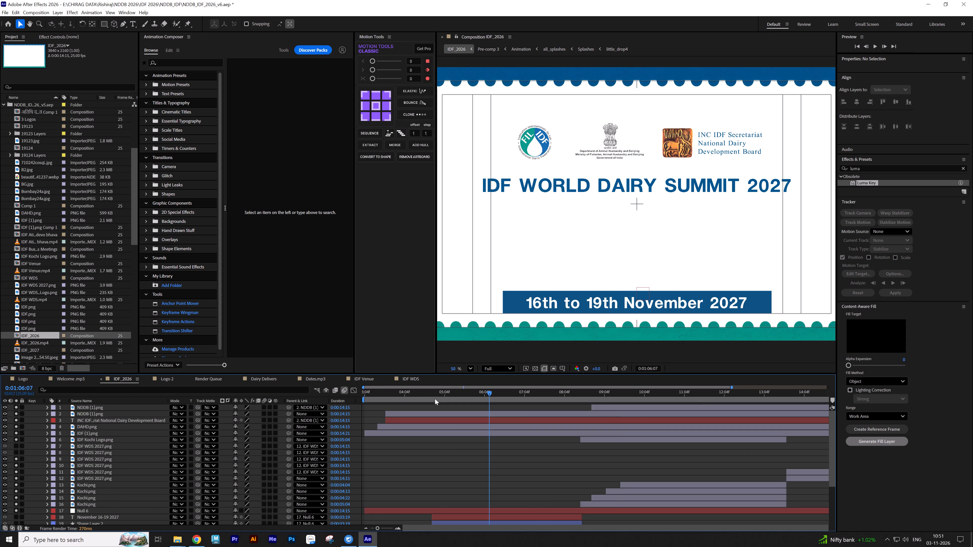
pyautogui.moveTo(440, 399); pyautogui.dragTo(764, 399)
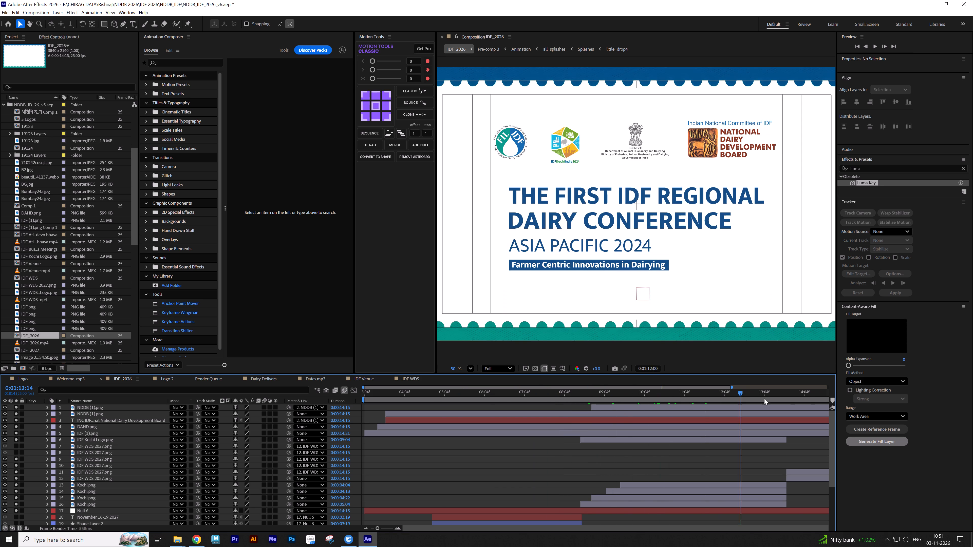
pyautogui.moveTo(764, 399); pyautogui.dragTo(793, 398)
pyautogui.scroll(-4, 14, 316)
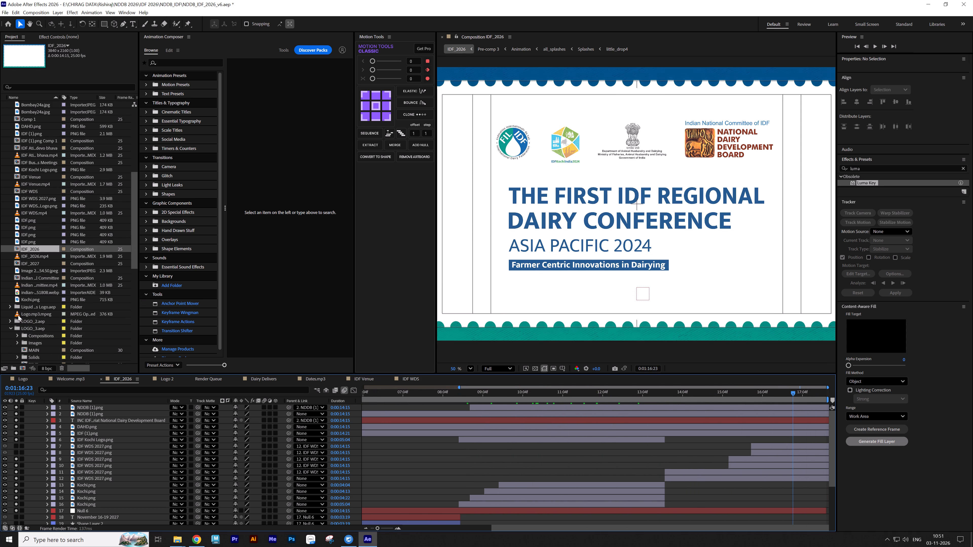
pyautogui.doubleClick(15, 263)
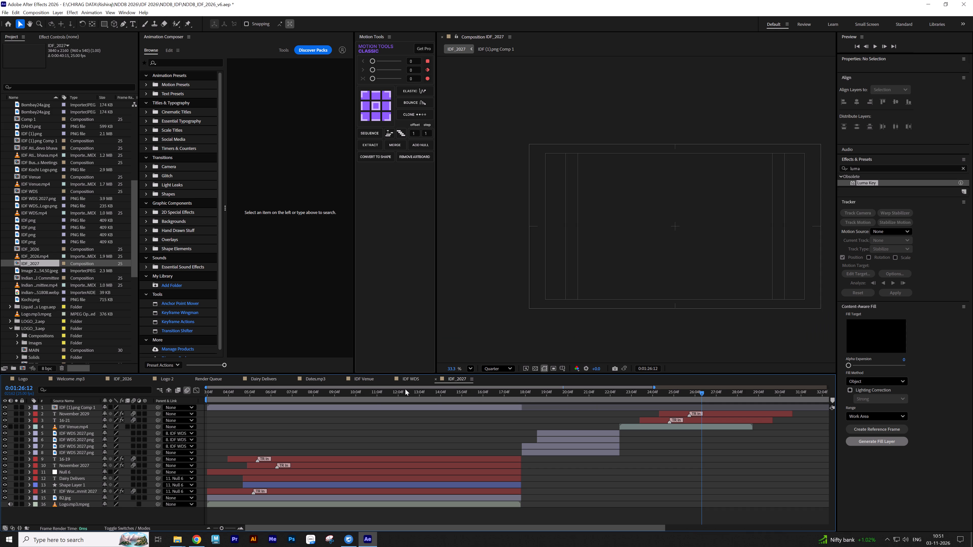
pyautogui.click(373, 395)
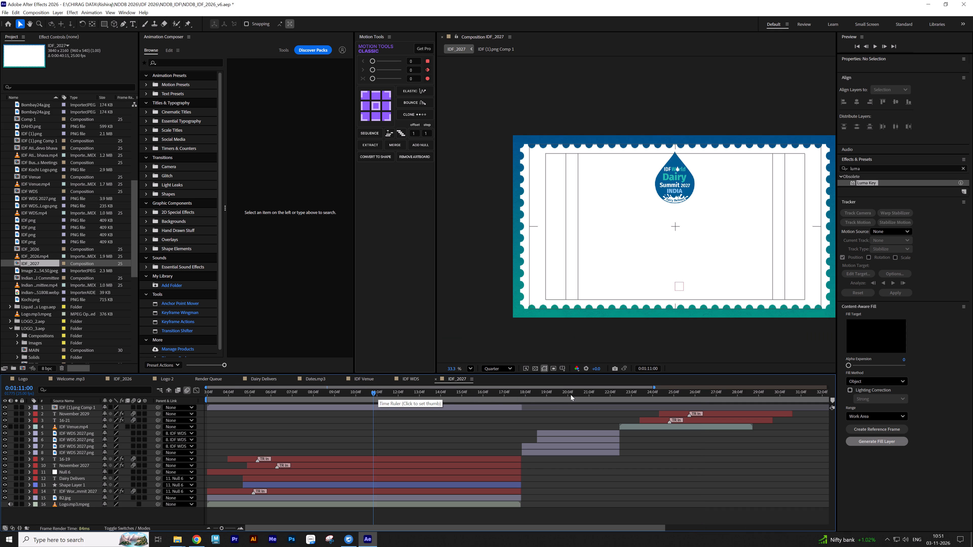
pyautogui.click(571, 395)
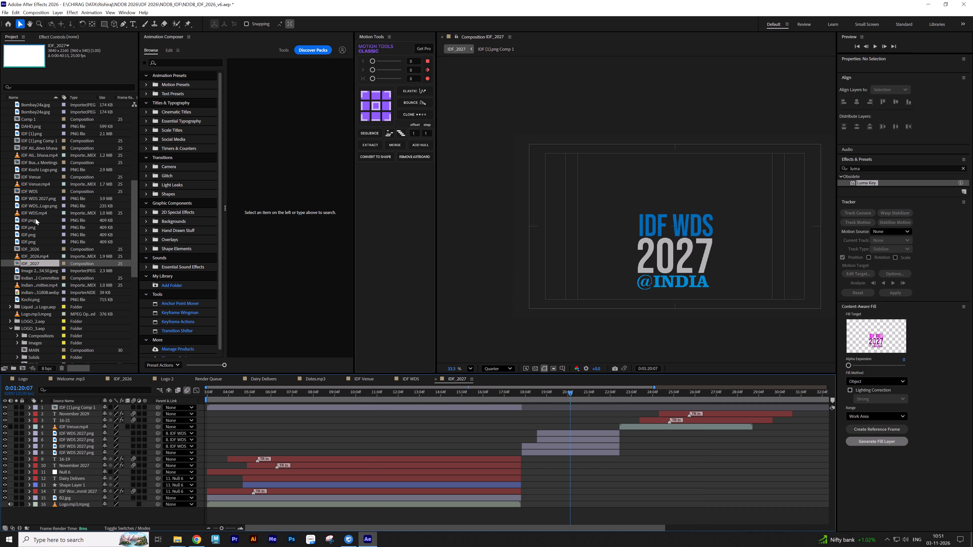
# Open the IDF Atithi devo bhava composition from the v5 folder and examine its logo, date and greeting animation.
pyautogui.scroll(1, 35, 219)
pyautogui.click(17, 197)
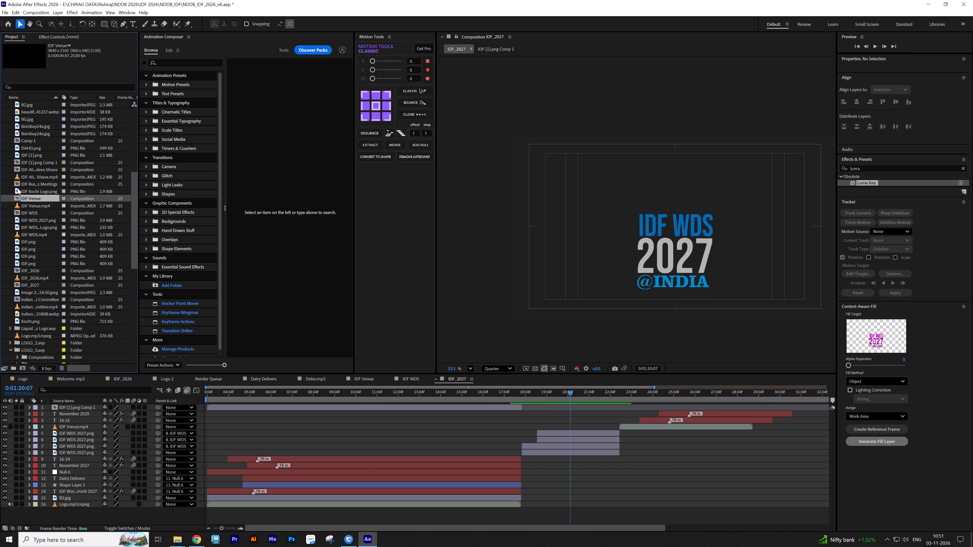
pyautogui.doubleClick(19, 168)
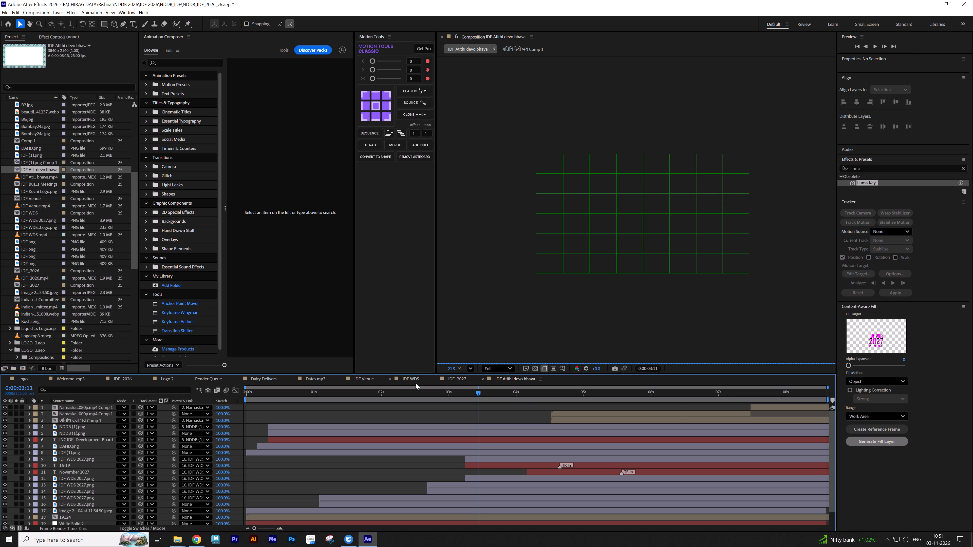
pyautogui.click(368, 400)
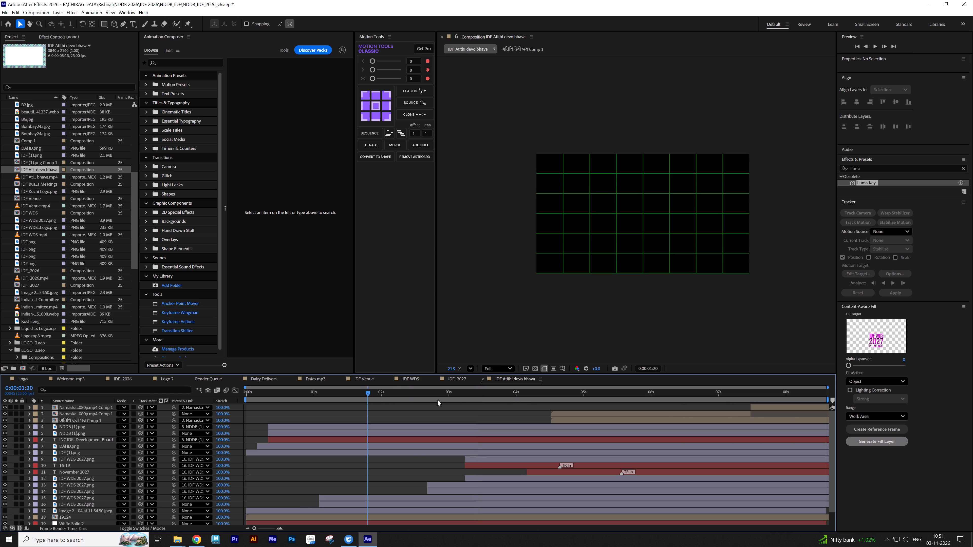
pyautogui.click(456, 400)
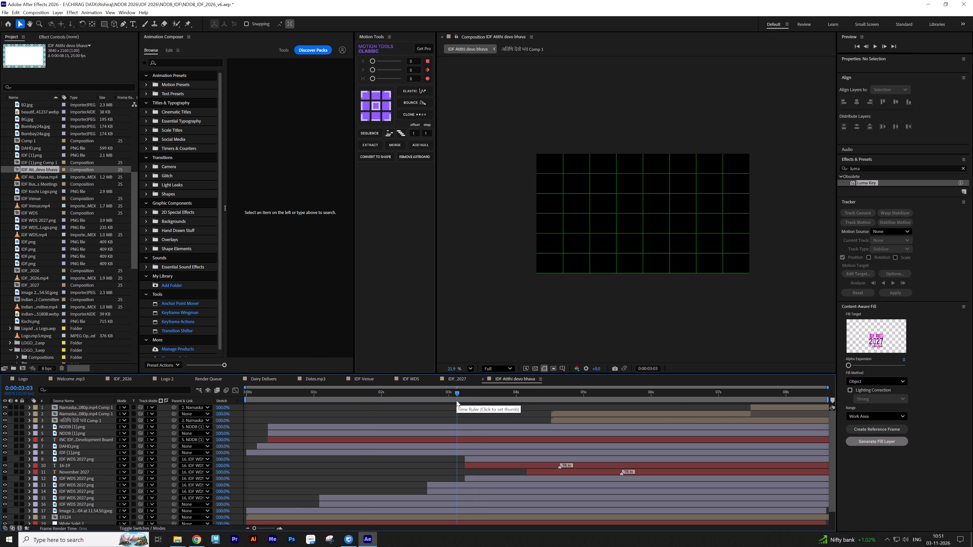
pyautogui.click(501, 397)
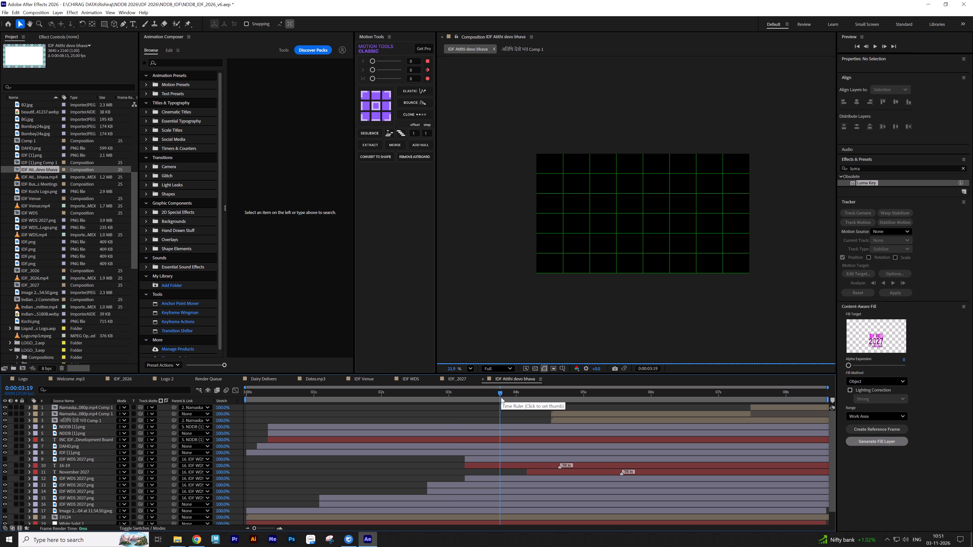
pyautogui.click(569, 397)
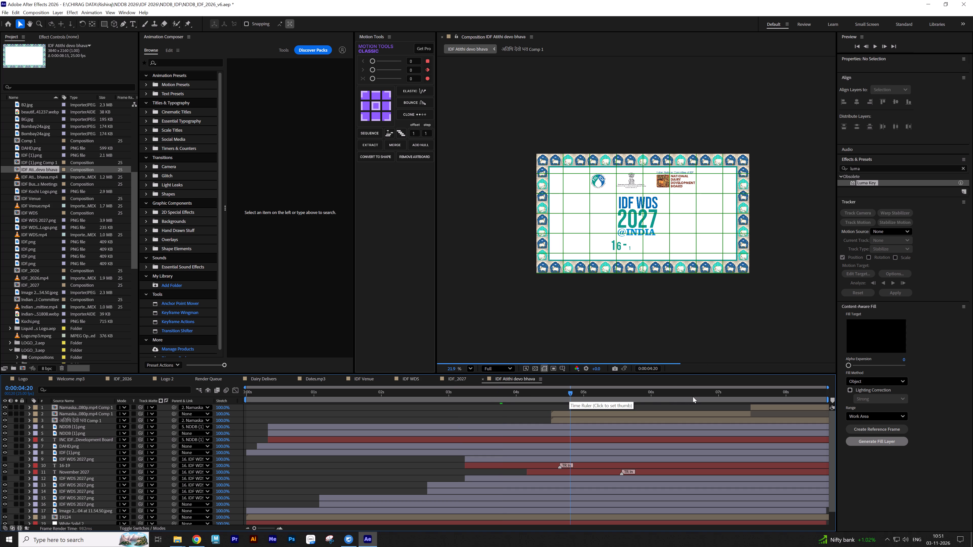
pyautogui.click(693, 397)
pyautogui.click(794, 396)
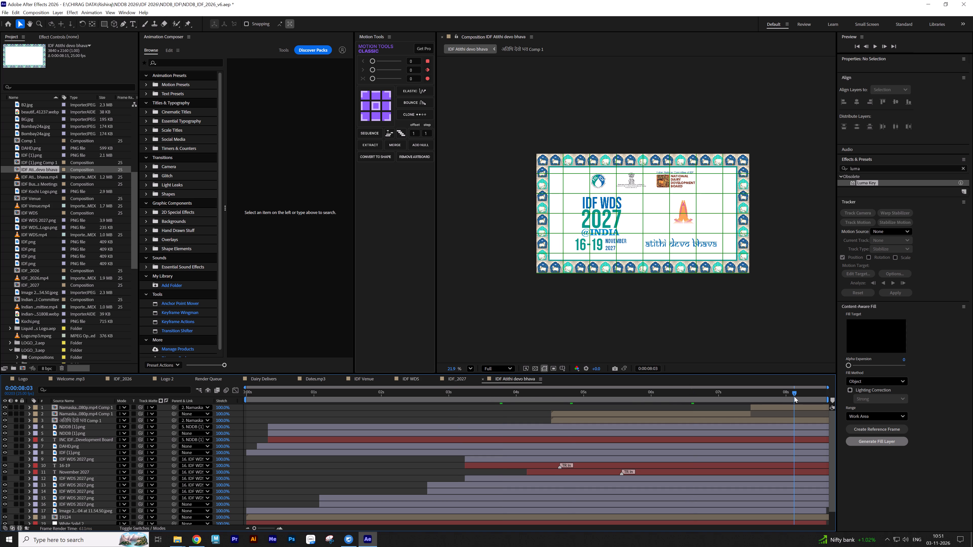
pyautogui.moveTo(401, 396); pyautogui.dragTo(340, 396)
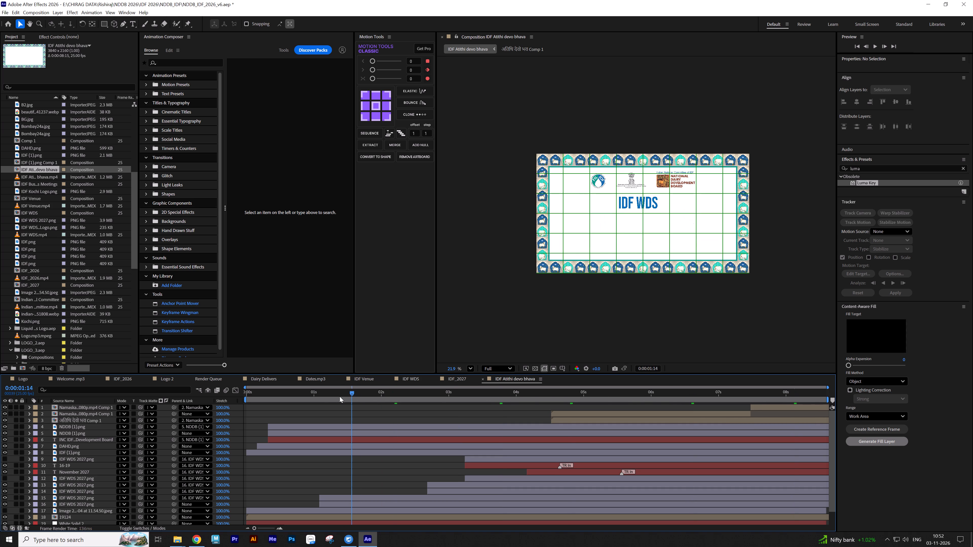
pyautogui.moveTo(340, 396); pyautogui.dragTo(268, 396)
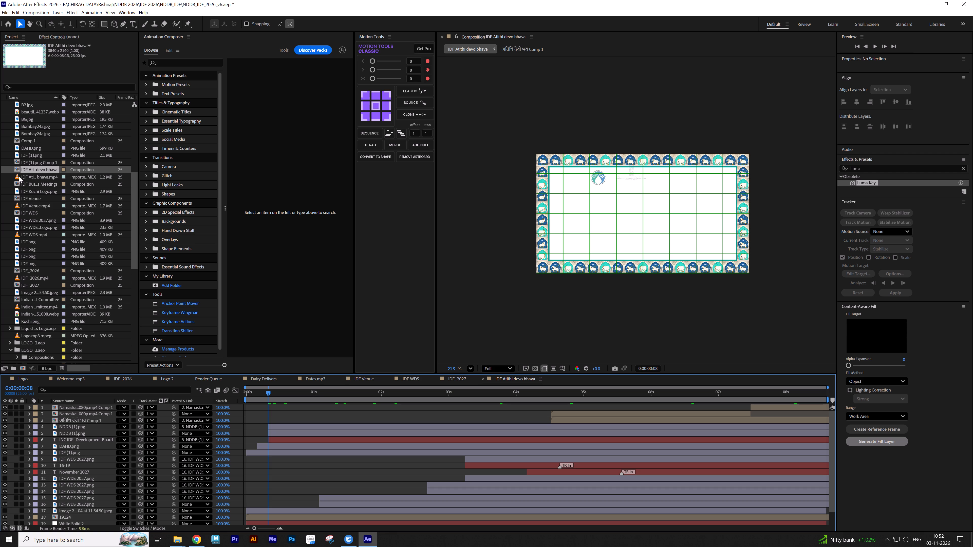
# Inspect the Comp 1, 19124, 19123 and 3 Logos compositions in the v5 folder, scrubbing through the 3 Logos animation.
pyautogui.doubleClick(17, 138)
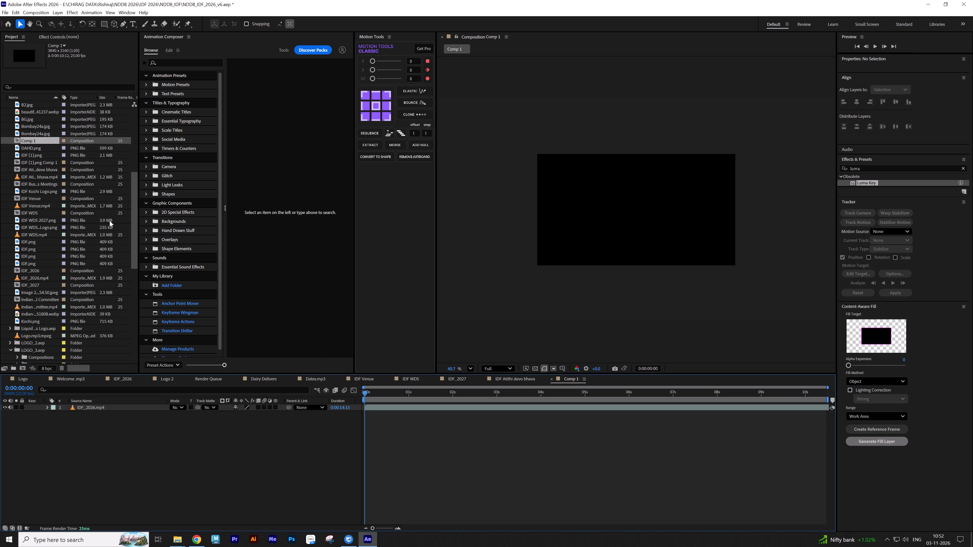
pyautogui.scroll(2, 26, 159)
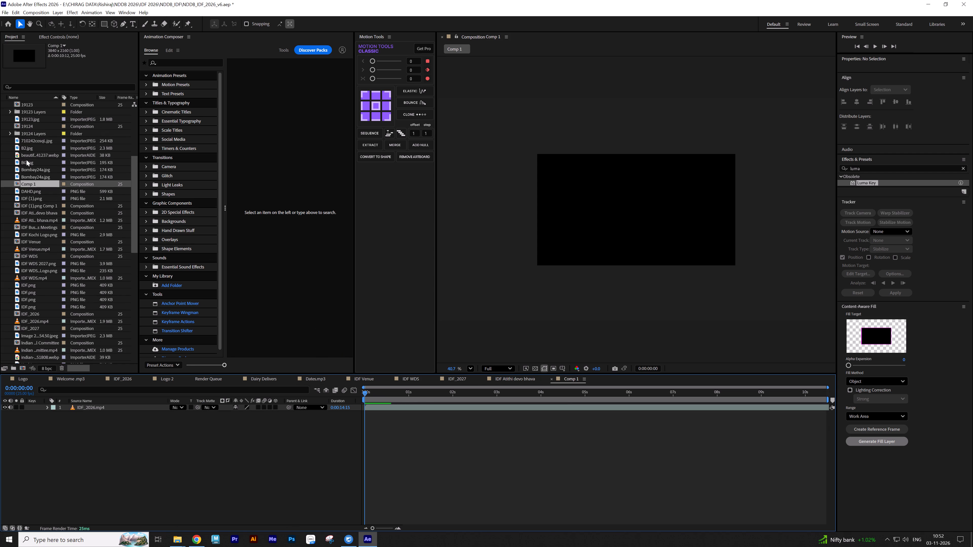
pyautogui.doubleClick(15, 125)
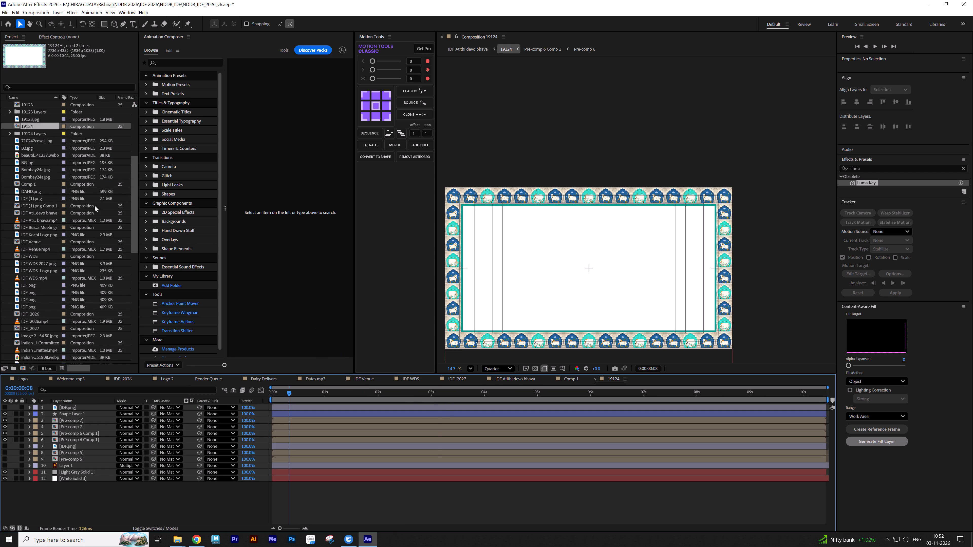
pyautogui.click(438, 398)
pyautogui.click(703, 396)
pyautogui.doubleClick(15, 102)
pyautogui.scroll(1, 34, 199)
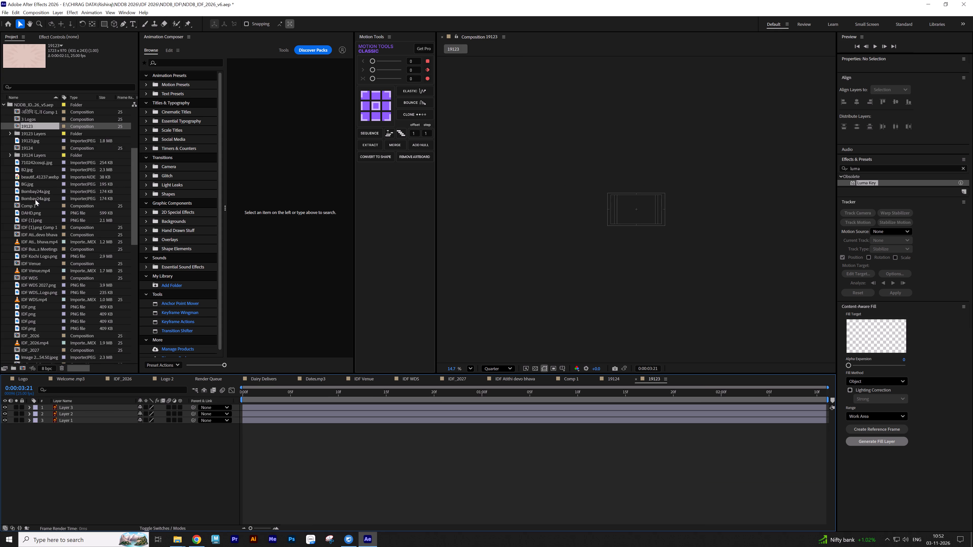
pyautogui.scroll(1, 35, 200)
pyautogui.doubleClick(17, 141)
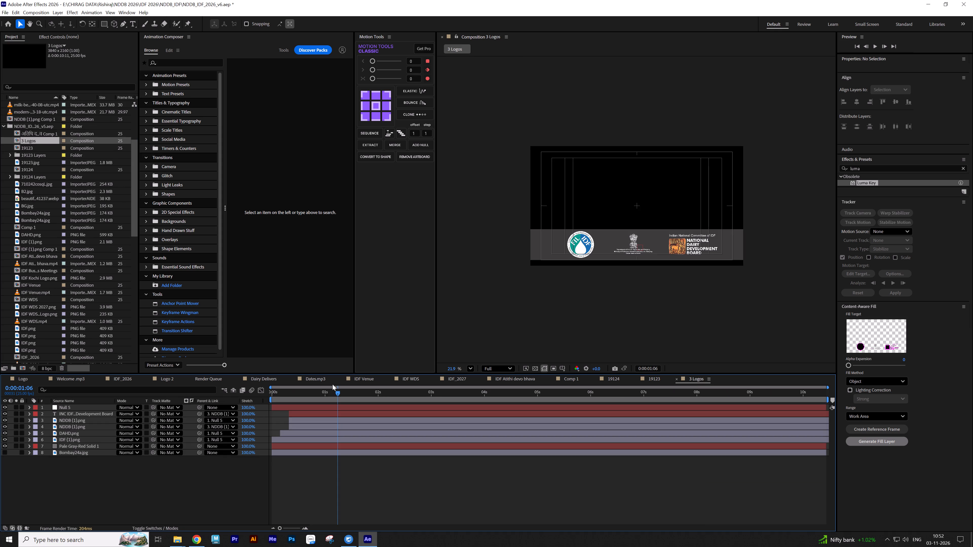
pyautogui.moveTo(353, 395); pyautogui.dragTo(414, 401)
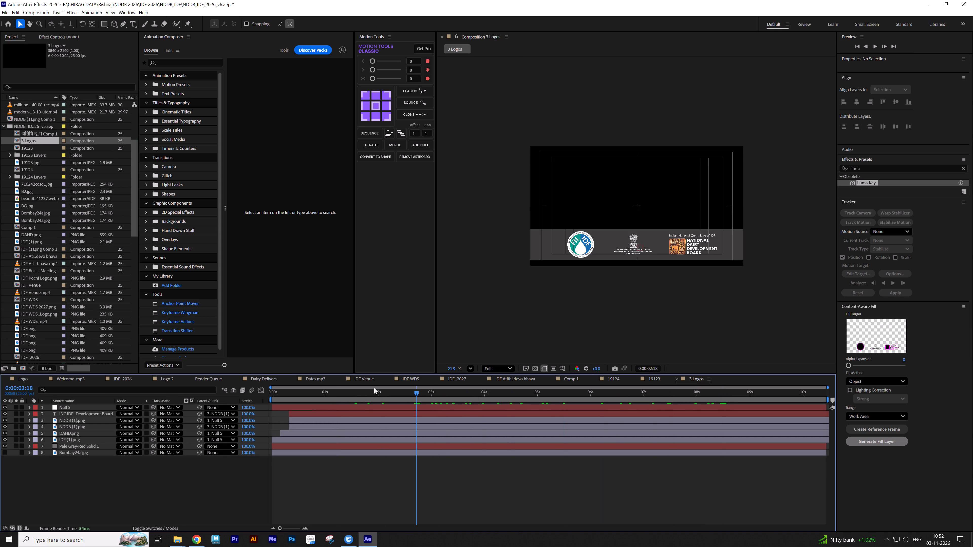
# Open the Indian National Committee composition in the v5 folder and scrub through its logo and IDF WDS 2027 animation.
pyautogui.click(17, 134)
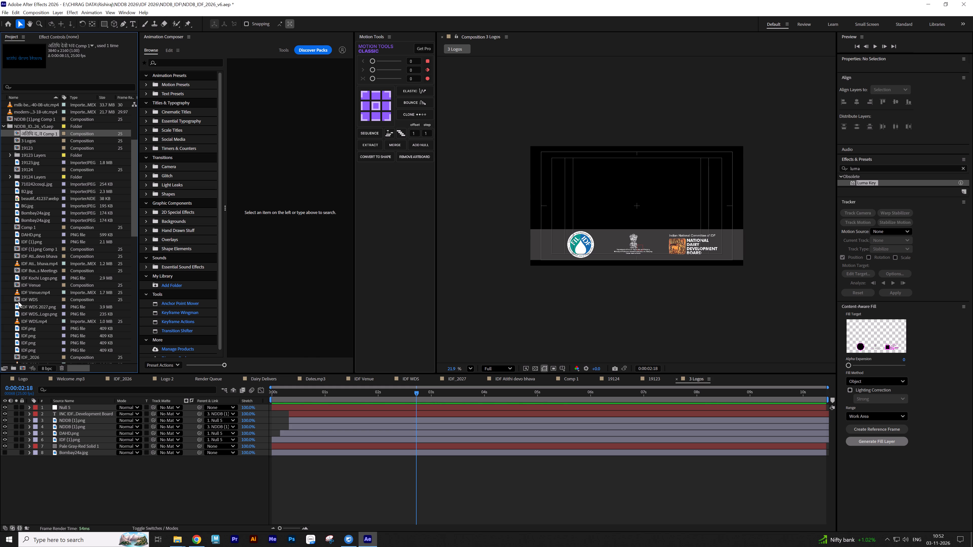
pyautogui.scroll(-4, 23, 333)
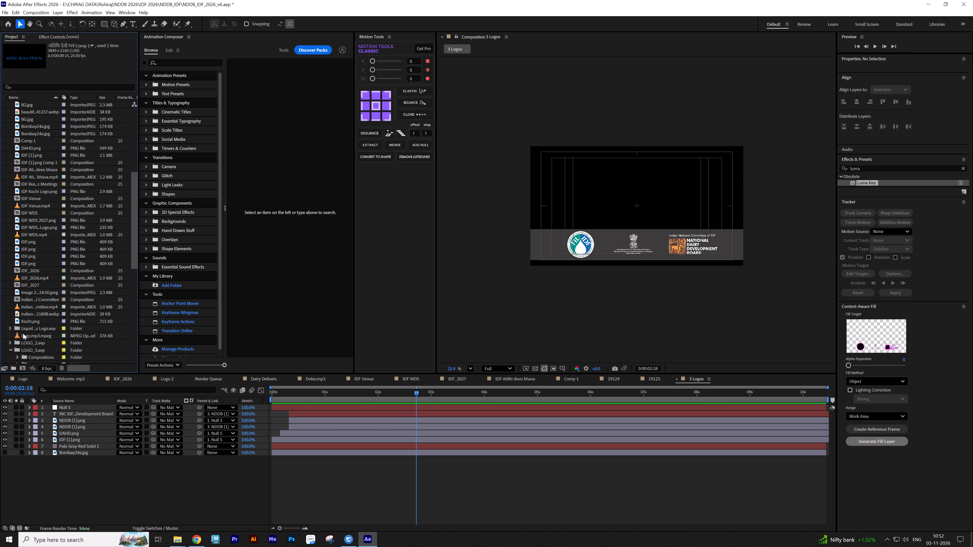
pyautogui.scroll(-3, 30, 342)
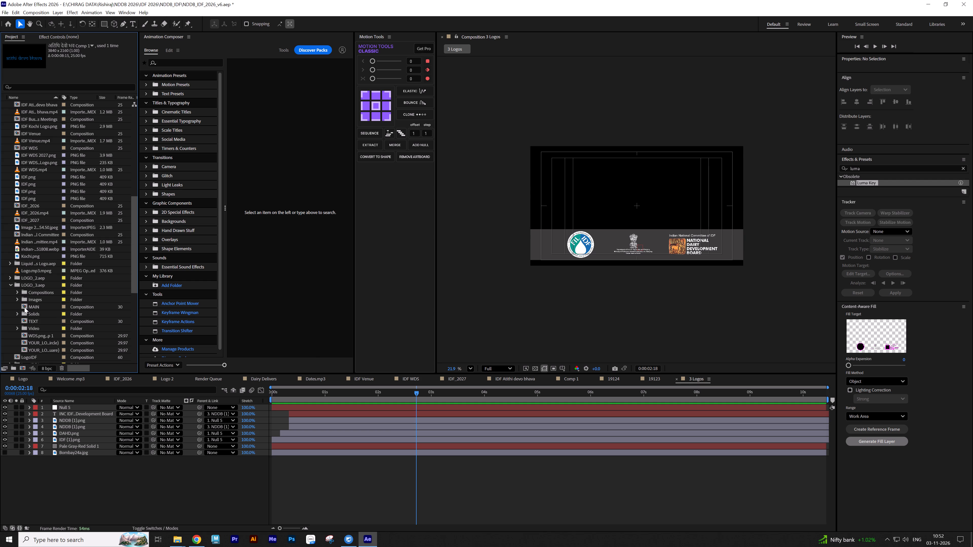
pyautogui.click(17, 233)
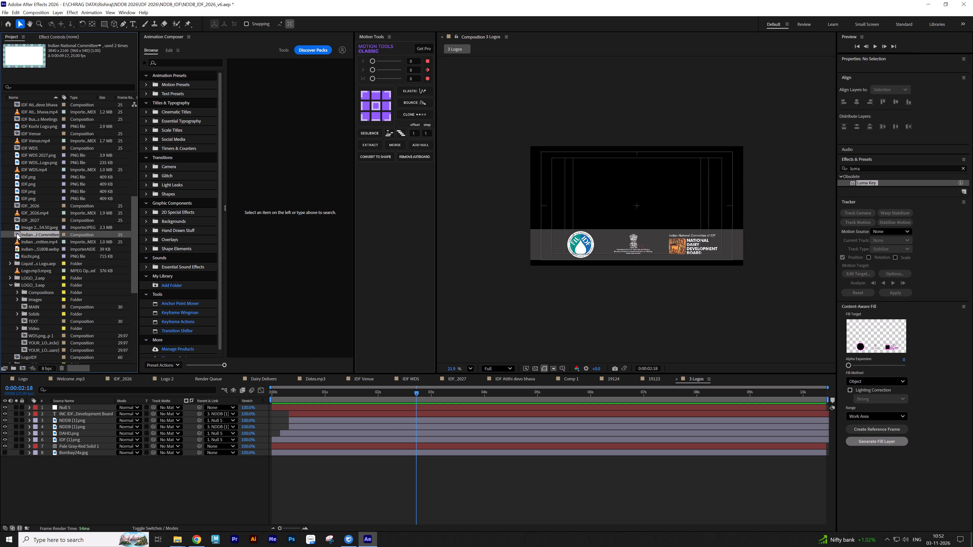
pyautogui.click(18, 231)
pyautogui.doubleClick(17, 233)
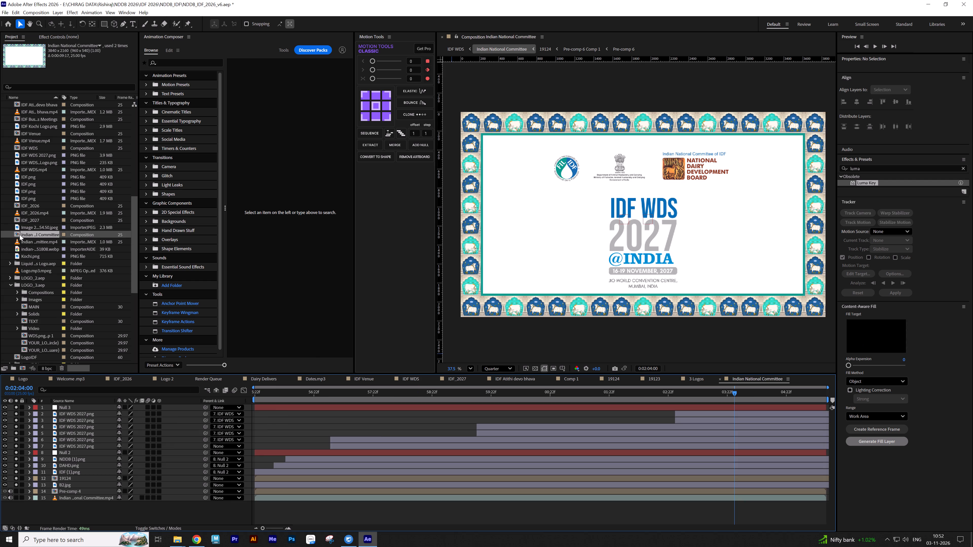
pyautogui.click(324, 393)
pyautogui.moveTo(354, 395); pyautogui.dragTo(223, 395)
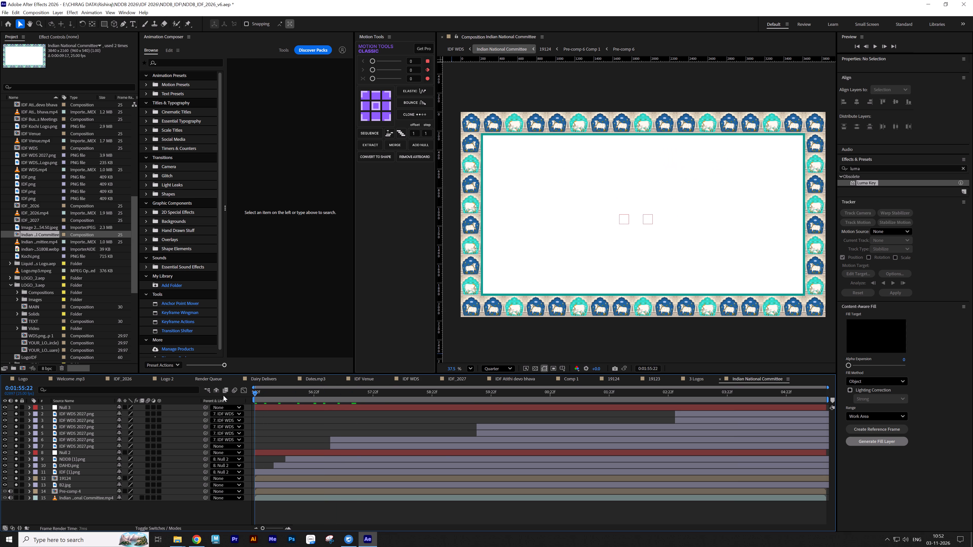
pyautogui.moveTo(223, 395); pyautogui.dragTo(831, 398)
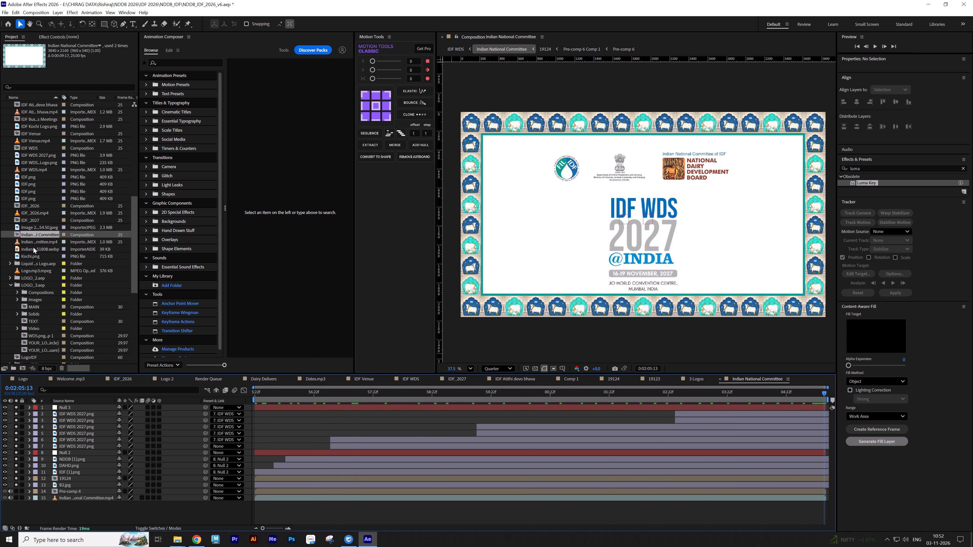
# Open the Mumbai composition in the v5 folder and scrub through its text animation.
pyautogui.scroll(-3, 34, 247)
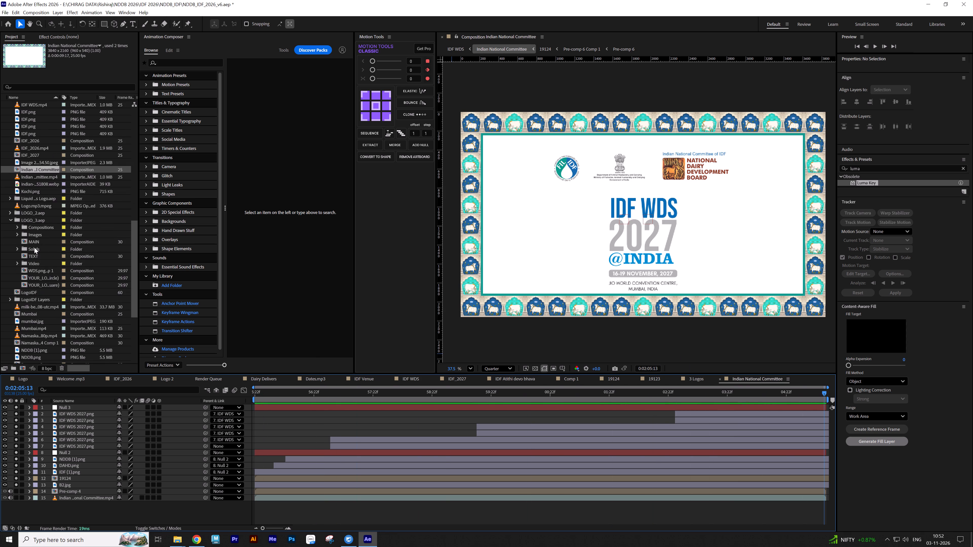
pyautogui.scroll(-1, 34, 247)
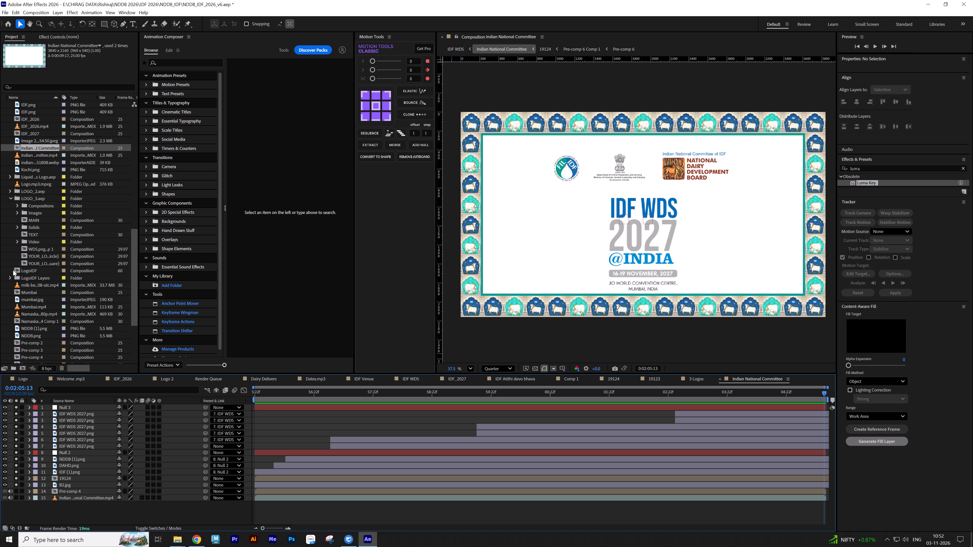
pyautogui.doubleClick(17, 291)
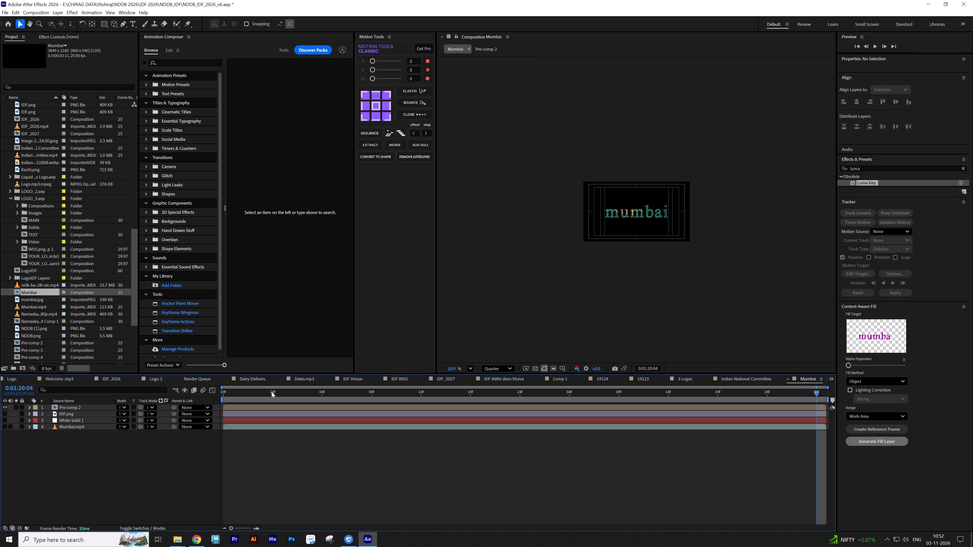
pyautogui.moveTo(261, 393); pyautogui.dragTo(870, 408)
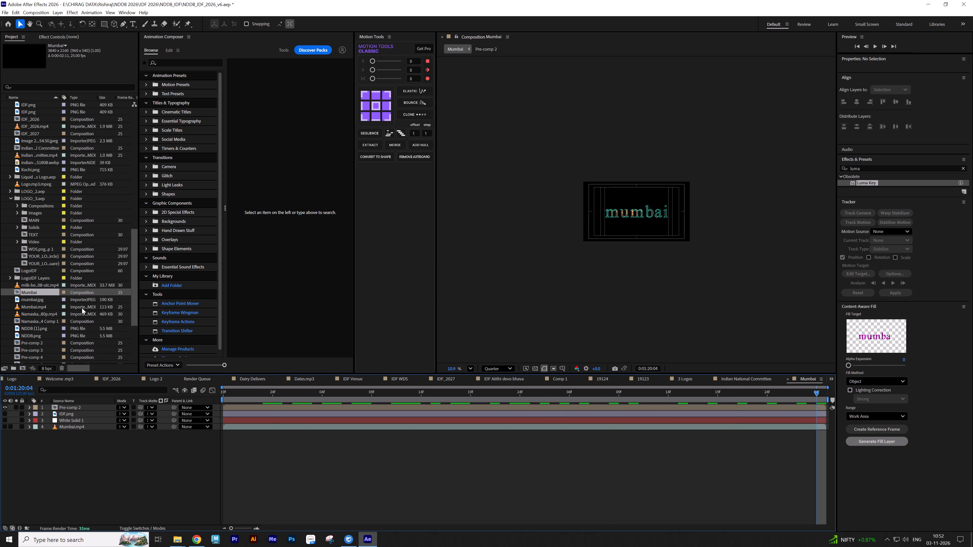
# Open the technical and social tours composition in the v5 folder and scrub through its title and date reveal.
pyautogui.scroll(-1, 82, 308)
pyautogui.scroll(-2, 20, 303)
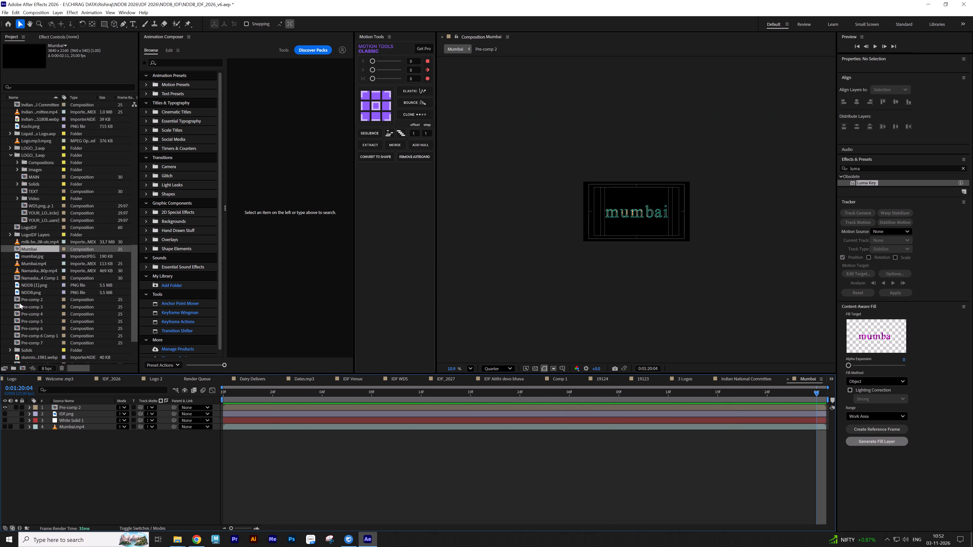
pyautogui.scroll(-2, 20, 303)
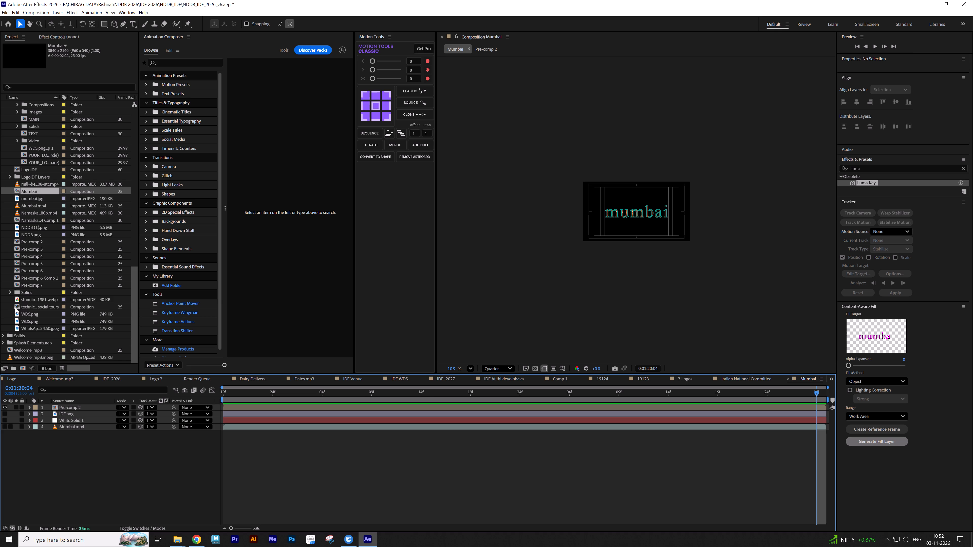
pyautogui.doubleClick(17, 307)
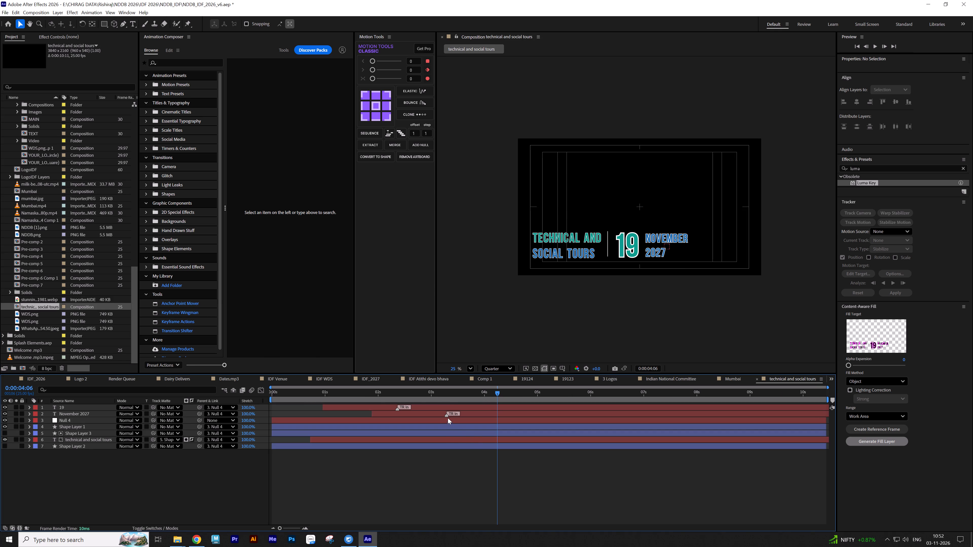
pyautogui.moveTo(447, 397); pyautogui.dragTo(651, 400)
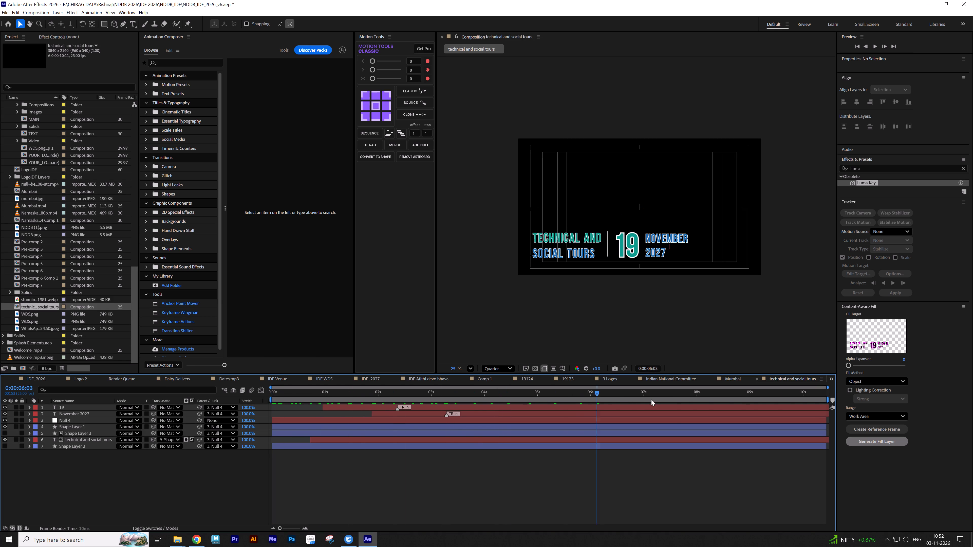
pyautogui.moveTo(651, 400); pyautogui.dragTo(445, 400)
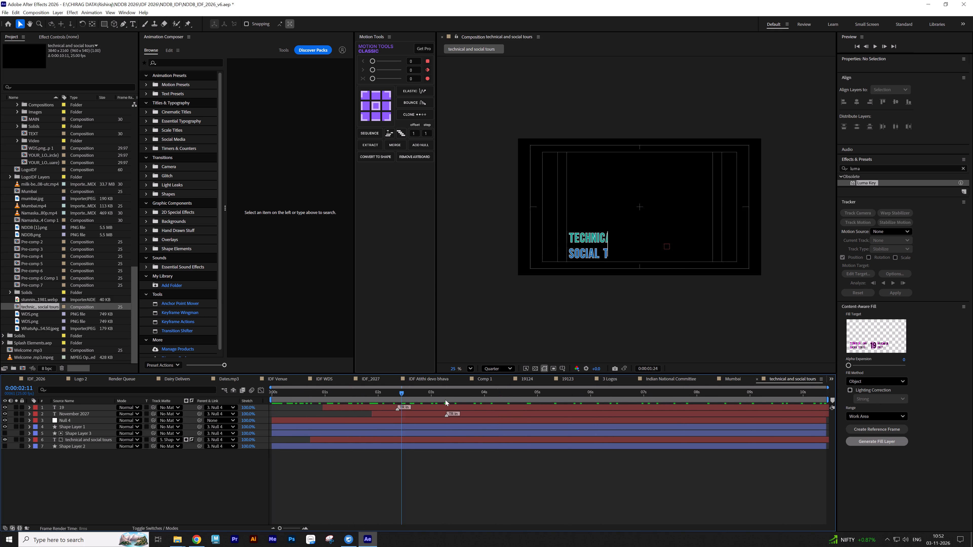
pyautogui.moveTo(445, 400); pyautogui.dragTo(569, 399)
# Copy all seven layers of the technical and social tours composition, from the 19 text layer to Shape Layer 2.
pyautogui.click(591, 241)
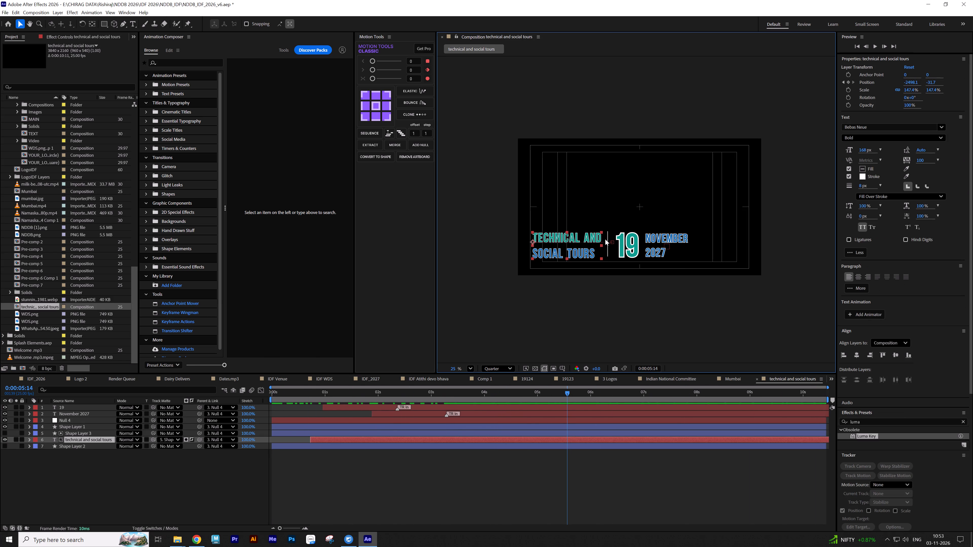
pyautogui.keyDown('shift'); pyautogui.click(608, 233); pyautogui.keyUp('shift')
pyautogui.keyDown('shift'); pyautogui.click(631, 235); pyautogui.keyUp('shift')
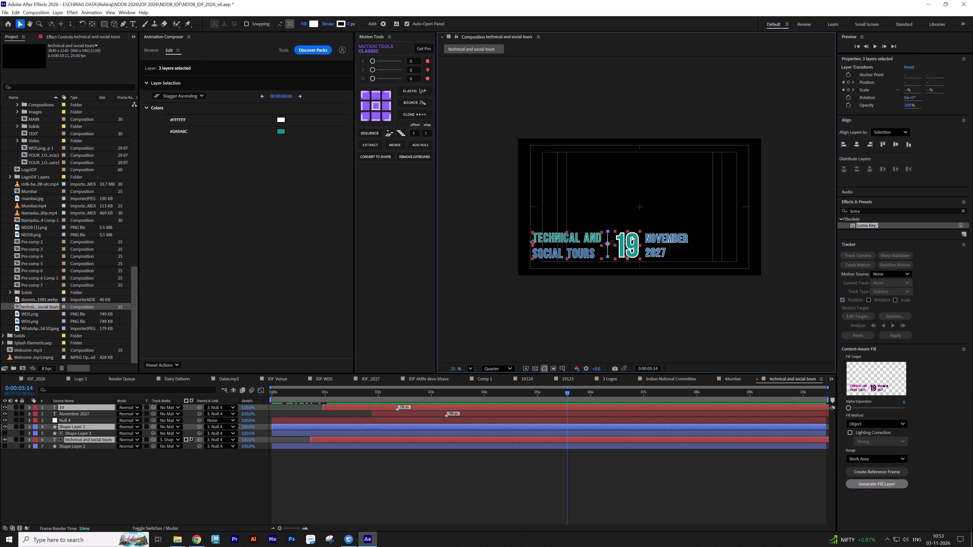
pyautogui.keyDown('shift'); pyautogui.click(669, 235); pyautogui.keyUp('shift')
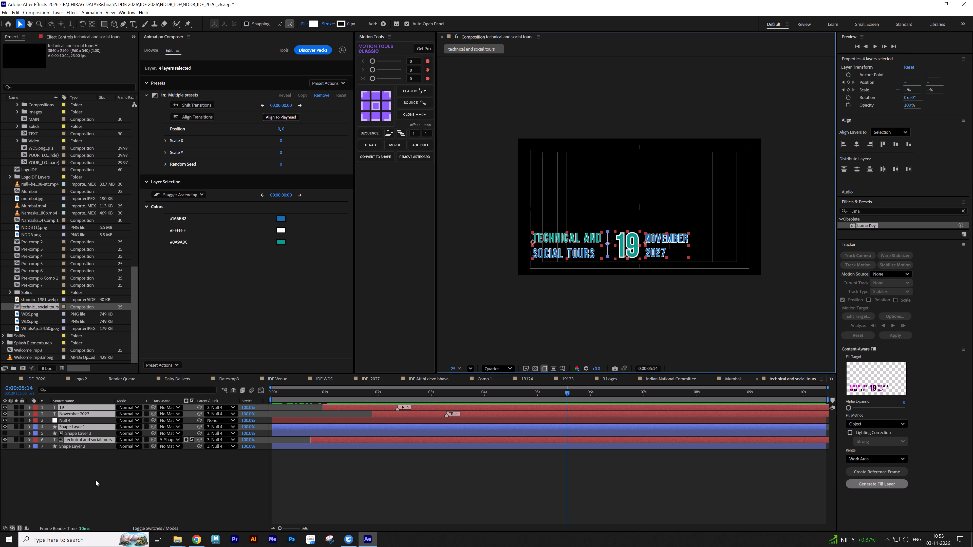
pyautogui.click(96, 480)
pyautogui.click(88, 406)
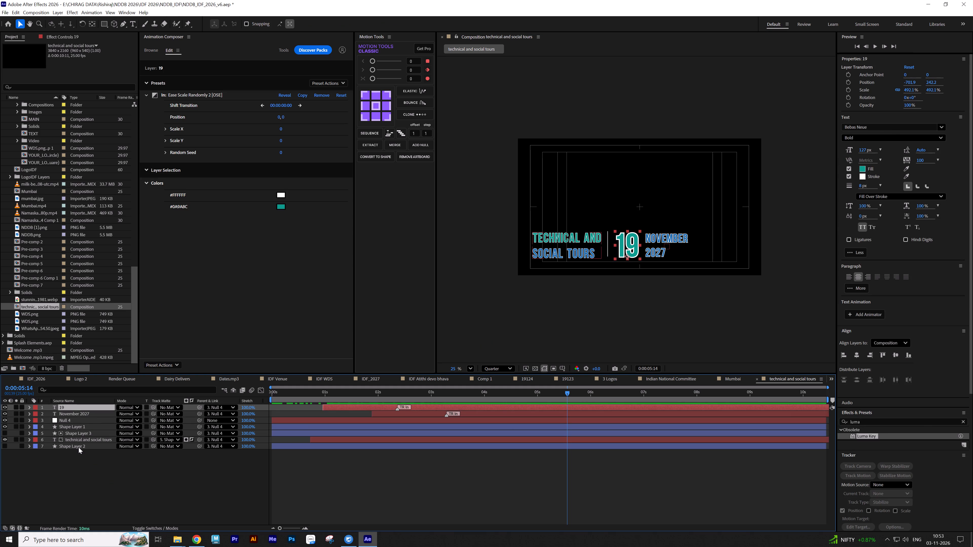
pyautogui.keyDown('shift'); pyautogui.click(79, 447); pyautogui.keyUp('shift')
pyautogui.hotkey('ctrl', 'c')
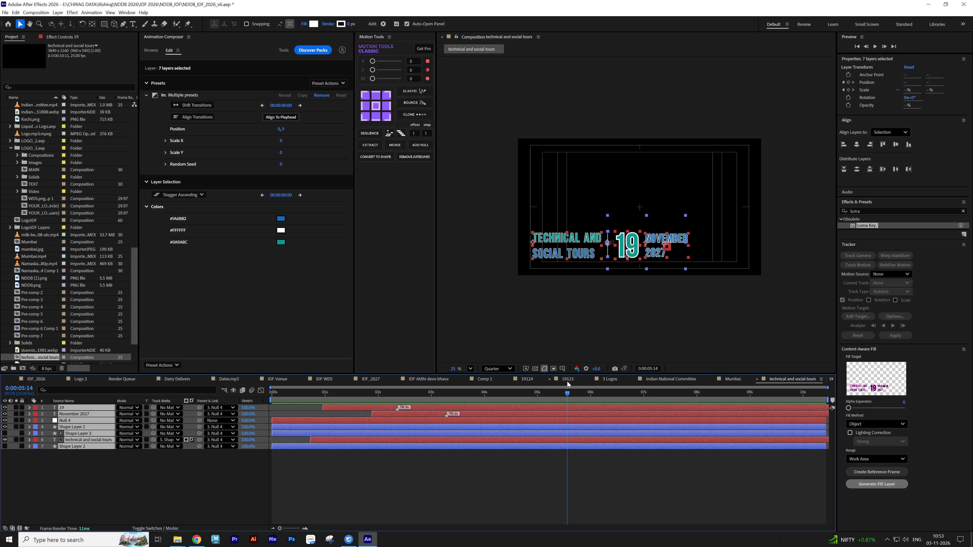
# Close the reviewed v5 compositions from IDF Venue through Mumbai, keeping Dates.mp3 and technical and social tours open.
pyautogui.click(510, 380)
pyautogui.click(510, 380)
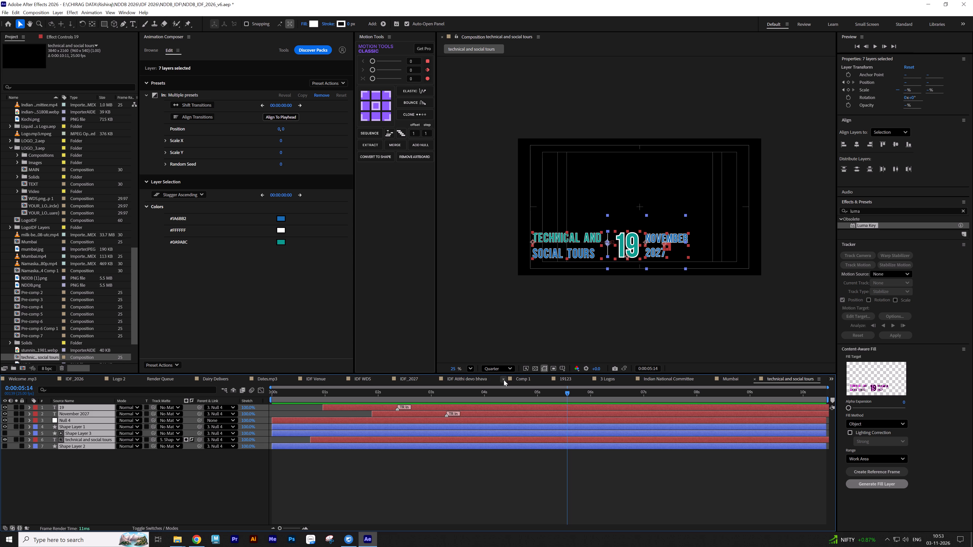
pyautogui.click(504, 380)
pyautogui.click(479, 379)
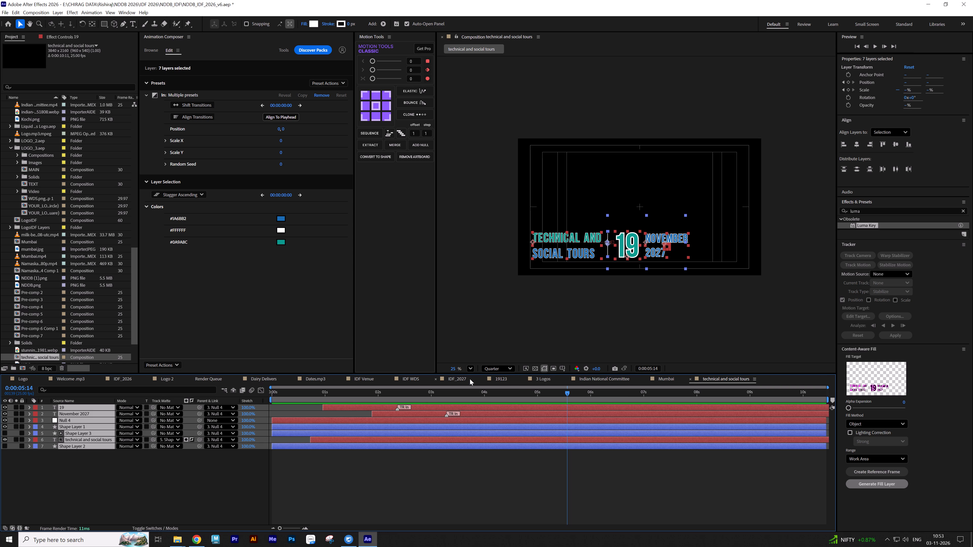
pyautogui.click(481, 379)
pyautogui.click(481, 379)
pyautogui.click(481, 379)
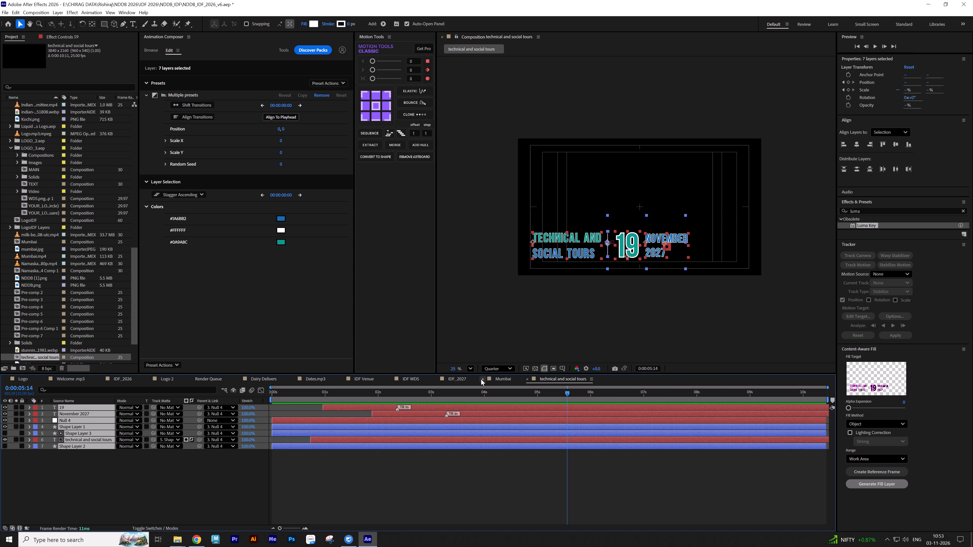
pyautogui.click(481, 381)
pyautogui.click(437, 381)
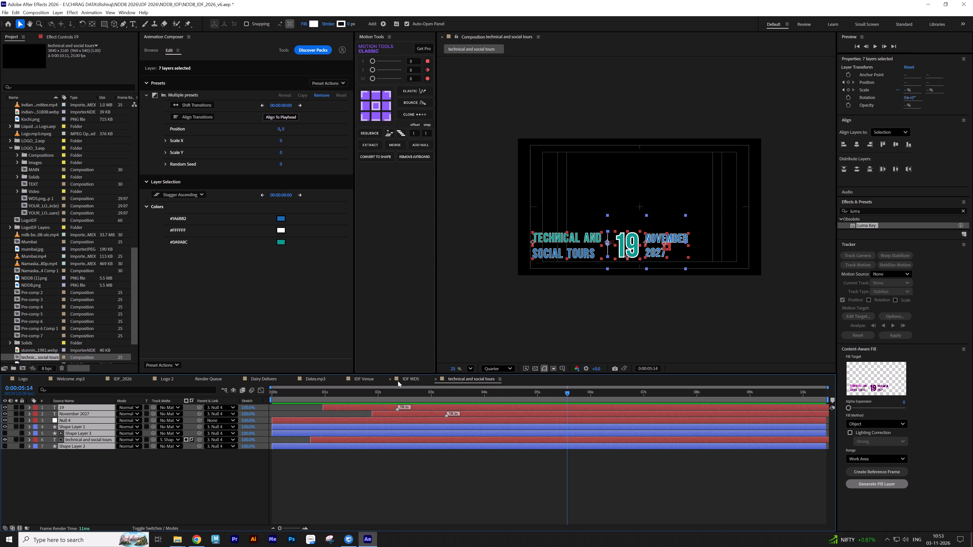
pyautogui.click(391, 380)
pyautogui.click(343, 381)
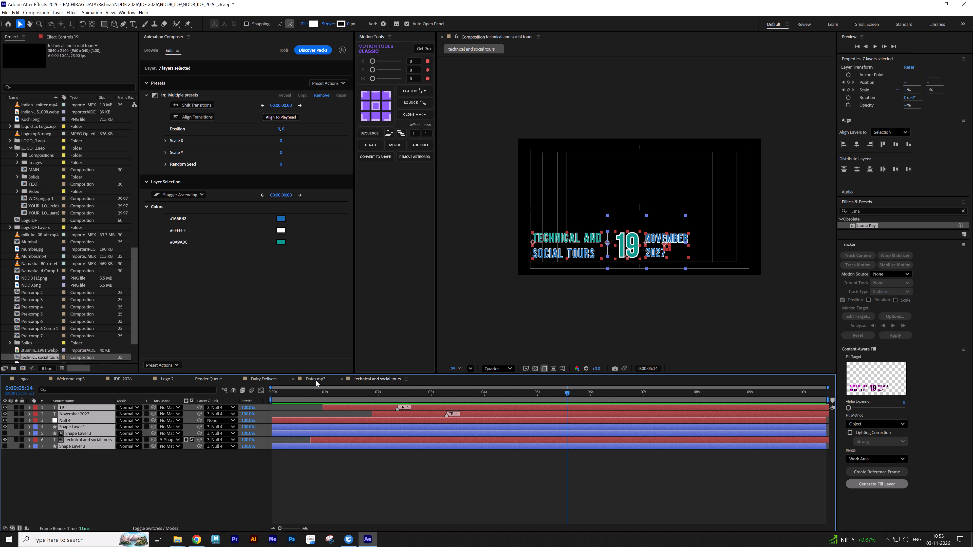
# Listen to the Dates.mp3 composition's audio from the start, check the system volume, and replay the opening up to about 0:00:01:16.
pyautogui.click(316, 381)
pyautogui.moveTo(280, 396); pyautogui.dragTo(213, 396)
pyautogui.press('space')
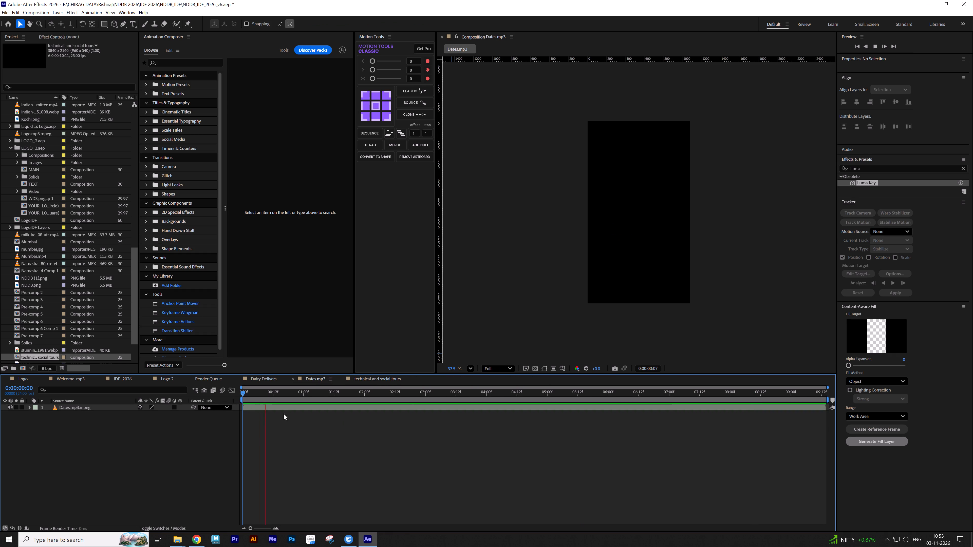
pyautogui.click(907, 546)
pyautogui.scroll(-13, 908, 546)
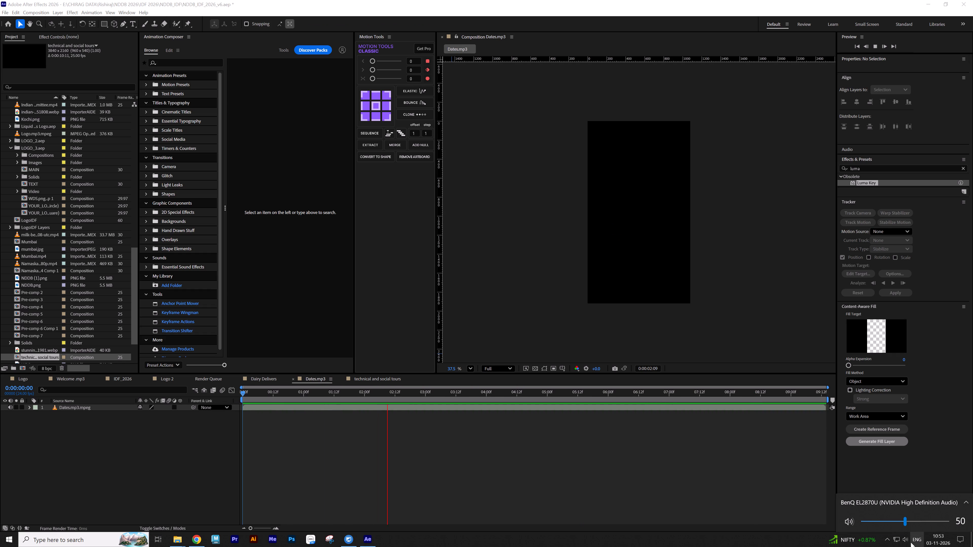
pyautogui.click(703, 491)
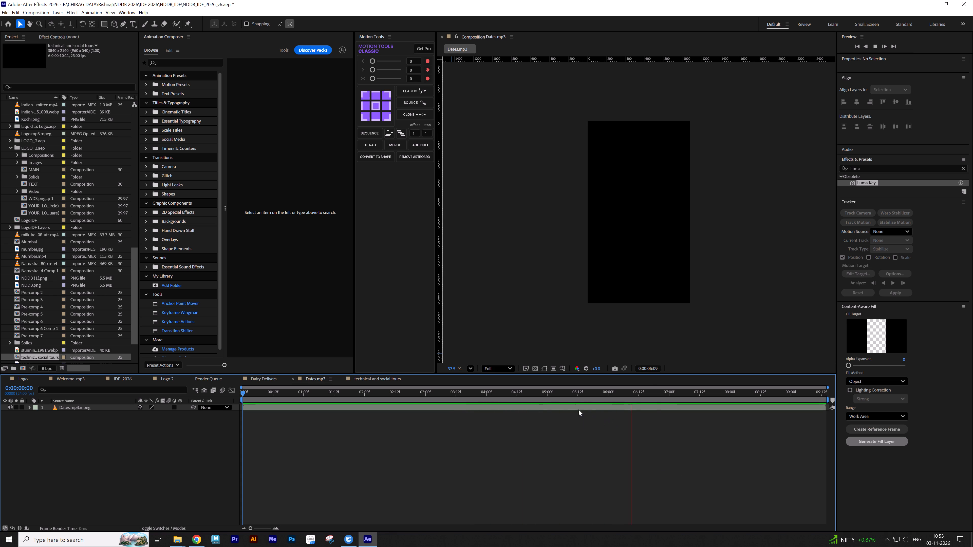
pyautogui.press('space')
pyautogui.moveTo(482, 397); pyautogui.dragTo(217, 397)
pyautogui.press('space')
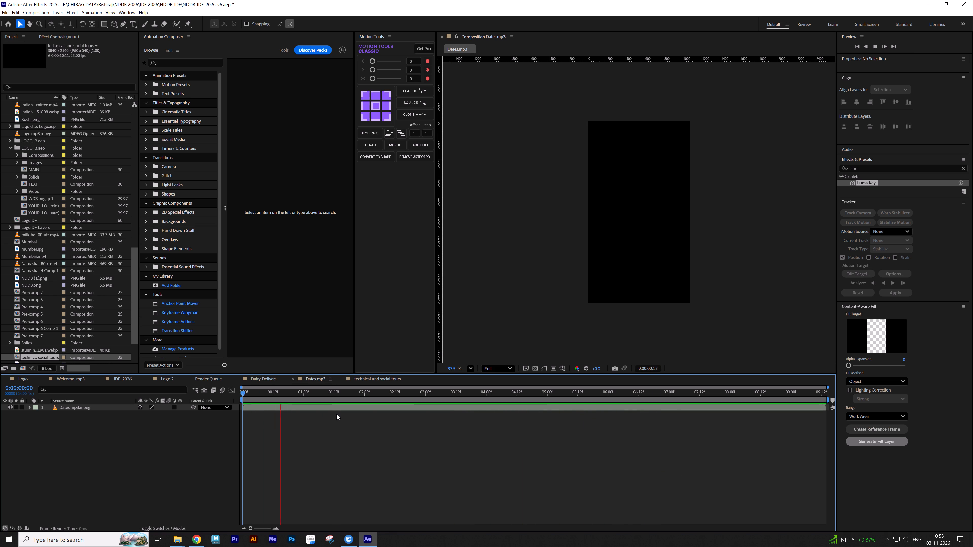
pyautogui.press('space')
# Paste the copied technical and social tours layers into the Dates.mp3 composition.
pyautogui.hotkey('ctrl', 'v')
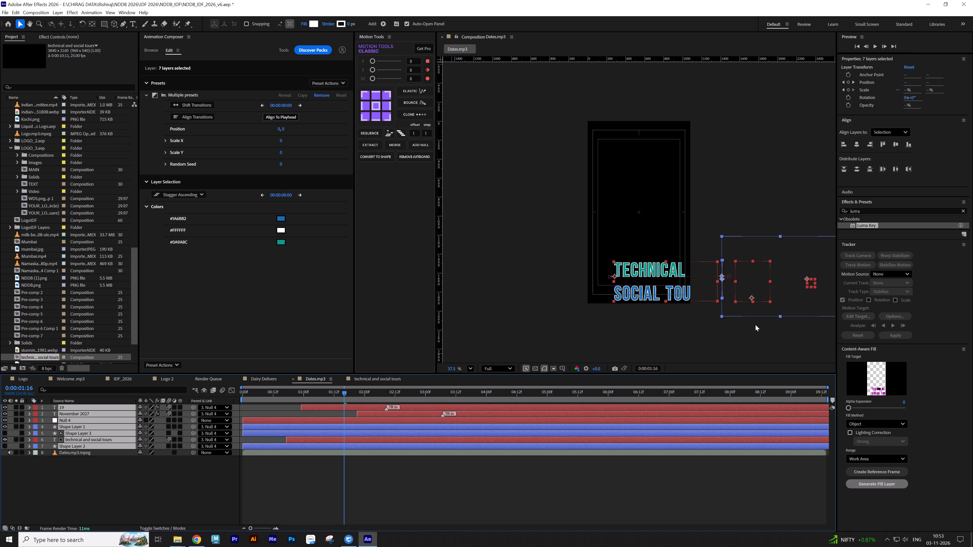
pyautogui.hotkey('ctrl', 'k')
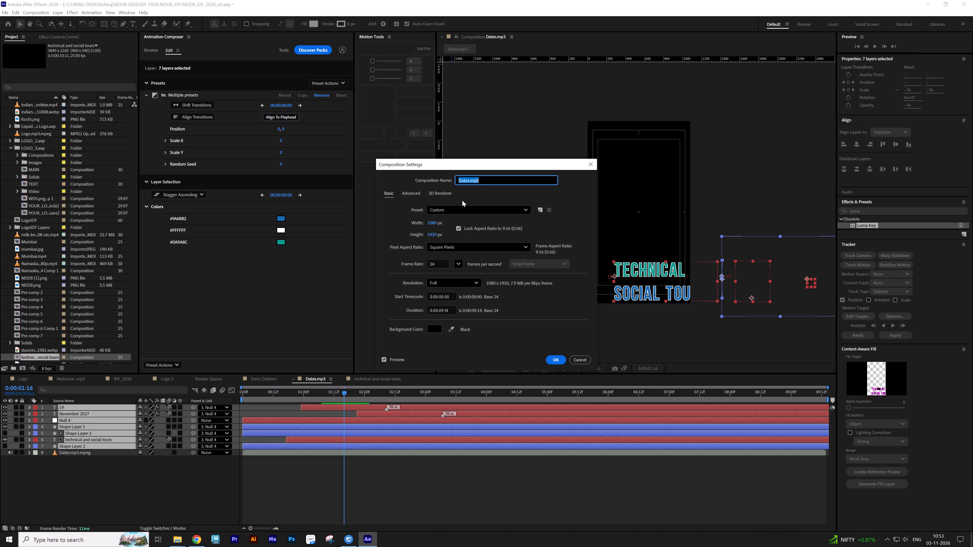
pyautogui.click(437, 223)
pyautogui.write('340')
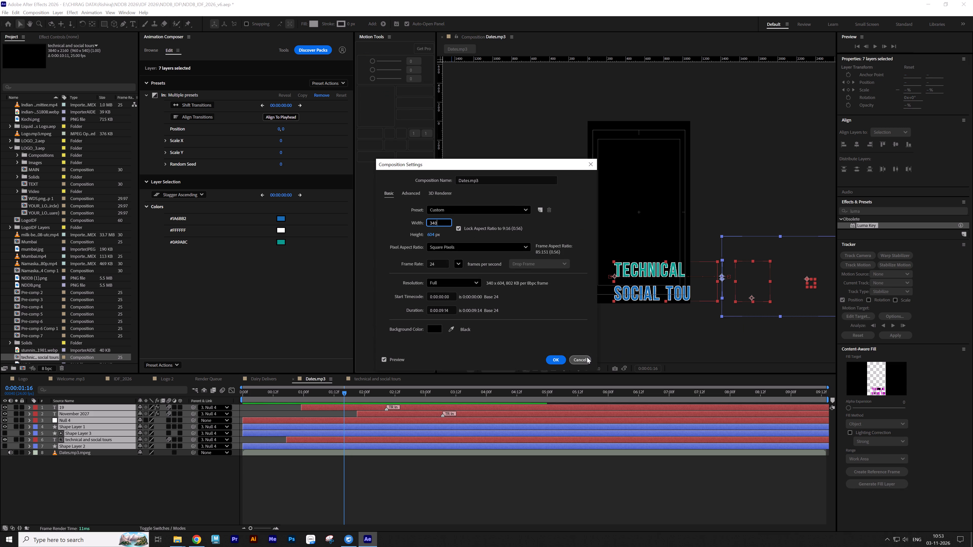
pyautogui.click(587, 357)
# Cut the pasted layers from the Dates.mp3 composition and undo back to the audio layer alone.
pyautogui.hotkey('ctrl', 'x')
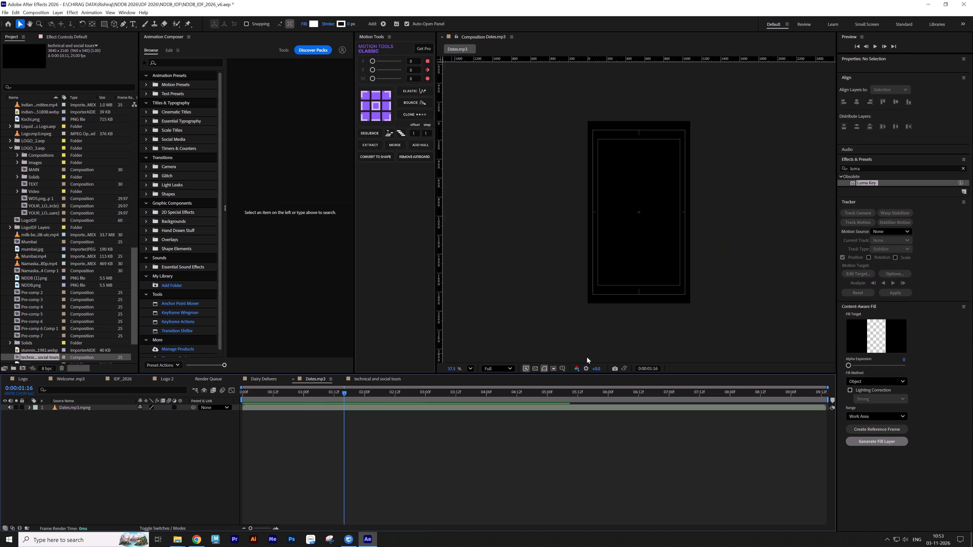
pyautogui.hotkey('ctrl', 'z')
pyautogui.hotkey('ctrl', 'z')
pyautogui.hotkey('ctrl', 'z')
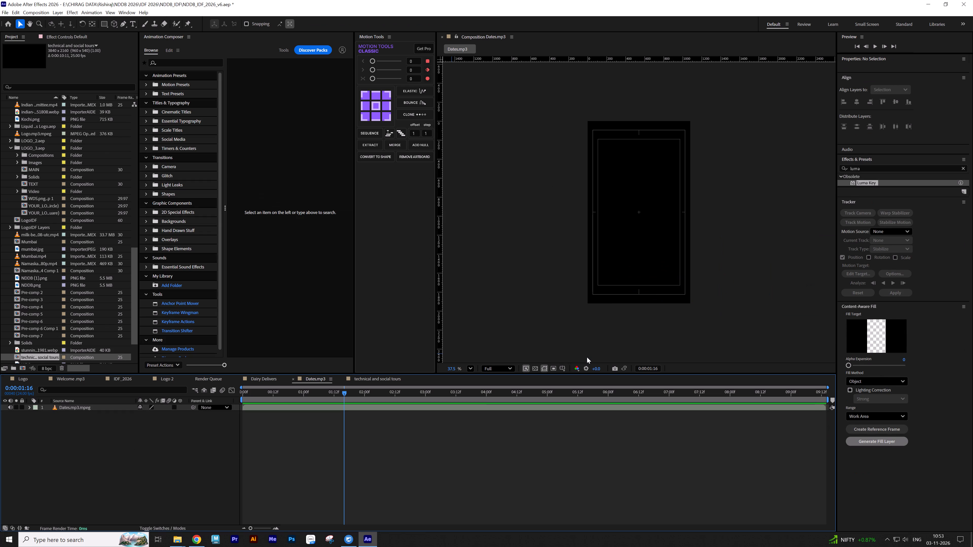
# Set the Dates.mp3 composition to 3840 x 2160 px at 25 fps, with the aspect ratio unlocked.
pyautogui.hotkey('ctrl', 'k')
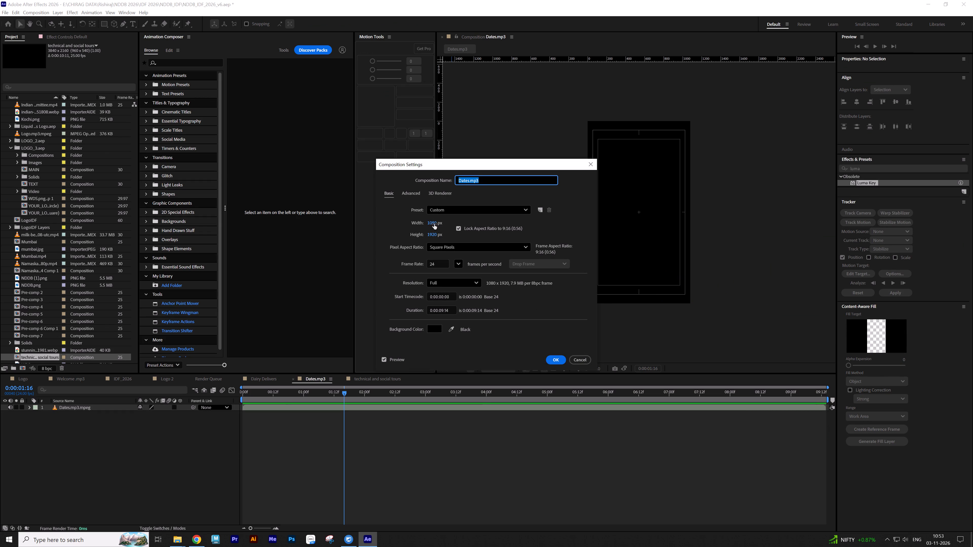
pyautogui.click(432, 221)
pyautogui.write('3840')
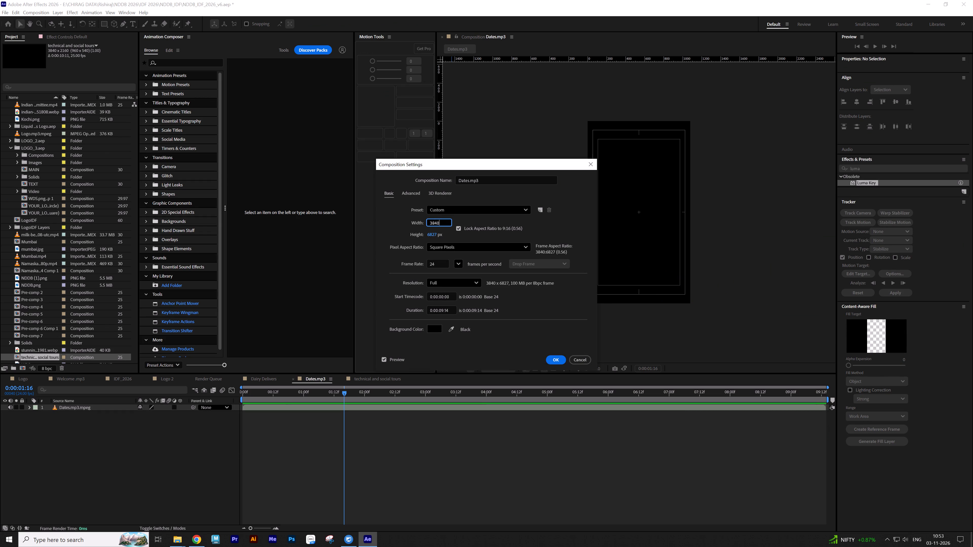
pyautogui.press('Tab')
pyautogui.click(460, 230)
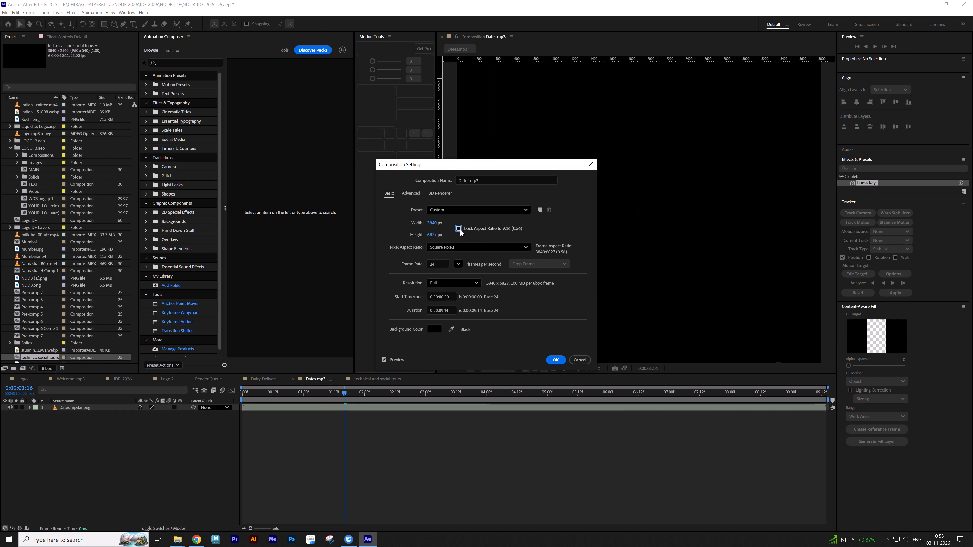
pyautogui.click(434, 234)
pyautogui.write('2160')
pyautogui.moveTo(439, 266); pyautogui.dragTo(429, 265)
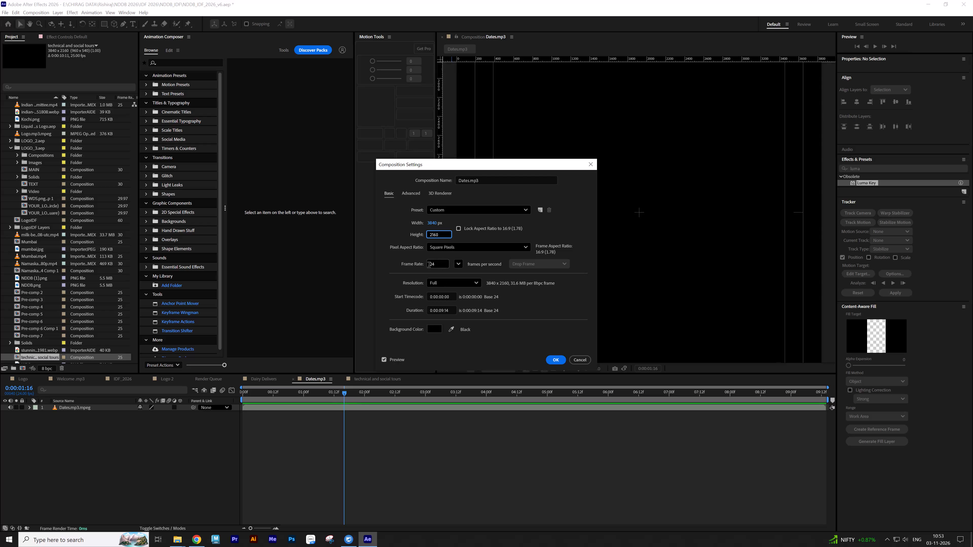
pyautogui.moveTo(429, 265); pyautogui.dragTo(399, 265)
pyautogui.write('25')
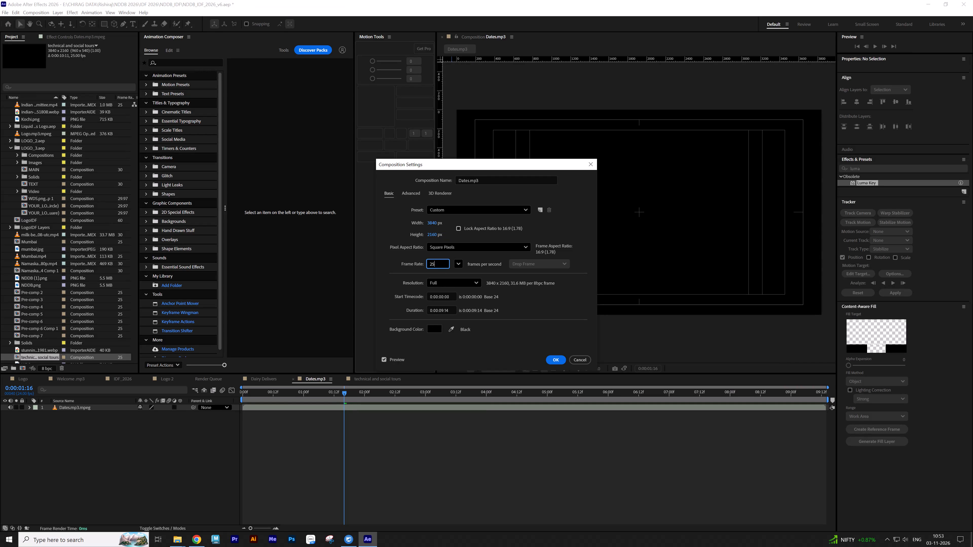
pyautogui.click(556, 361)
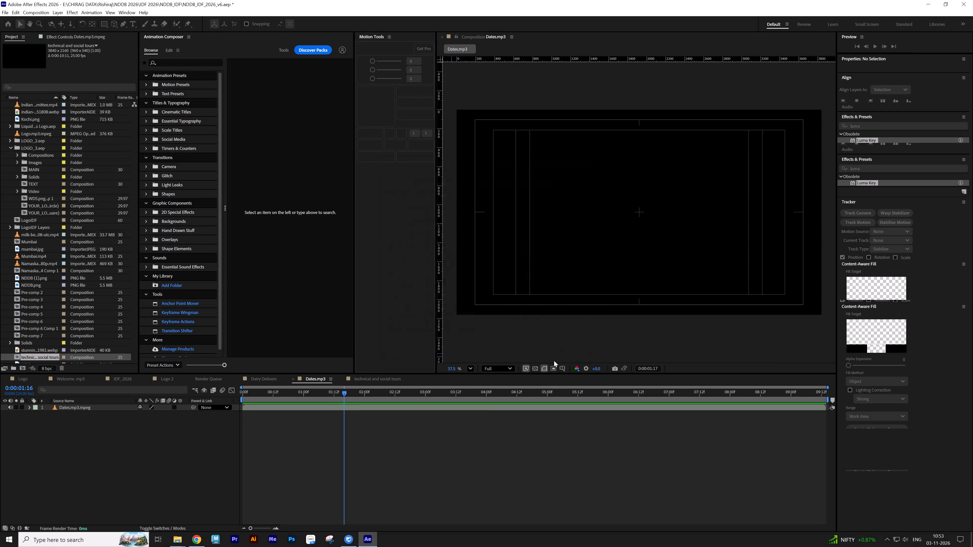
# Paste the copied technical and social tours layers into the Dates.mp3 composition and preview them from the start.
pyautogui.click(369, 444)
pyautogui.hotkey('ctrl', 'v')
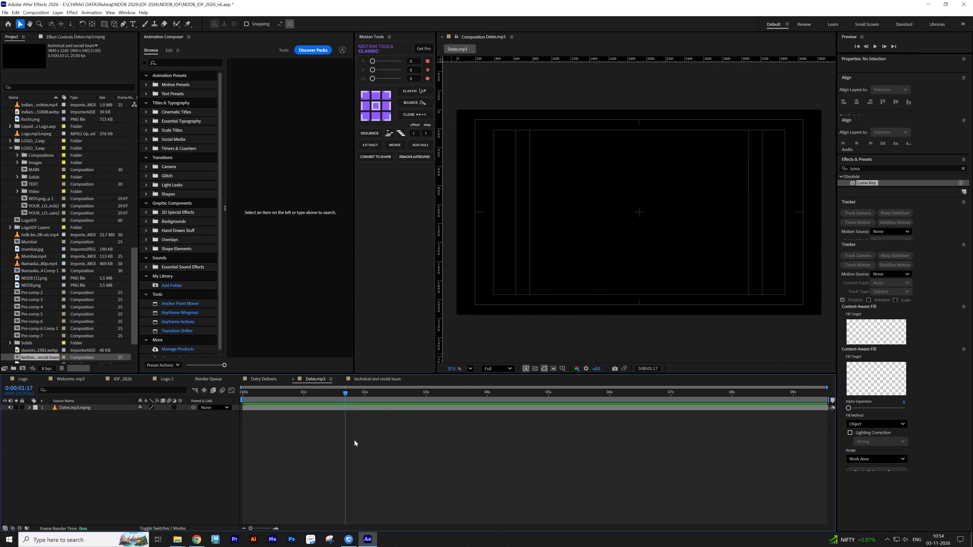
pyautogui.click(344, 464)
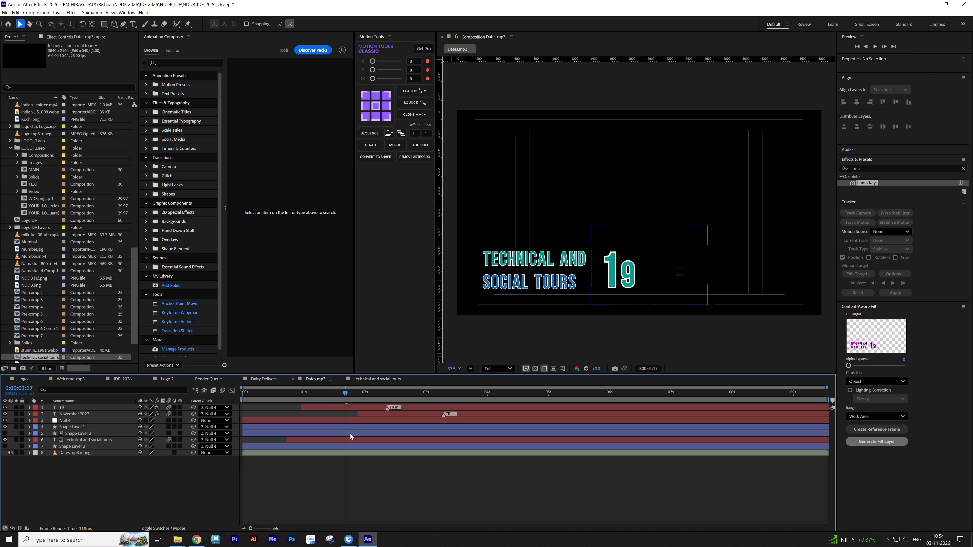
pyautogui.moveTo(295, 397); pyautogui.dragTo(229, 398)
pyautogui.press('space')
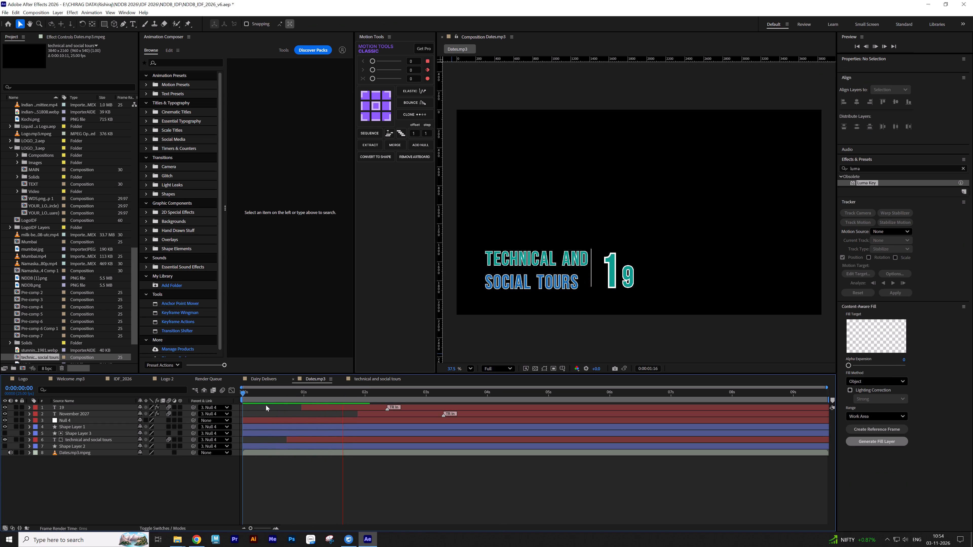
pyautogui.press('space')
# Replace the two-line title text with Business on the first line and Meetings on the second.
pyautogui.doubleClick(546, 260)
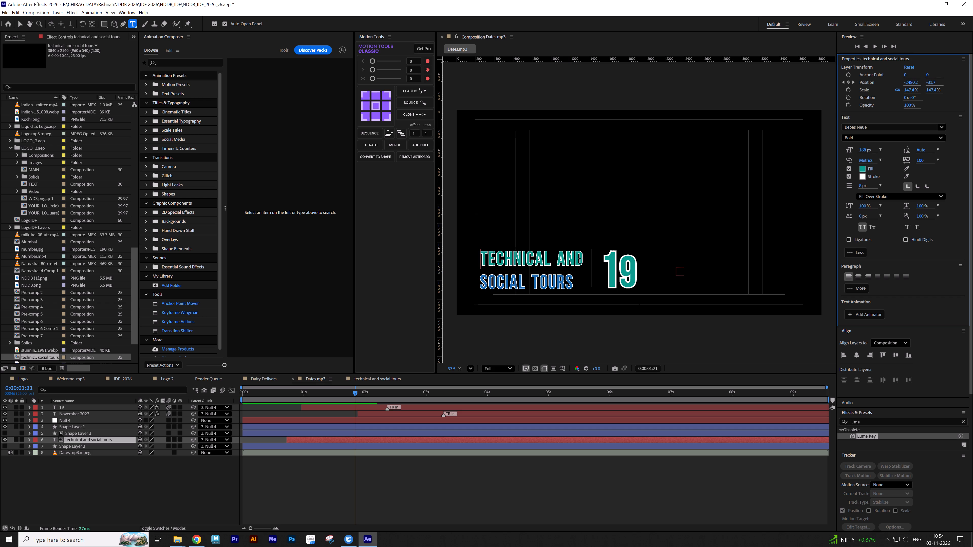
pyautogui.moveTo(582, 257); pyautogui.dragTo(466, 257)
pyautogui.write('Business')
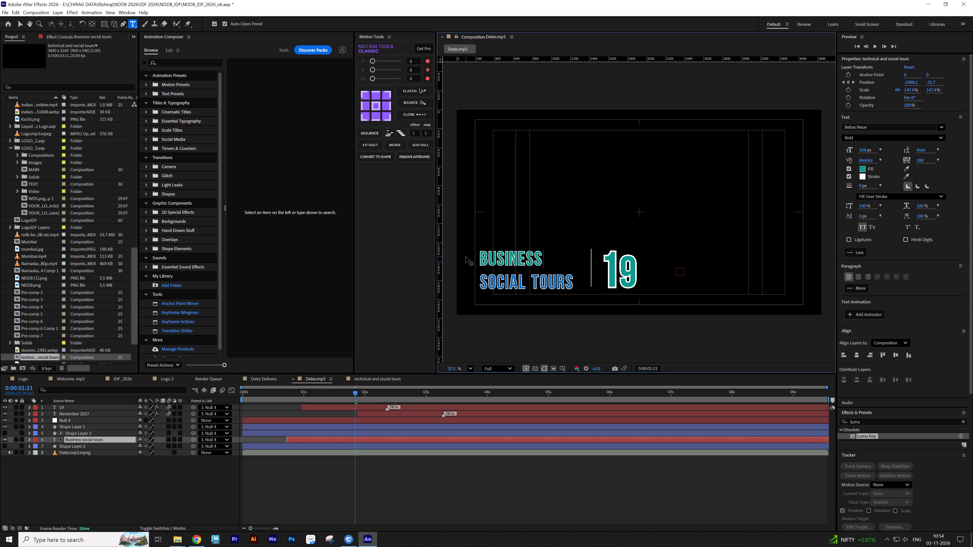
pyautogui.moveTo(577, 277); pyautogui.dragTo(471, 286)
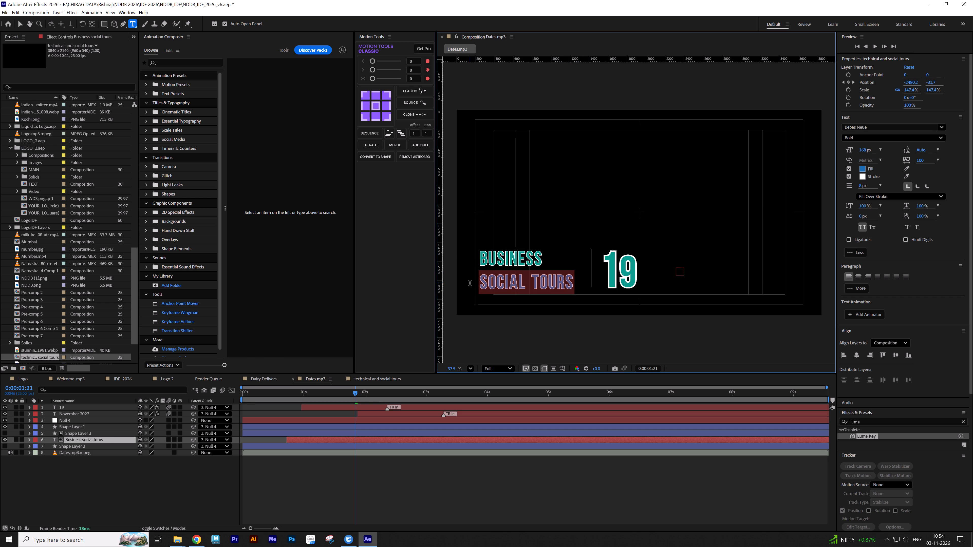
pyautogui.write('Meetee')
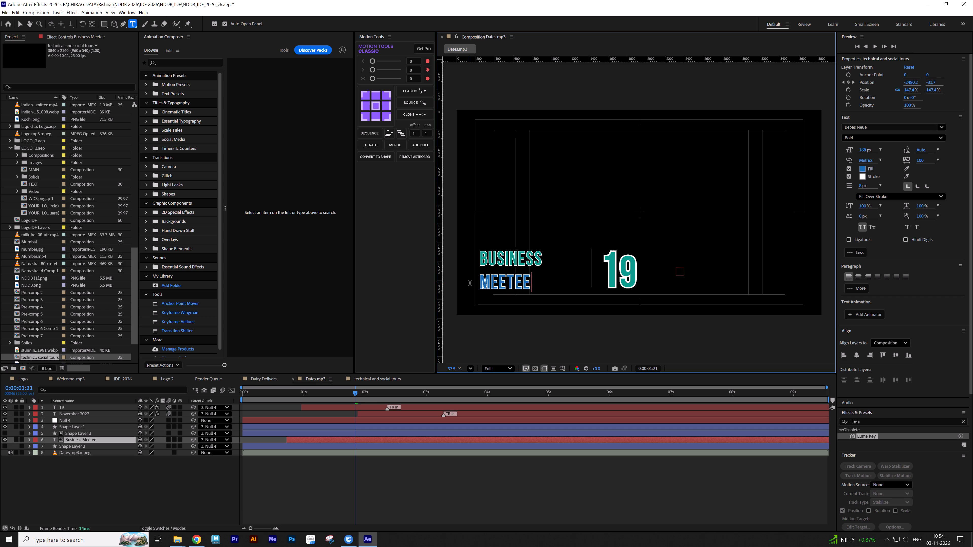
pyautogui.press('BackSpace')
pyautogui.press('BackSpace')
pyautogui.write('ings')
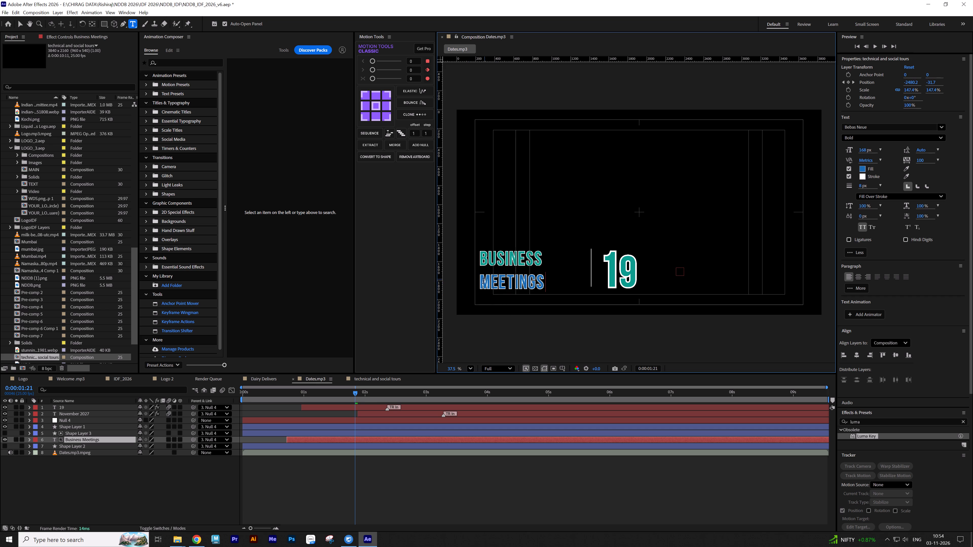
pyautogui.click(383, 489)
# Preview the opening and insert IDF before Business in the title, making it IDF Business Meetings.
pyautogui.moveTo(279, 396); pyautogui.dragTo(212, 396)
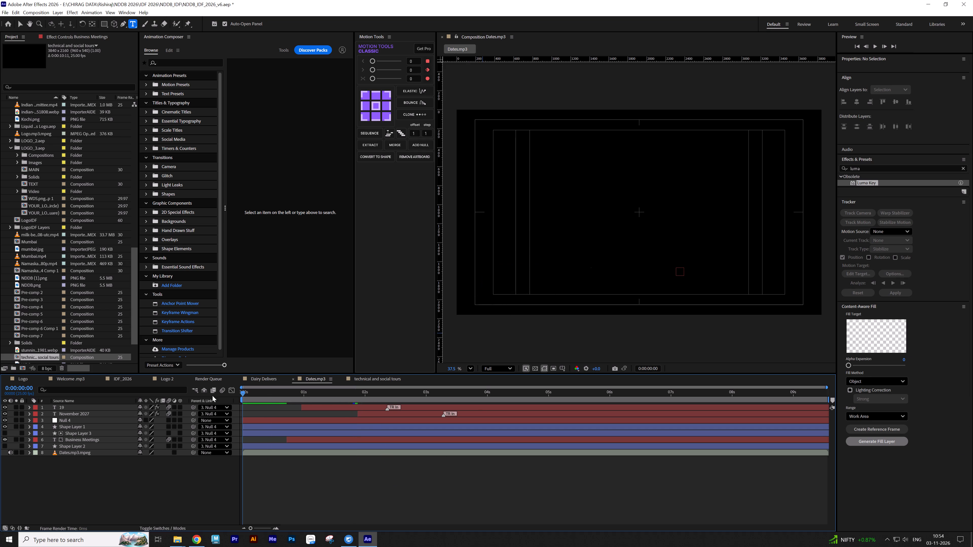
pyautogui.moveTo(212, 396); pyautogui.dragTo(185, 396)
pyautogui.press('space')
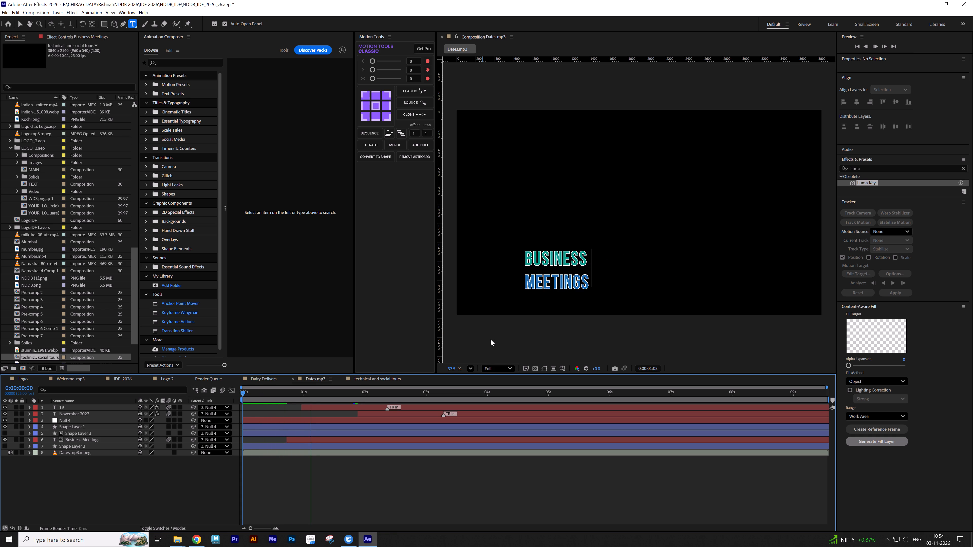
pyautogui.press('space')
pyautogui.click(493, 261)
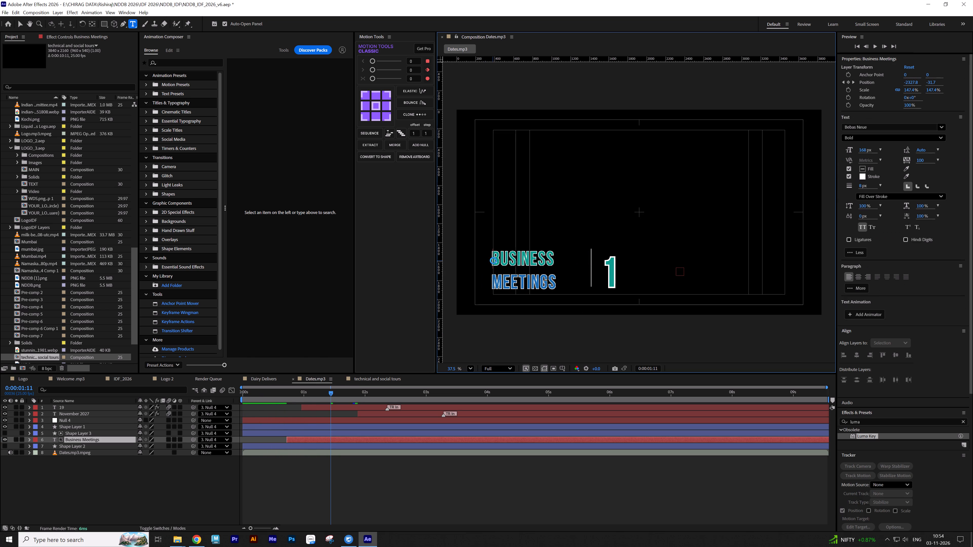
pyautogui.write('IDF')
pyautogui.press('space')
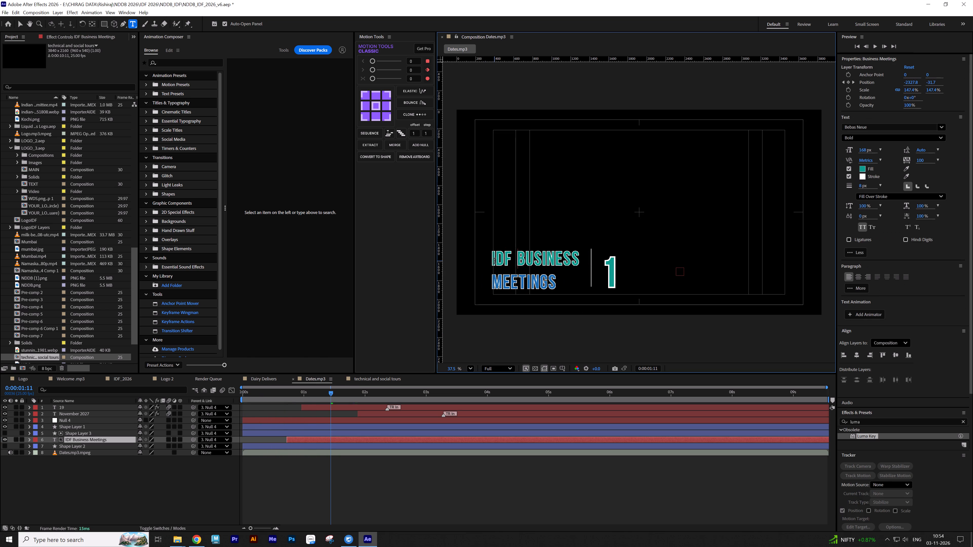
pyautogui.click(359, 475)
pyautogui.press('v')
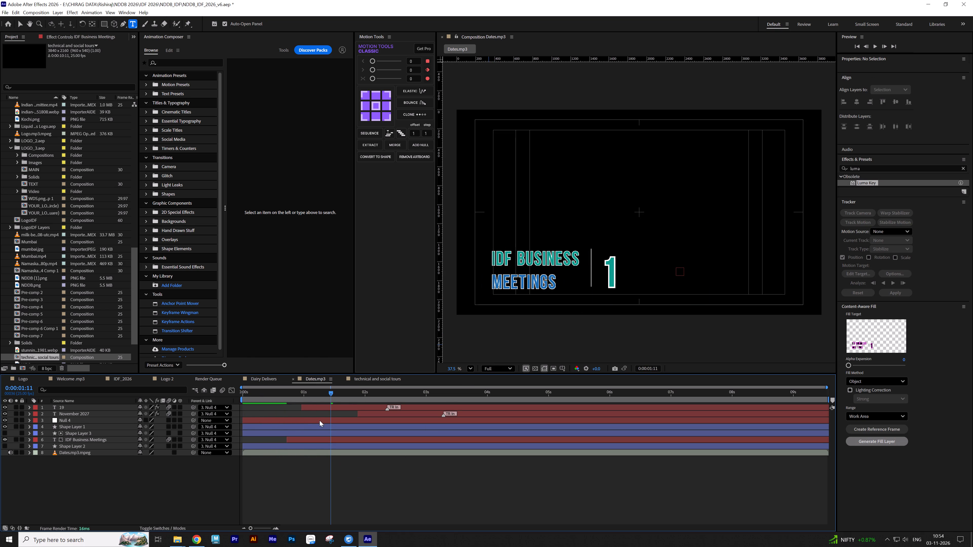
# Return to the start of the Dates.mp3 composition and set its preview resolution to Quarter.
pyautogui.moveTo(292, 392); pyautogui.dragTo(179, 391)
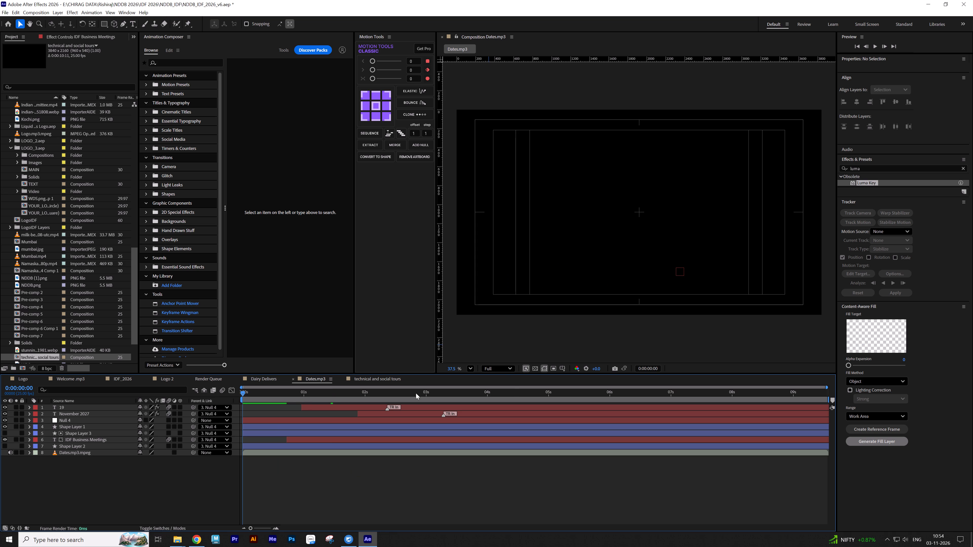
pyautogui.click(504, 369)
pyautogui.click(502, 419)
pyautogui.click(414, 473)
pyautogui.write('ss')
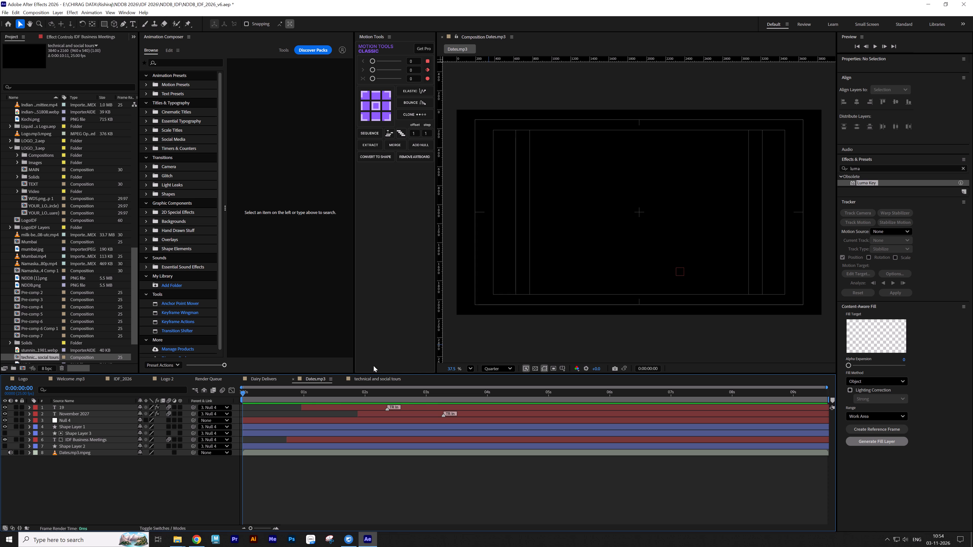
# Look through the IDF_2026 and Welcome.mp3 compositions, examining the Welcome.mp3 end frames around 0:00:14:01 to 0:00:14:09.
pyautogui.click(128, 381)
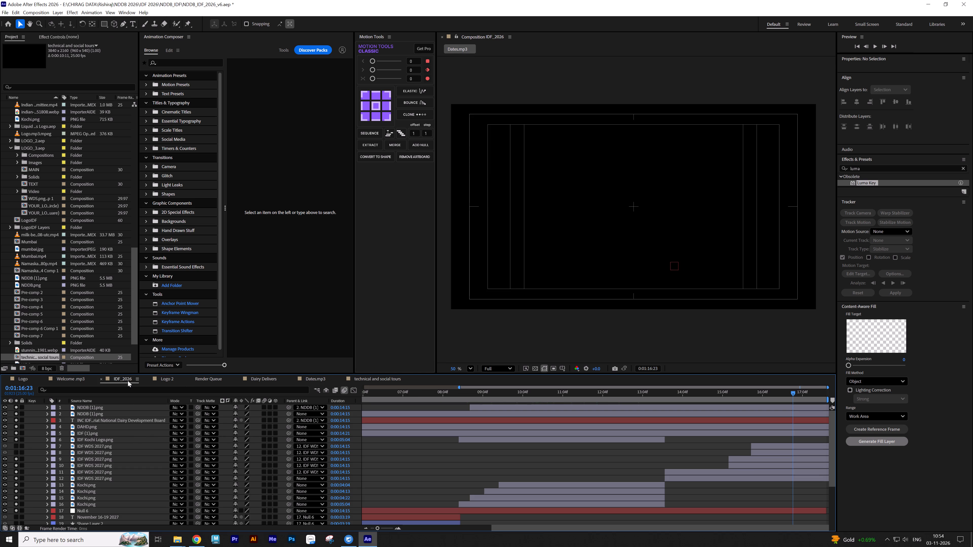
pyautogui.click(70, 380)
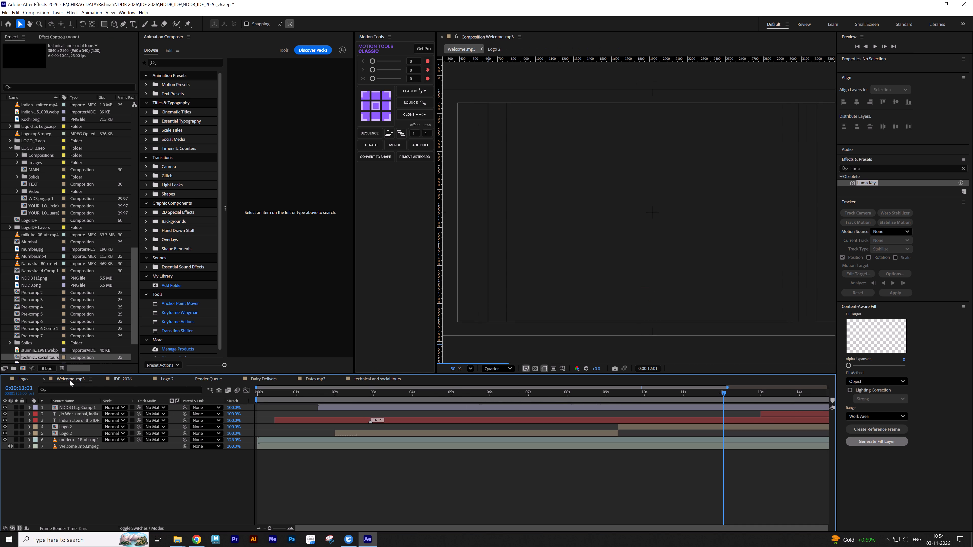
pyautogui.click(800, 396)
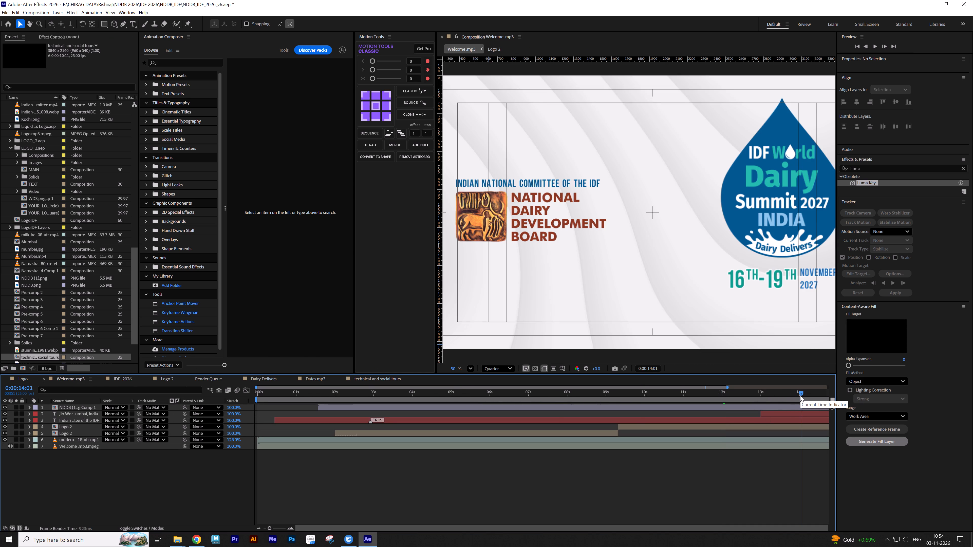
pyautogui.click(813, 396)
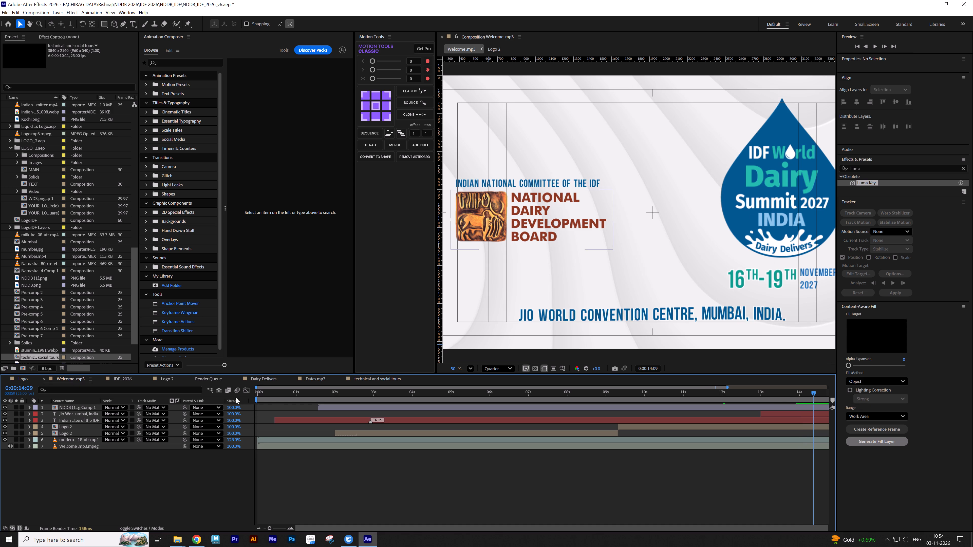
# Check the technical and social tours composition's settings without changing them, and close that composition.
pyautogui.click(370, 379)
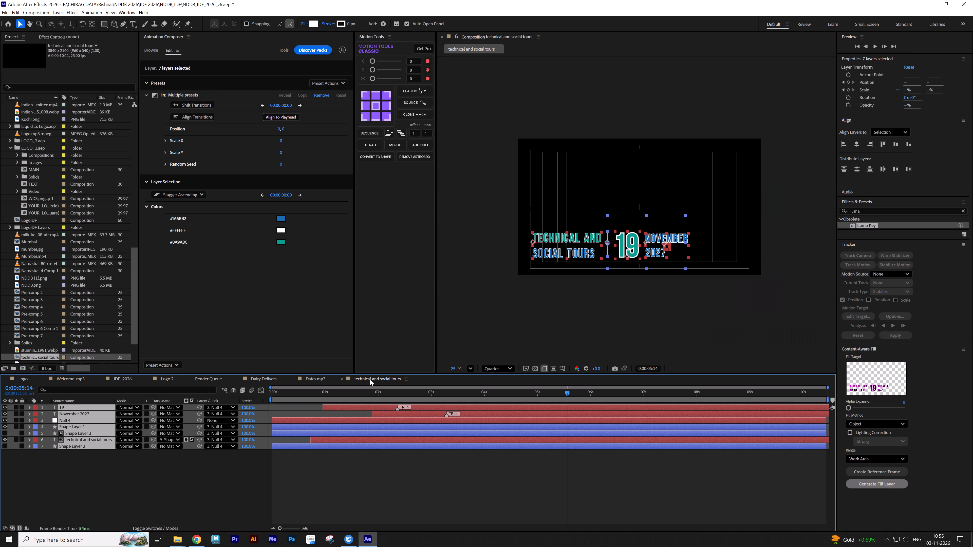
pyautogui.hotkey('ctrl', 'k')
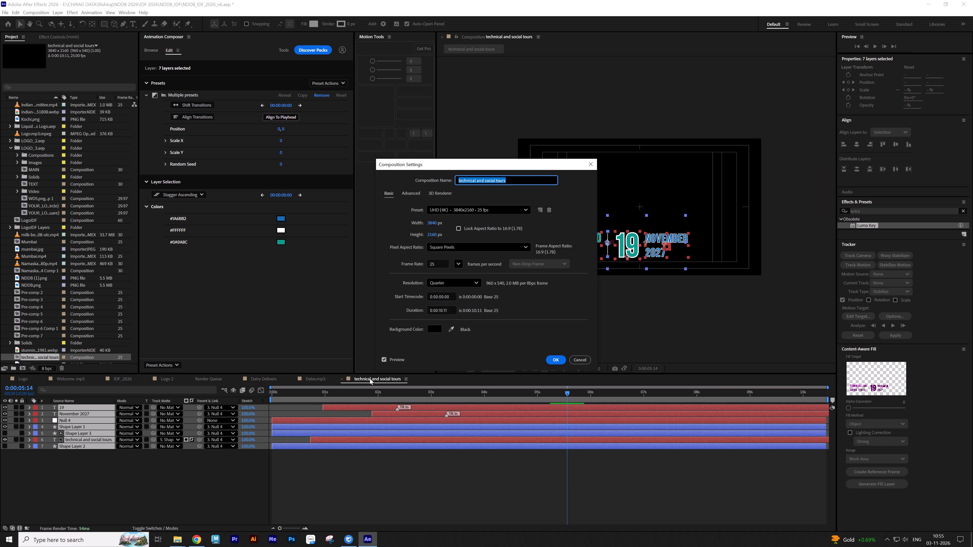
pyautogui.click(590, 359)
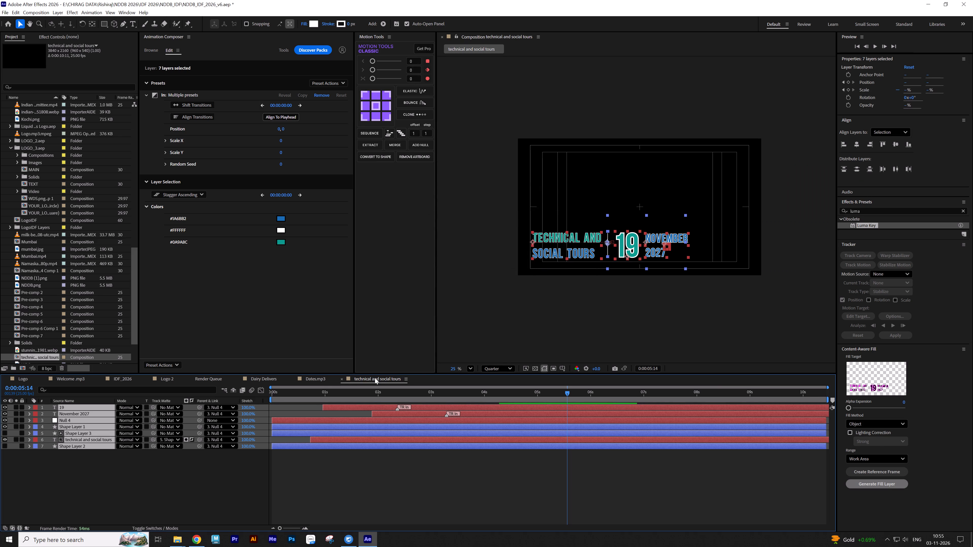
pyautogui.click(342, 380)
# Rename the Dates.mp3 composition as Dates.
pyautogui.click(316, 379)
pyautogui.hotkey('ctrl', 'k')
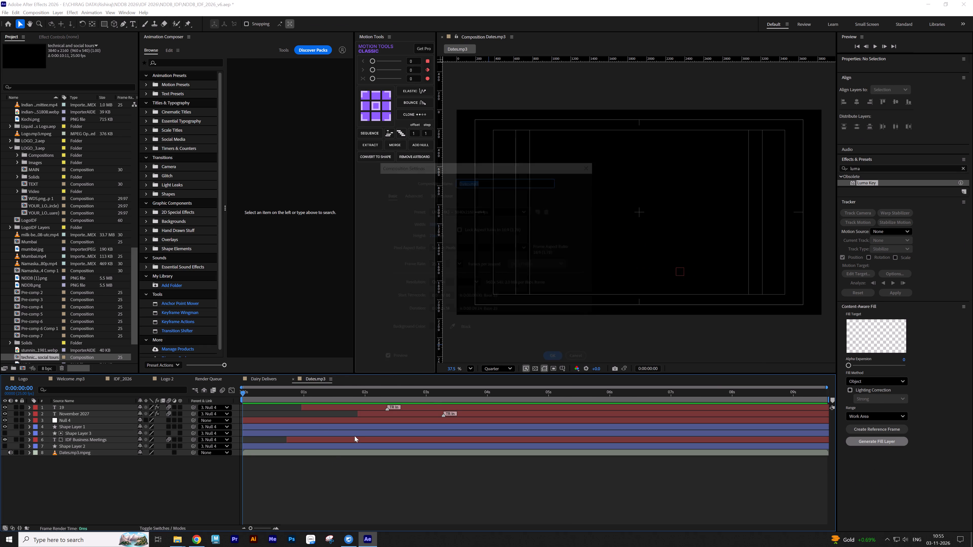
pyautogui.click(503, 183)
pyautogui.press('BackSpace')
pyautogui.press('BackSpace')
pyautogui.press('BackSpace')
pyautogui.press('BackSpace')
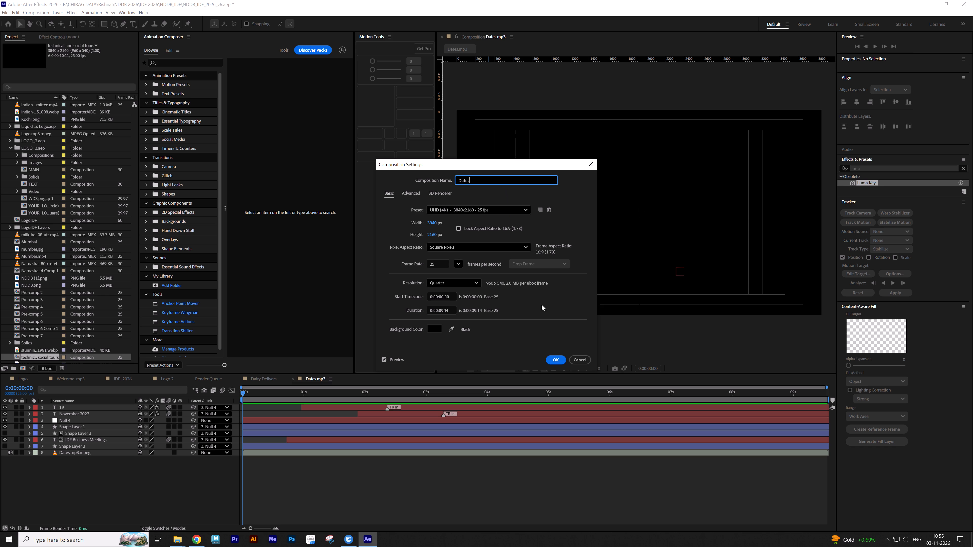
pyautogui.click(555, 362)
pyautogui.click(338, 466)
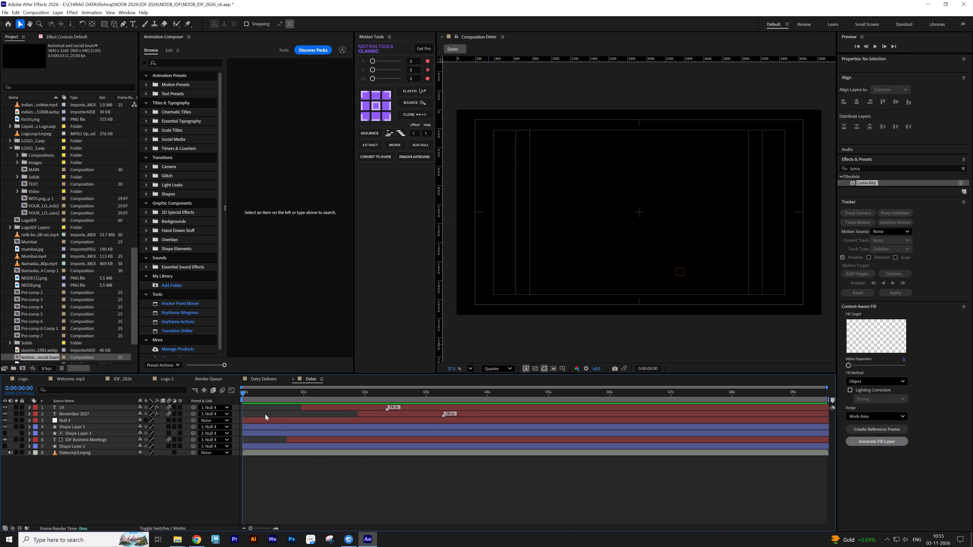
# Preview the Dates composition up to 0:00:03:16 and replace the date number text with "11th to 15th".
pyautogui.press('space')
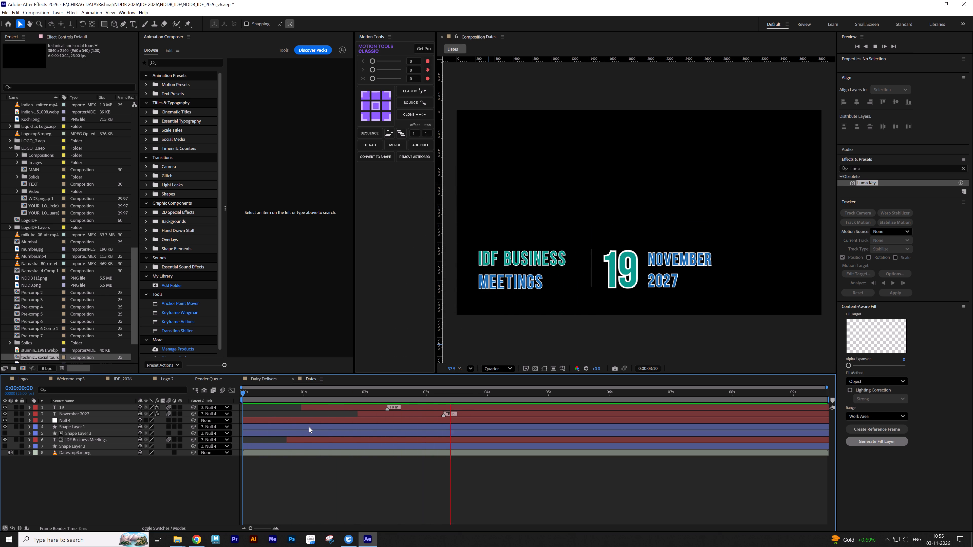
pyautogui.press('space')
pyautogui.doubleClick(620, 273)
pyautogui.hotkey('ctrl', 'a')
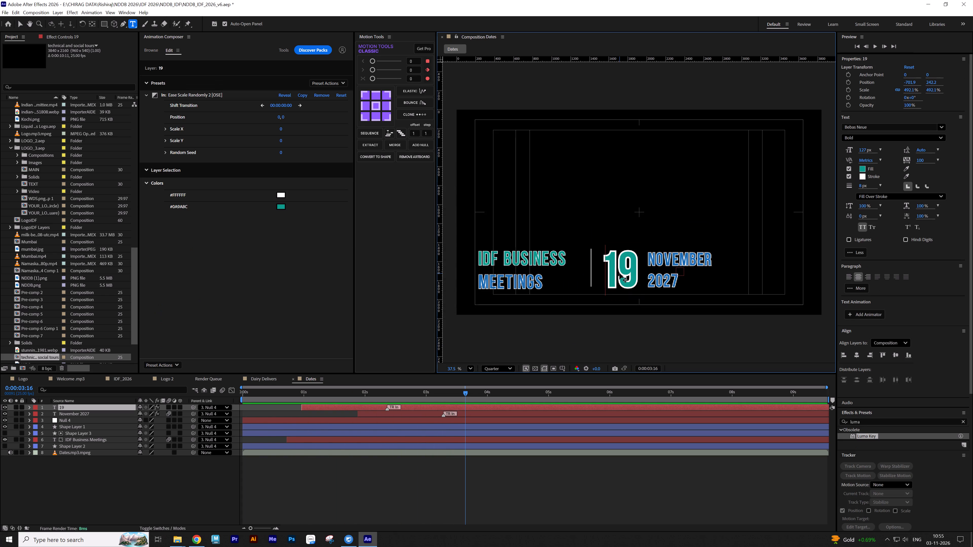
pyautogui.write('11th')
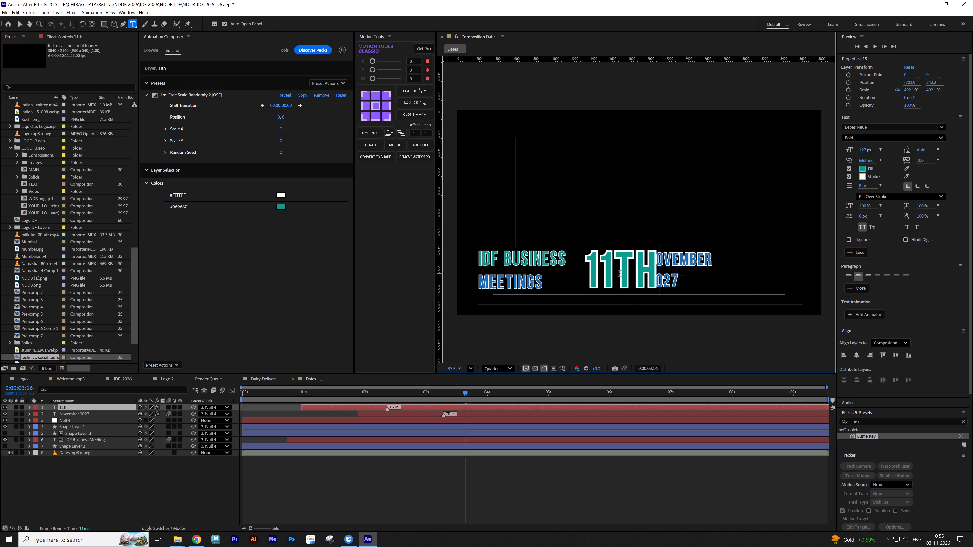
pyautogui.press('space')
pyautogui.write('to 15')
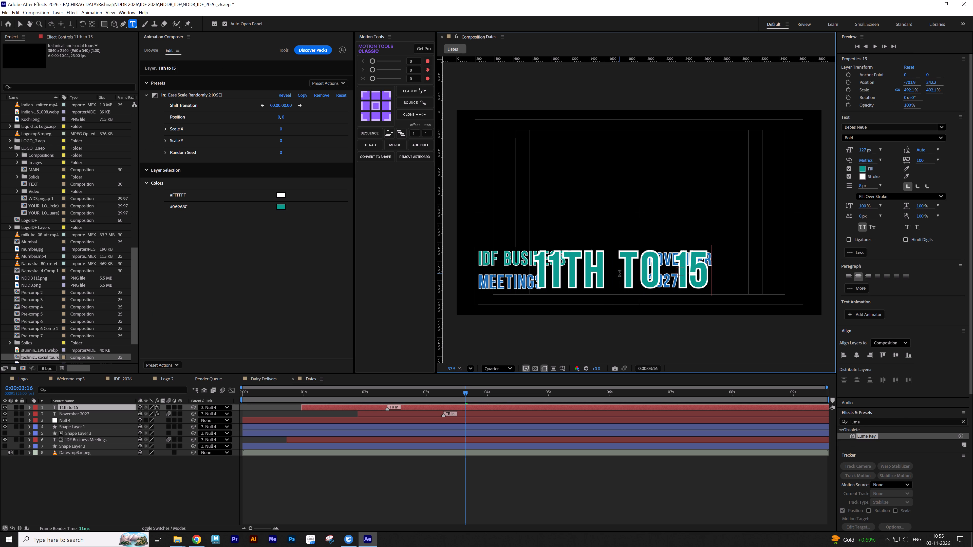
pyautogui.write('th')
# Make both "th" endings in the 11th to 15th text superscript.
pyautogui.hotkey('shift', 'Left')
pyautogui.hotkey('shift', 'Left')
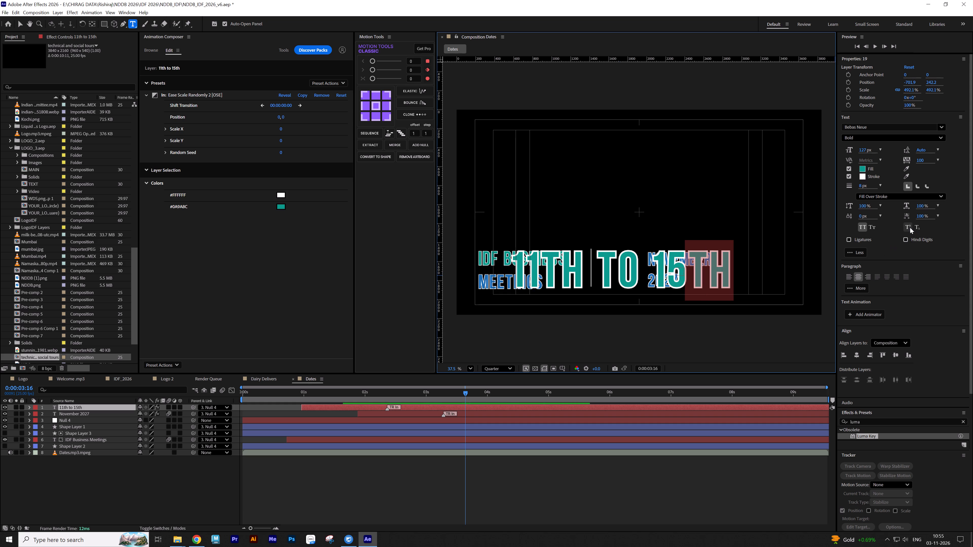
pyautogui.click(910, 227)
pyautogui.moveTo(589, 258); pyautogui.dragTo(550, 266)
pyautogui.click(910, 228)
pyautogui.click(499, 507)
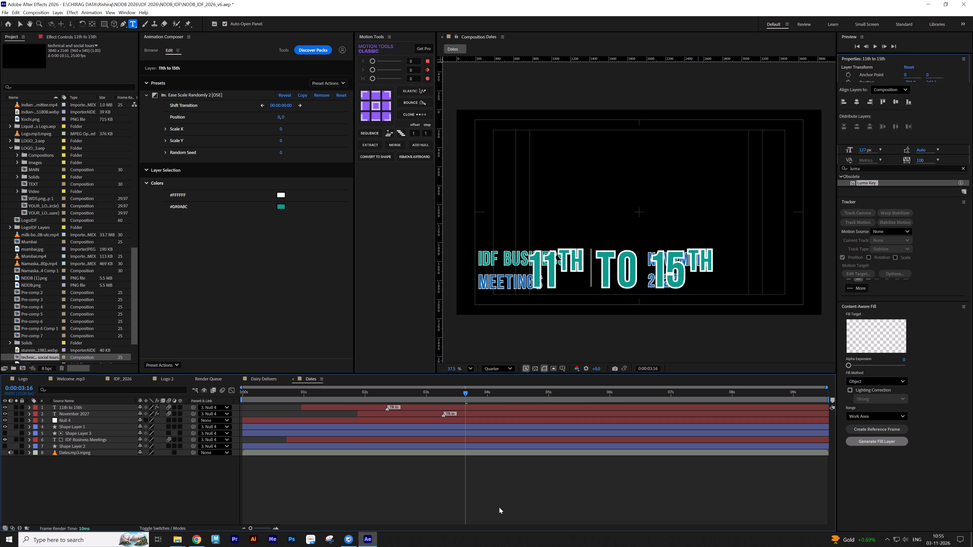
# Place the 11th to 15th text just after the vertical divider line and set its font size to 100 px.
pyautogui.press('v')
pyautogui.moveTo(551, 279); pyautogui.dragTo(612, 278)
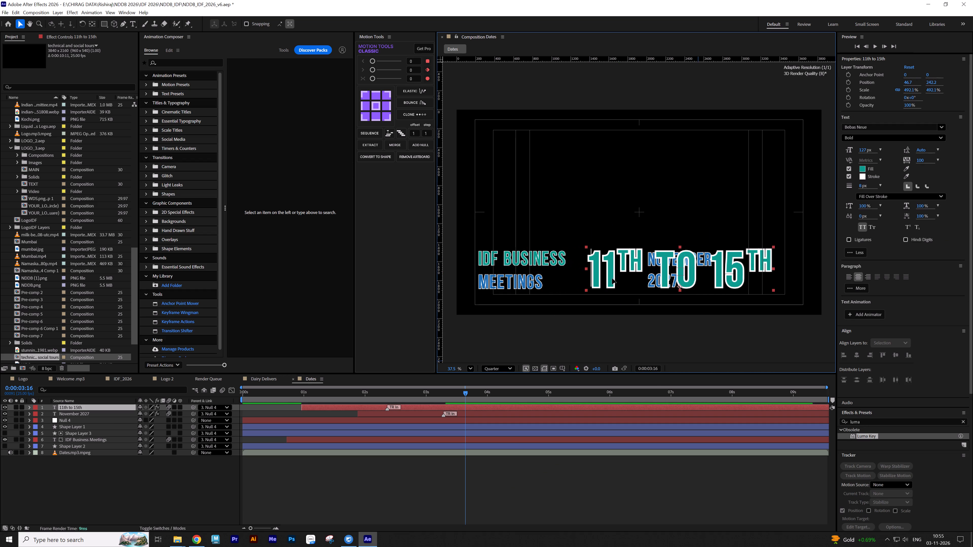
pyautogui.moveTo(612, 278); pyautogui.dragTo(625, 276)
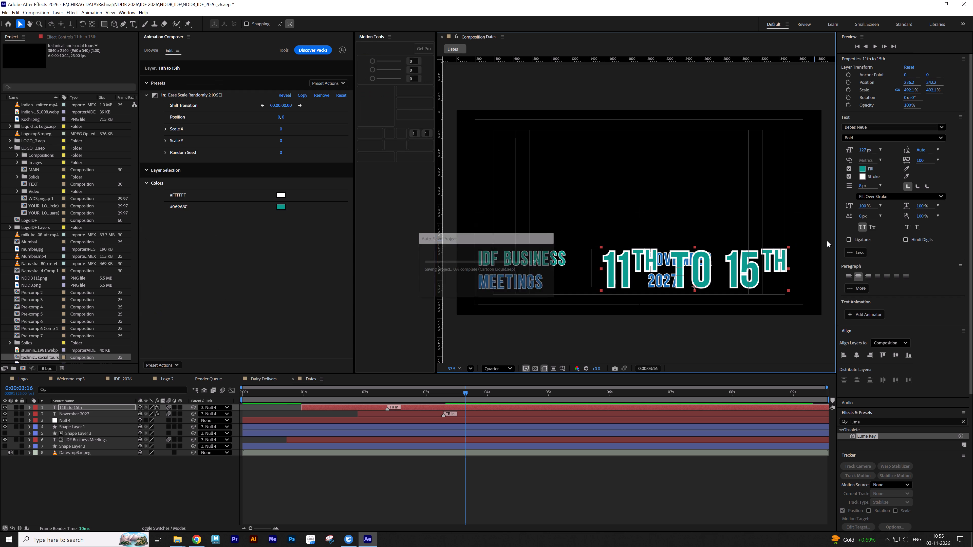
pyautogui.click(867, 151)
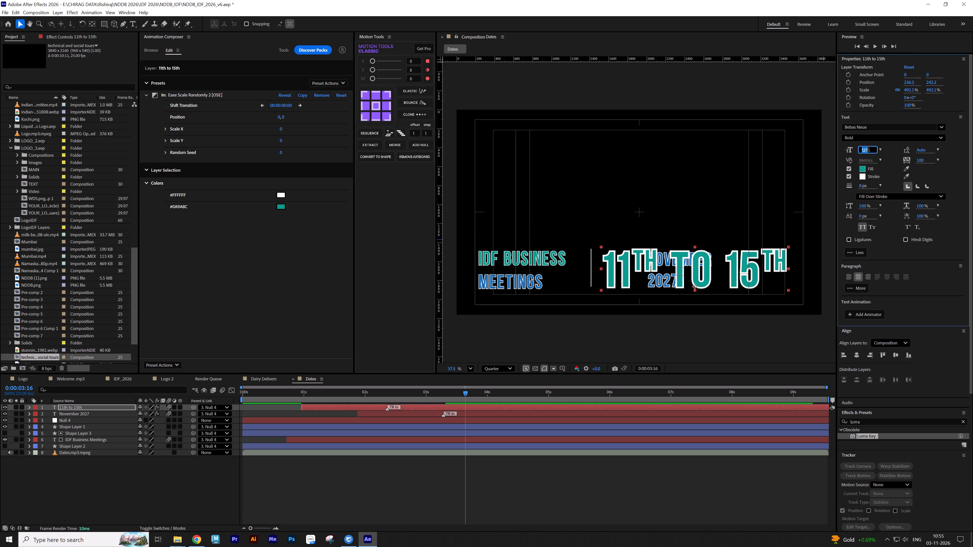
pyautogui.write('100')
pyautogui.press('Return')
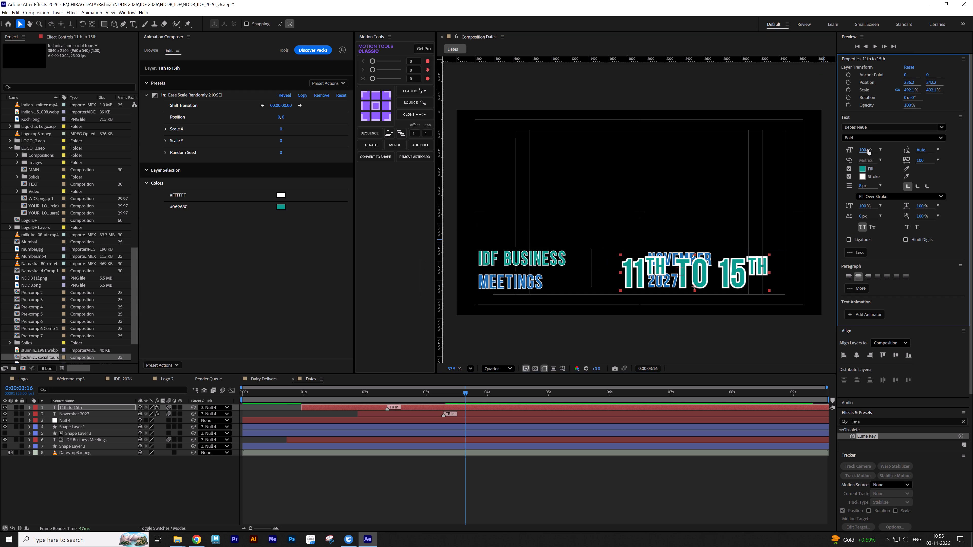
pyautogui.moveTo(647, 278); pyautogui.dragTo(619, 277)
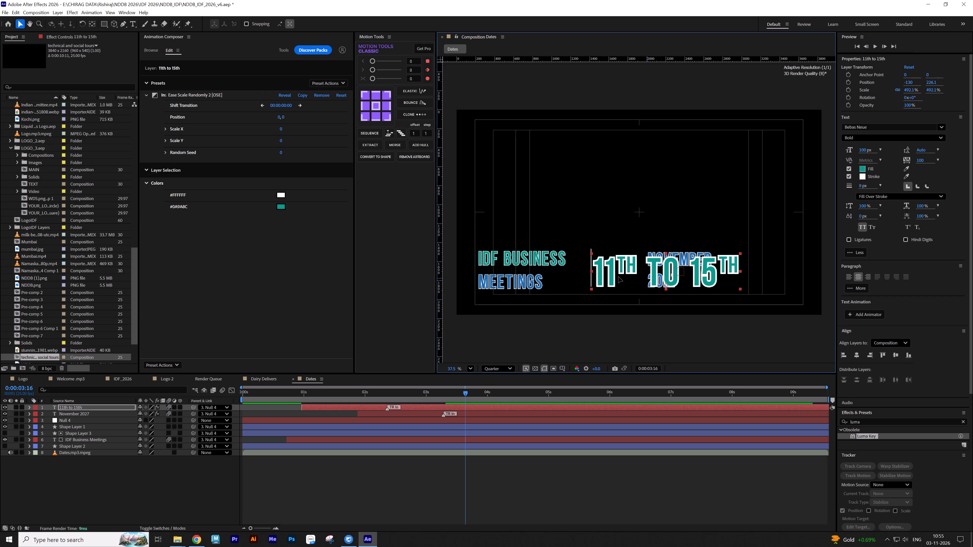
pyautogui.moveTo(619, 277); pyautogui.dragTo(623, 272)
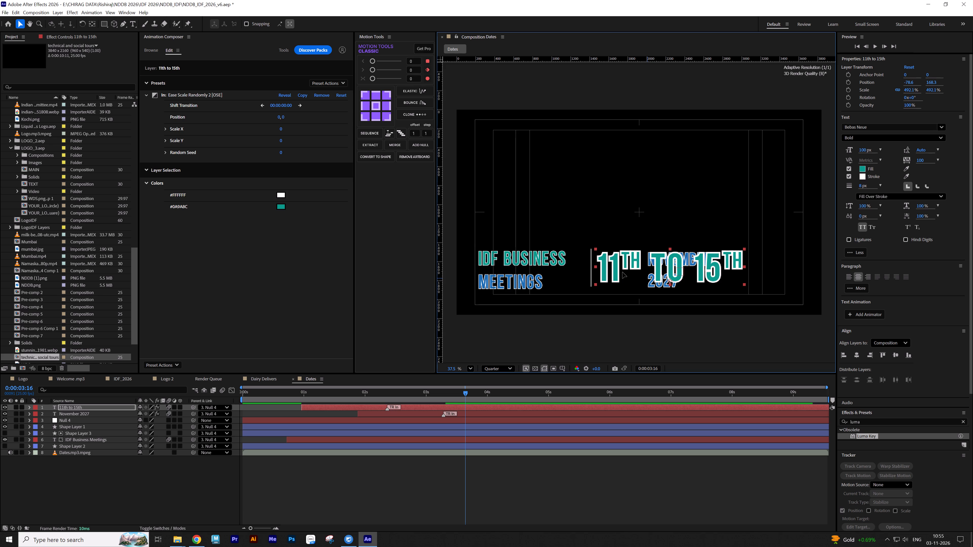
pyautogui.moveTo(623, 272); pyautogui.dragTo(622, 272)
# Move the November 2027 text clear of the end of the 11th to 15th text.
pyautogui.click(654, 285)
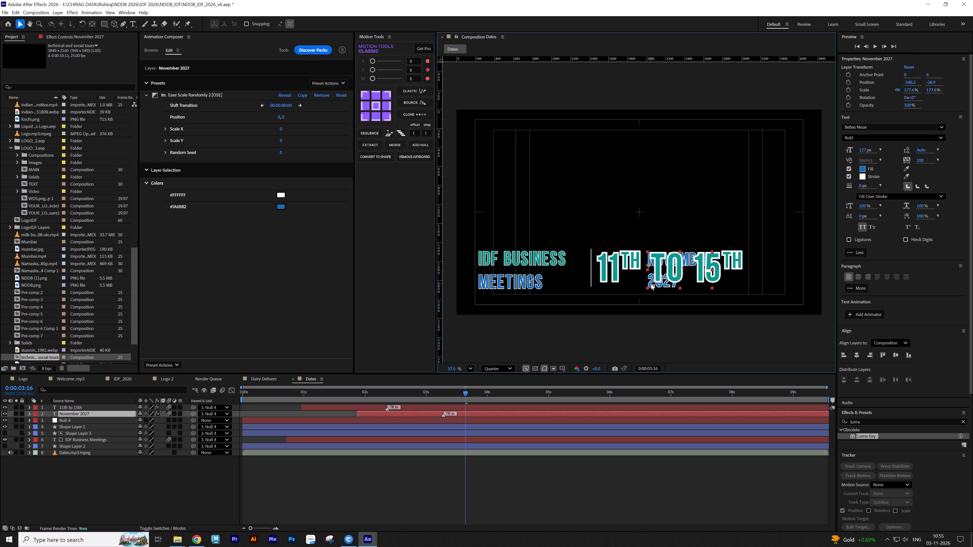
pyautogui.moveTo(651, 284); pyautogui.dragTo(753, 283)
# Set the 11th to 15th text's font size to 80 px and shift it back beside the vertical divider line.
pyautogui.click(674, 277)
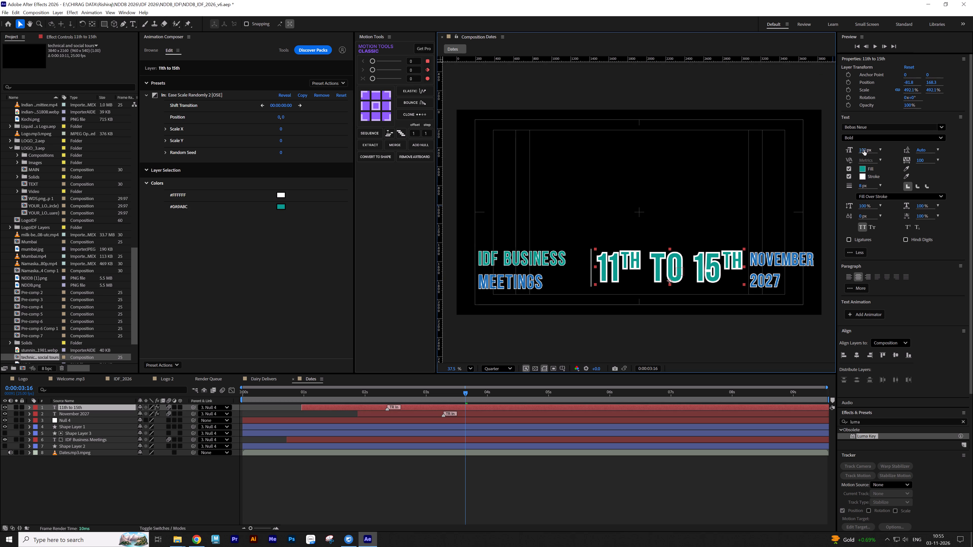
pyautogui.click(864, 150)
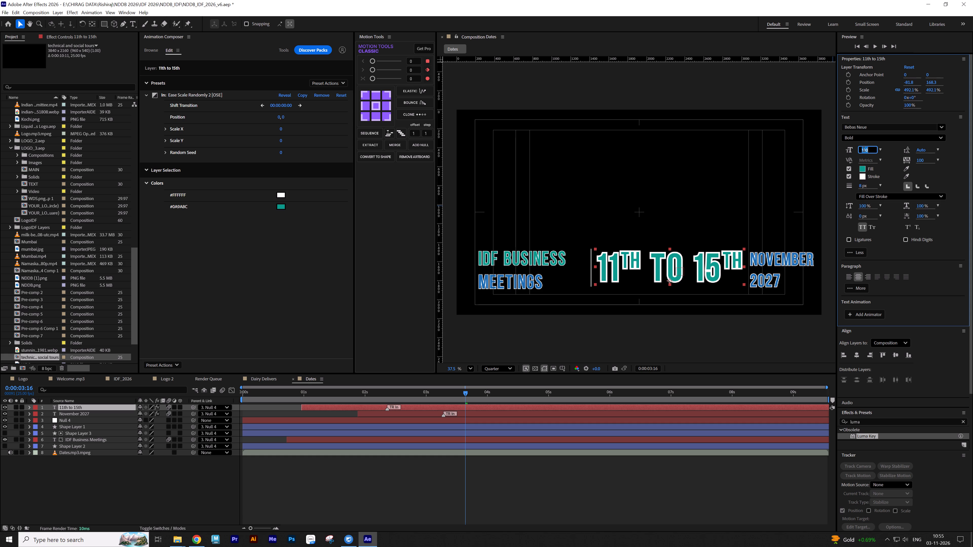
pyautogui.write('80')
pyautogui.press('Return')
pyautogui.moveTo(657, 274); pyautogui.dragTo(653, 275)
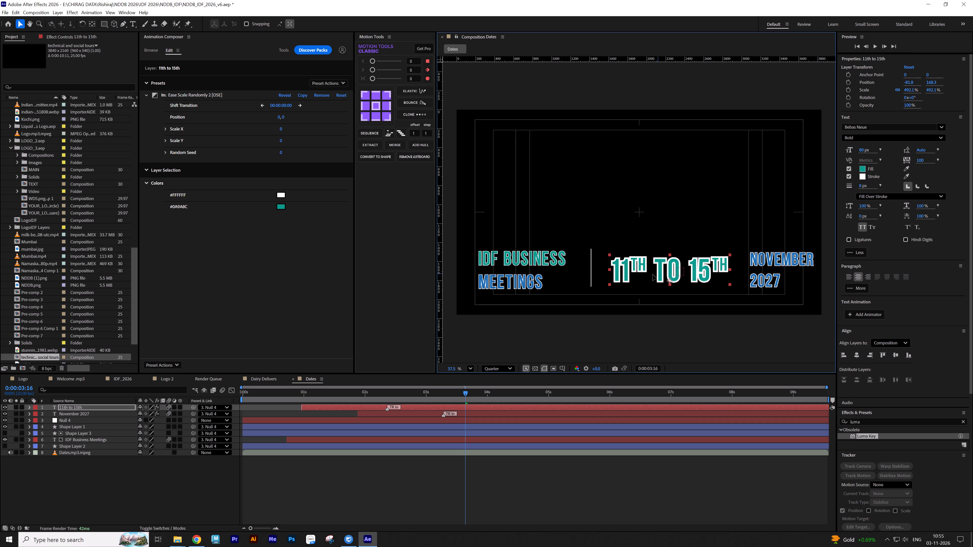
pyautogui.moveTo(653, 275); pyautogui.dragTo(641, 272)
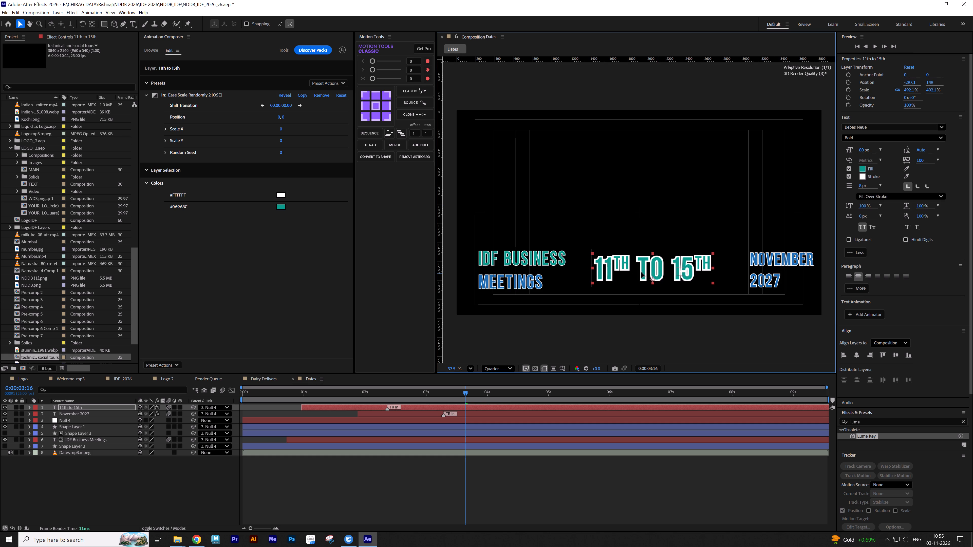
pyautogui.moveTo(641, 272); pyautogui.dragTo(642, 271)
# Move the November 2027 text closer to the 11th to 15th text, leaving a small gap between them.
pyautogui.moveTo(761, 271); pyautogui.dragTo(736, 272)
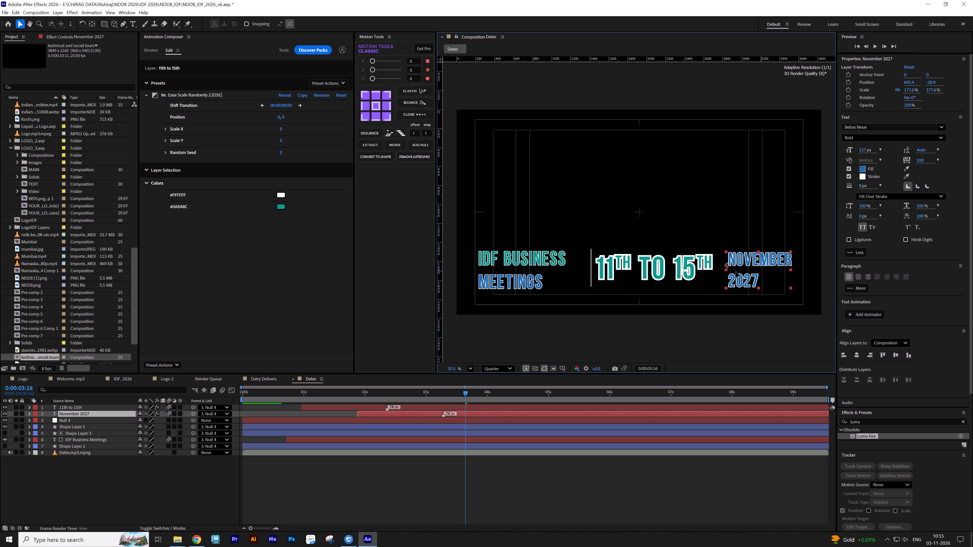
pyautogui.moveTo(736, 272); pyautogui.dragTo(743, 272)
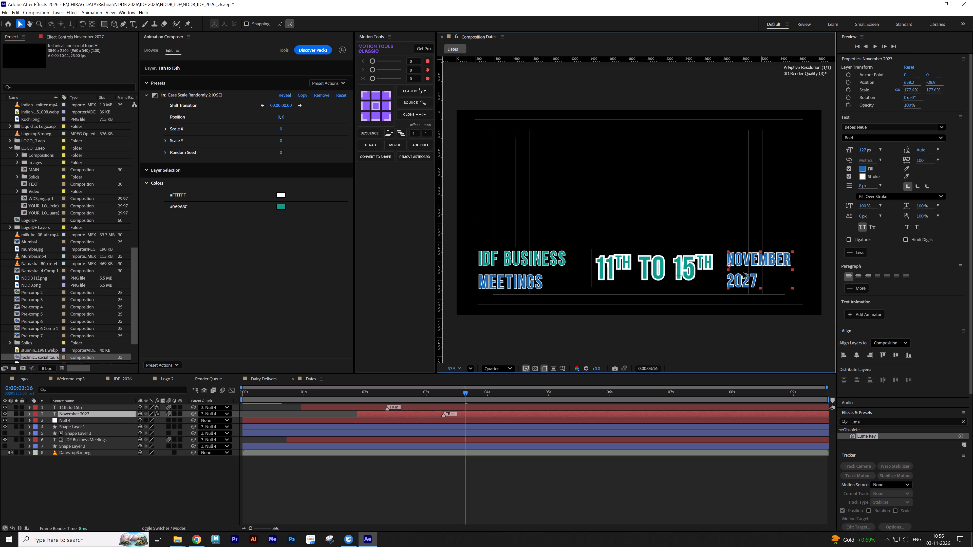
pyautogui.moveTo(743, 272); pyautogui.dragTo(744, 272)
# Move the 11th to 15th layer's anchor point to the starting edge of its text, next to the divider.
pyautogui.click(685, 269)
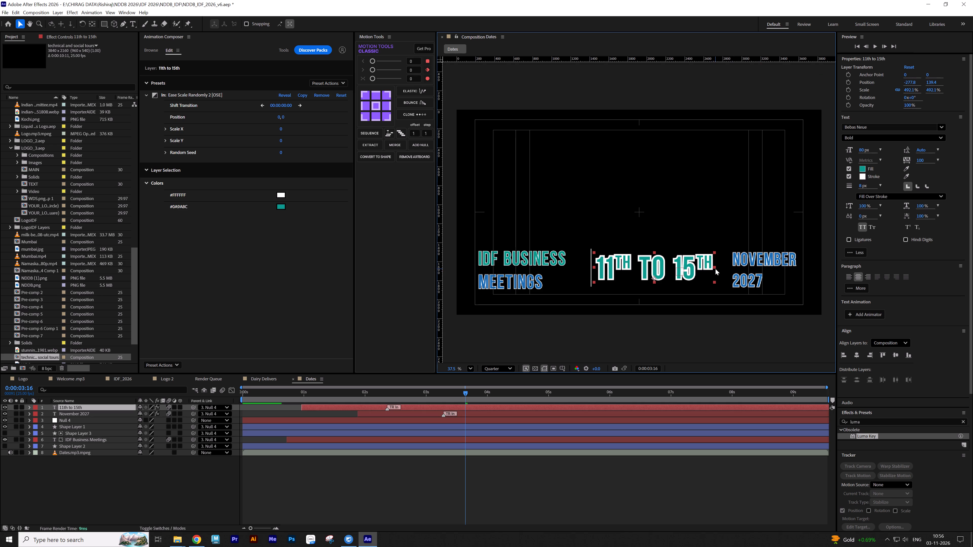
pyautogui.press('y')
pyautogui.moveTo(656, 280); pyautogui.dragTo(605, 268)
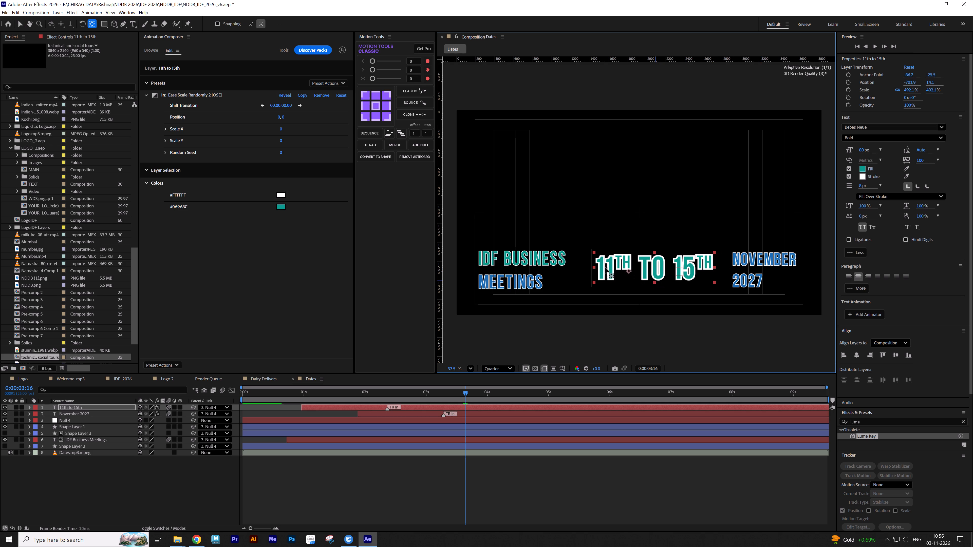
pyautogui.moveTo(605, 268); pyautogui.dragTo(599, 269)
pyautogui.click(590, 269)
pyautogui.press('v')
# Right-align the IDF Business Meetings text.
pyautogui.click(538, 262)
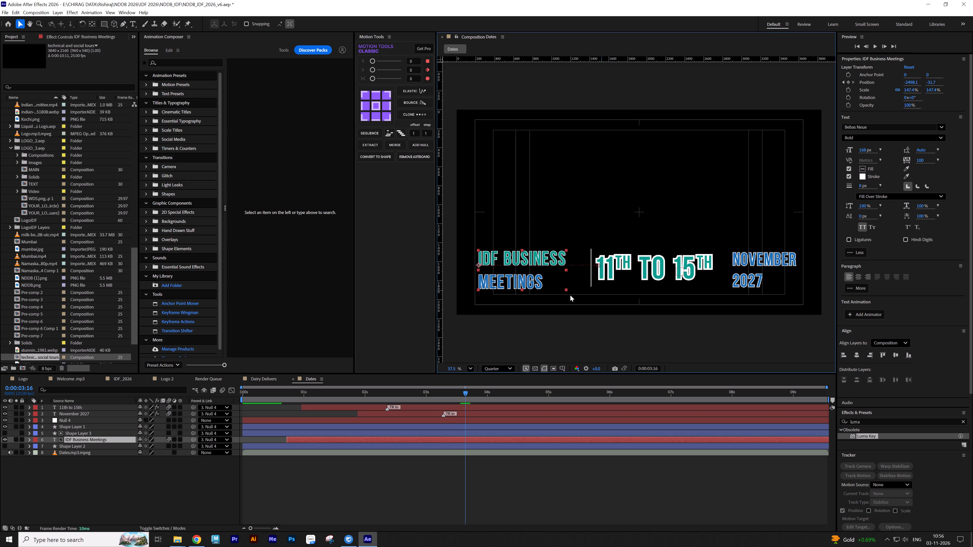
pyautogui.click(866, 275)
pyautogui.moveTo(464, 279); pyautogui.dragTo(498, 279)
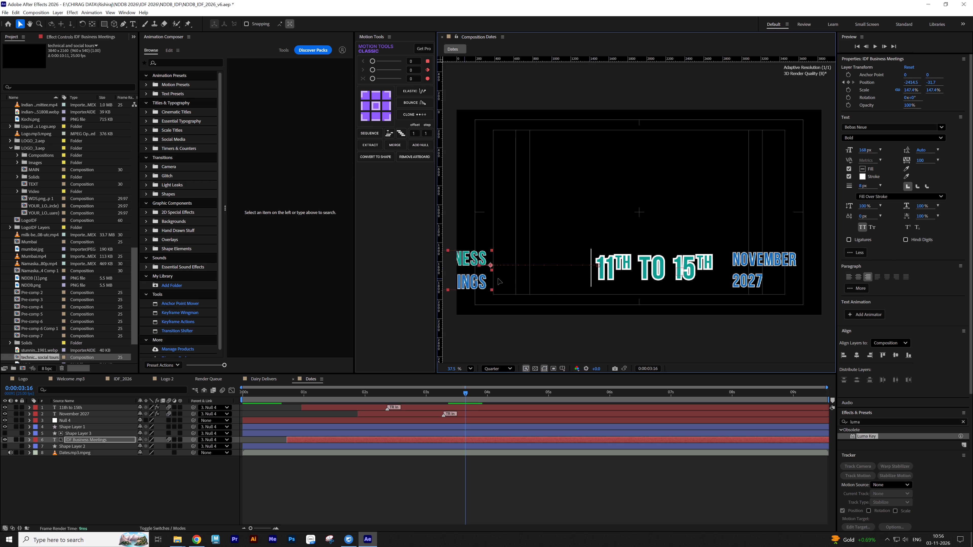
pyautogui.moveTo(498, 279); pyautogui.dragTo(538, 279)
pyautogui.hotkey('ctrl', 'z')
# At the Position keyframe at 0:00:02:02, move the IDF Business Meetings text horizontally to end just before the divider, at X about -1206.
pyautogui.press('p')
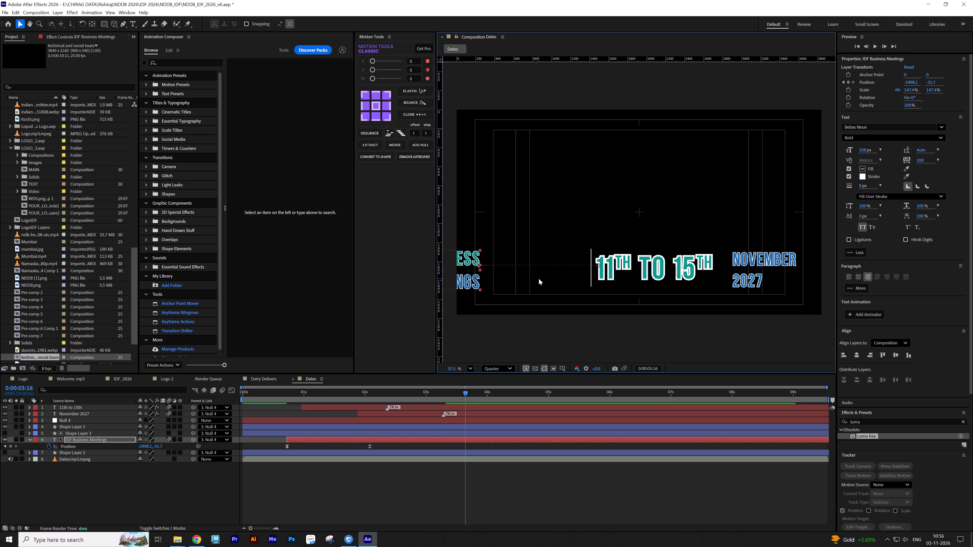
pyautogui.press('o')
pyautogui.press('j')
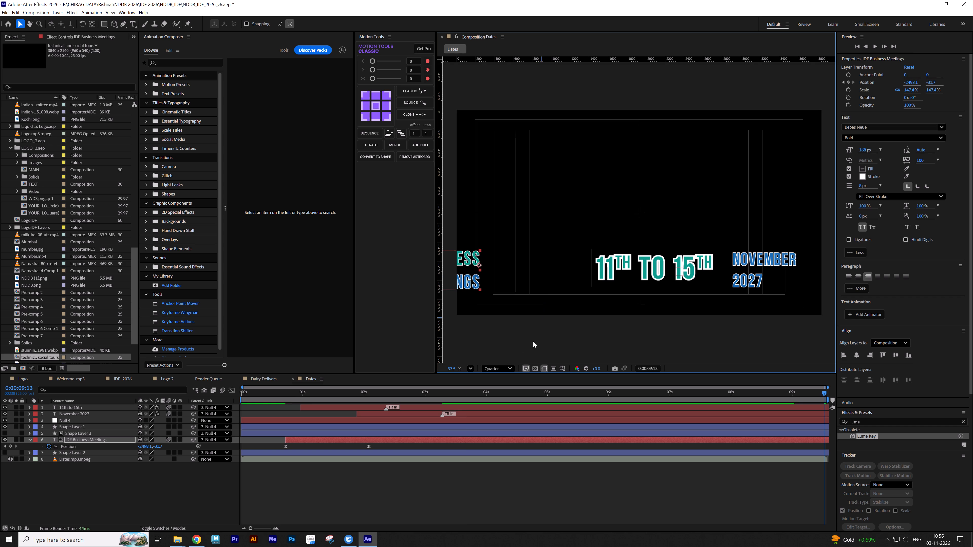
pyautogui.press('j')
pyautogui.press('j')
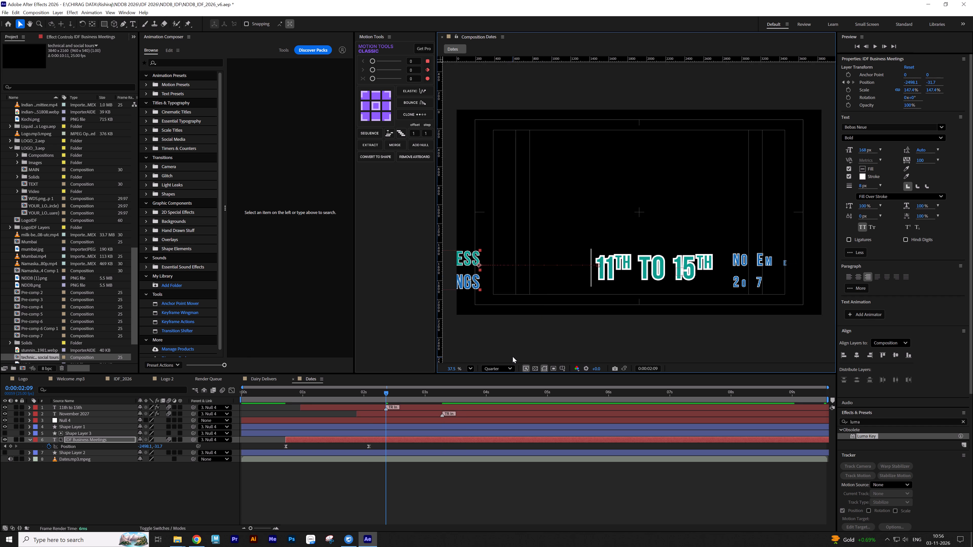
pyautogui.press('j')
pyautogui.moveTo(456, 282); pyautogui.dragTo(489, 282)
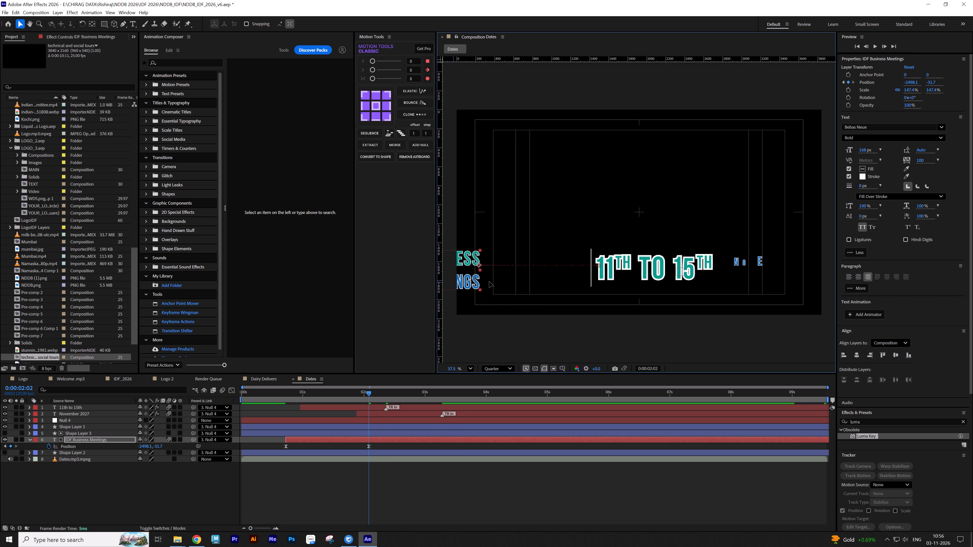
pyautogui.moveTo(489, 282); pyautogui.dragTo(557, 281)
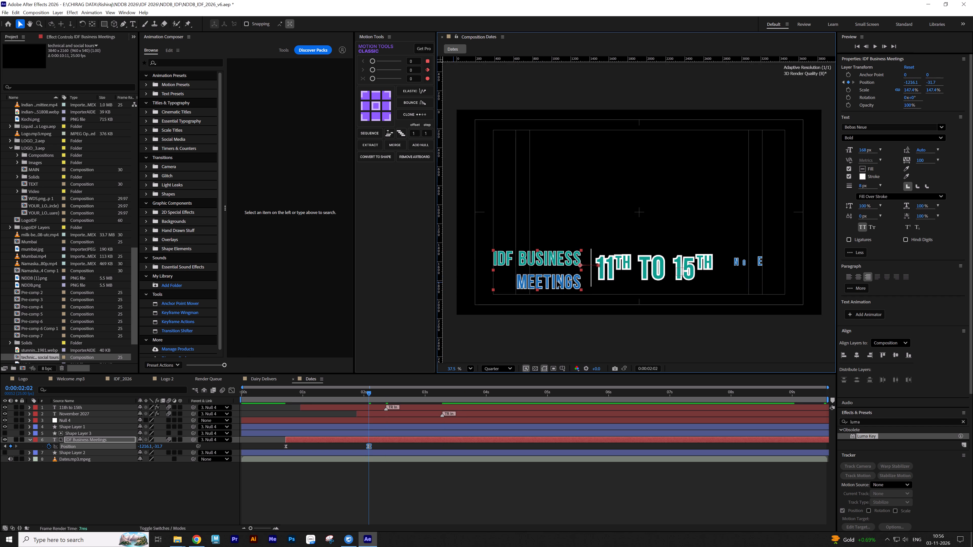
pyautogui.moveTo(557, 281); pyautogui.dragTo(558, 281)
pyautogui.click(516, 477)
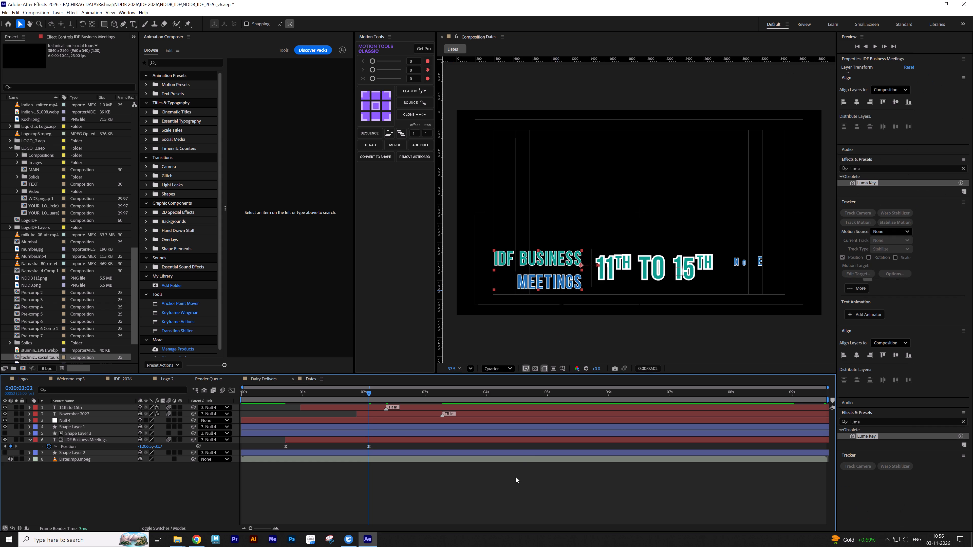
# Preview the opening and, at the 0:00:00:18 Position keyframe, move the IDF Business Meetings text past the divider to X about 133.
pyautogui.moveTo(368, 396); pyautogui.dragTo(216, 393)
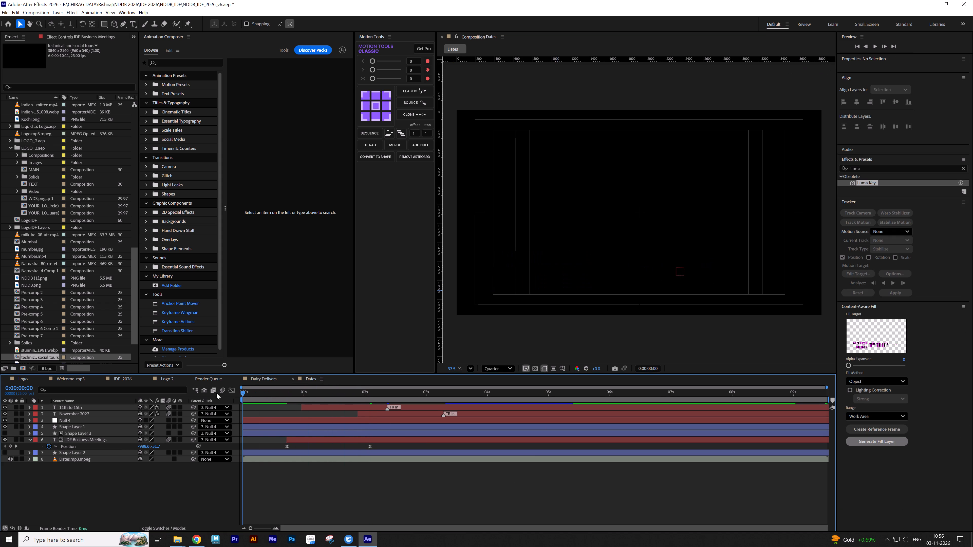
pyautogui.moveTo(216, 393); pyautogui.dragTo(170, 393)
pyautogui.press('space')
pyautogui.press('space')
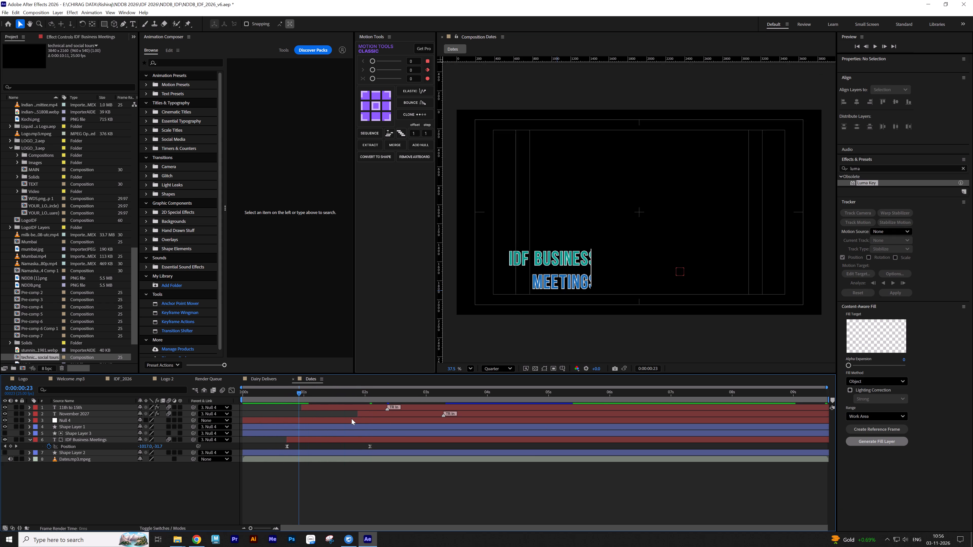
pyautogui.press('j')
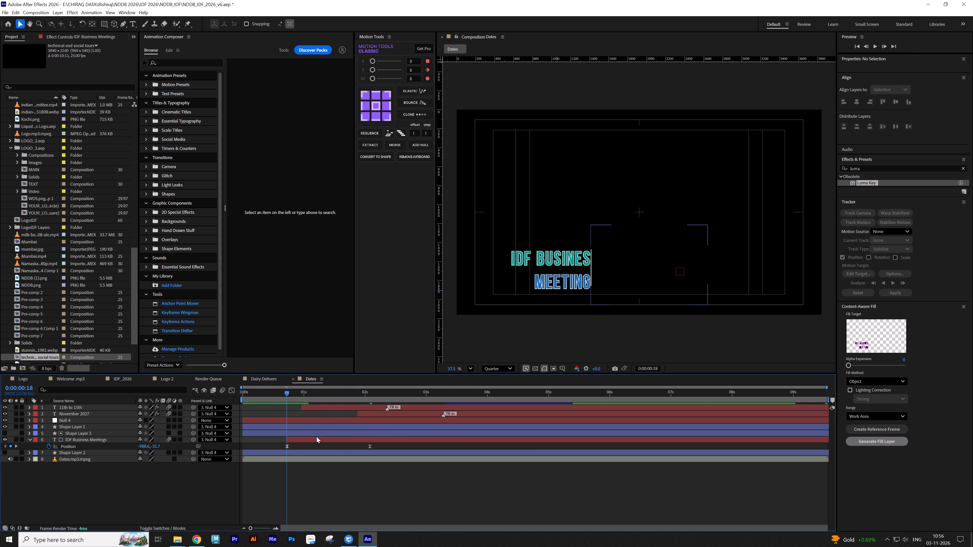
pyautogui.click(314, 439)
pyautogui.moveTo(541, 285); pyautogui.dragTo(629, 282)
pyautogui.click(417, 485)
# Play back the Dates composition to check the title's slide-in and the spacing of the date texts.
pyautogui.press('space')
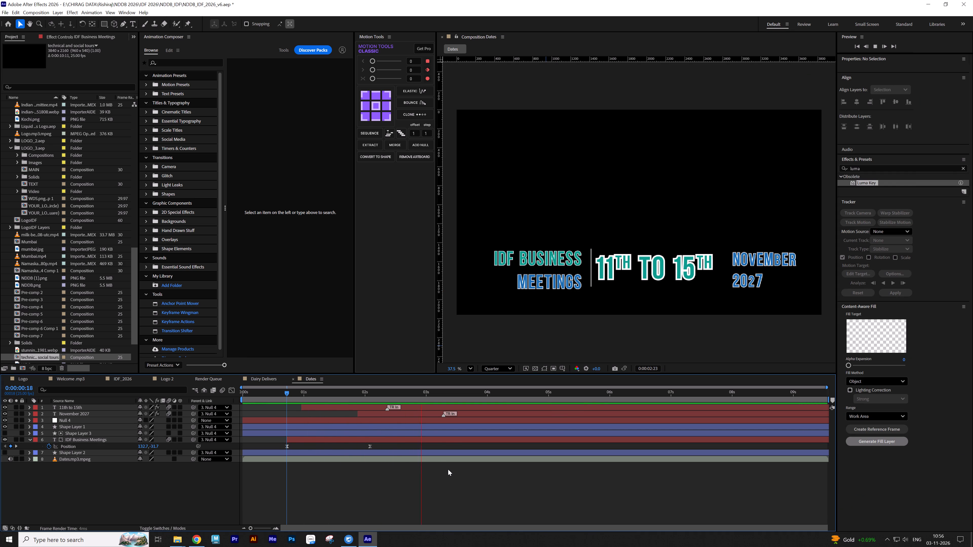
pyautogui.press('space')
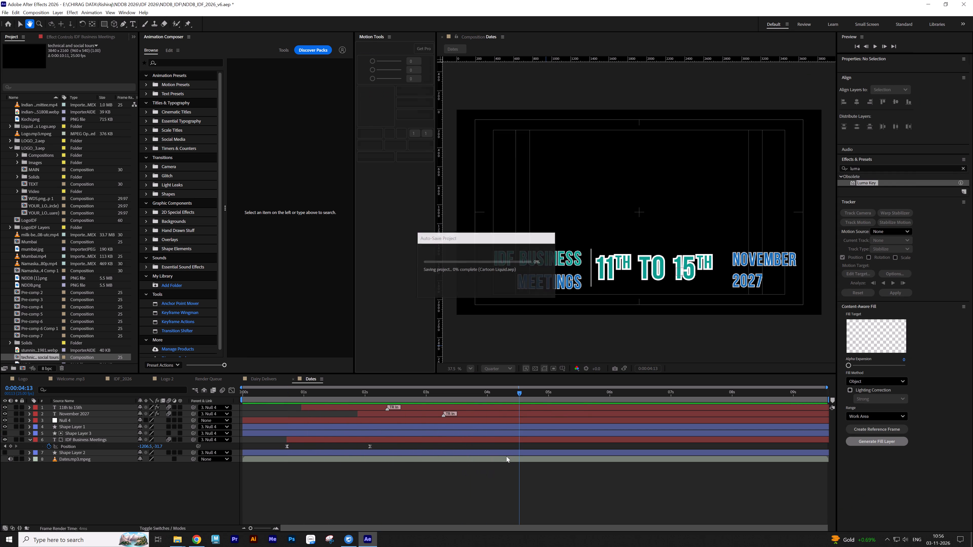
pyautogui.press('space')
pyautogui.press('space')
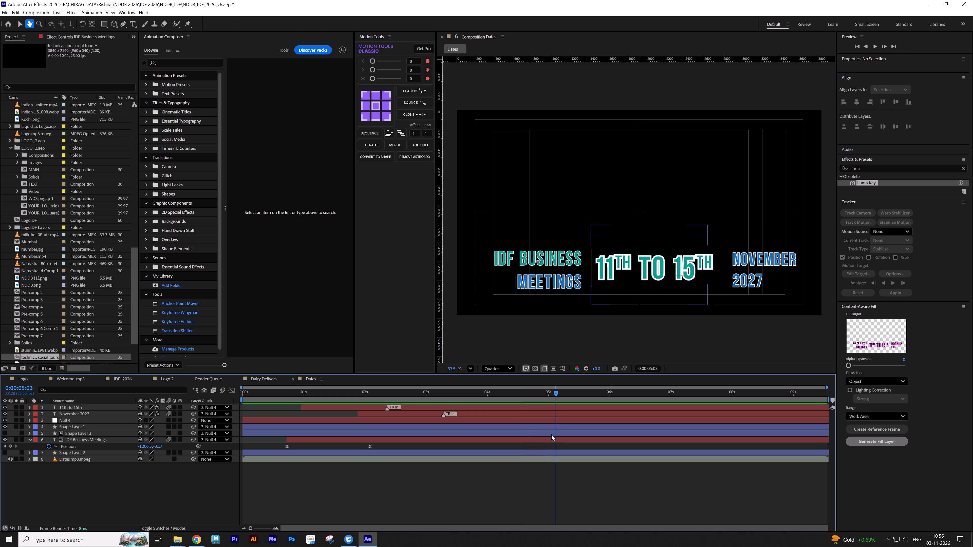
pyautogui.click(668, 270)
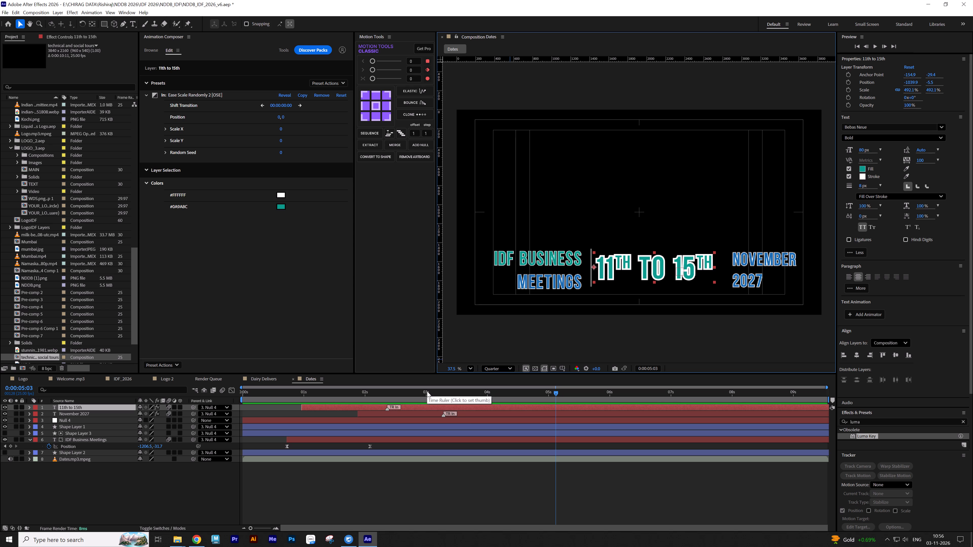
pyautogui.click(454, 437)
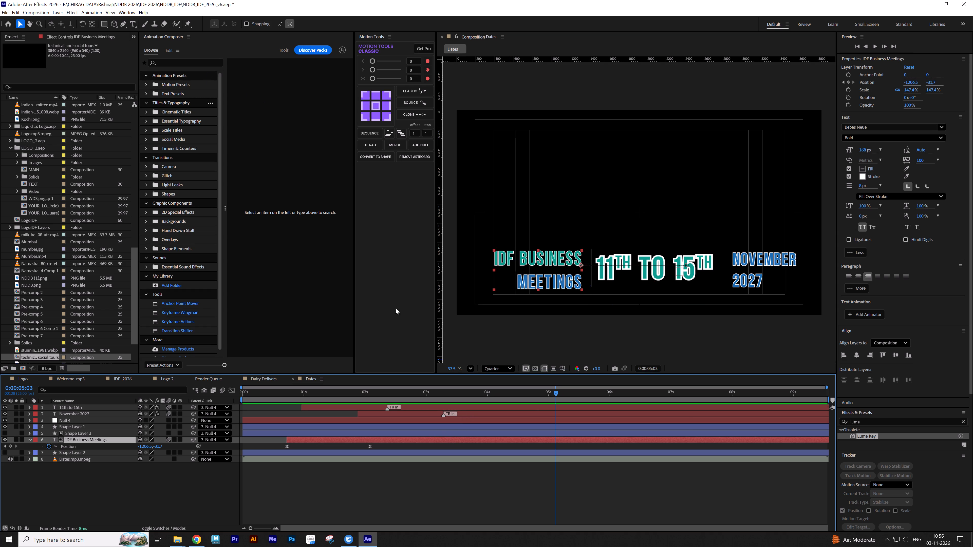
pyautogui.click(555, 475)
pyautogui.press('space')
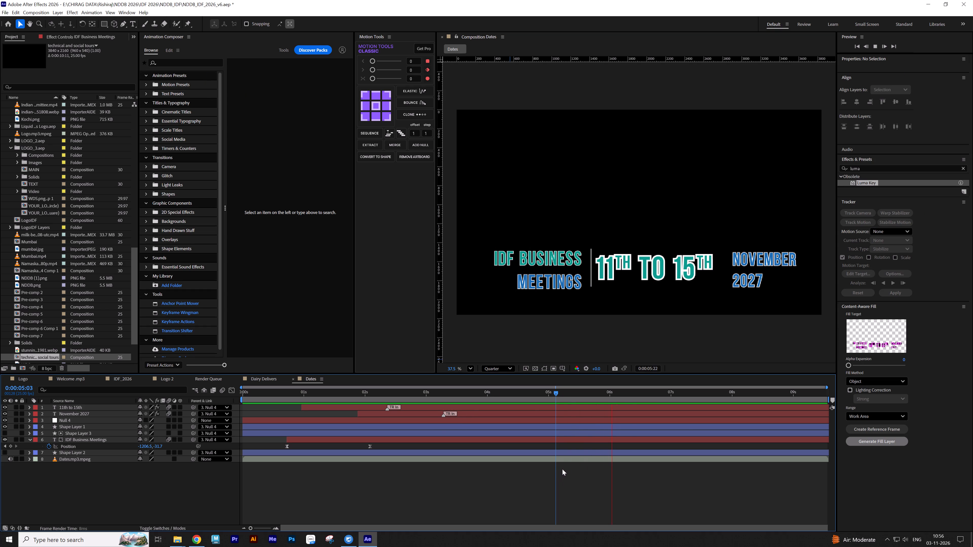
pyautogui.press('space')
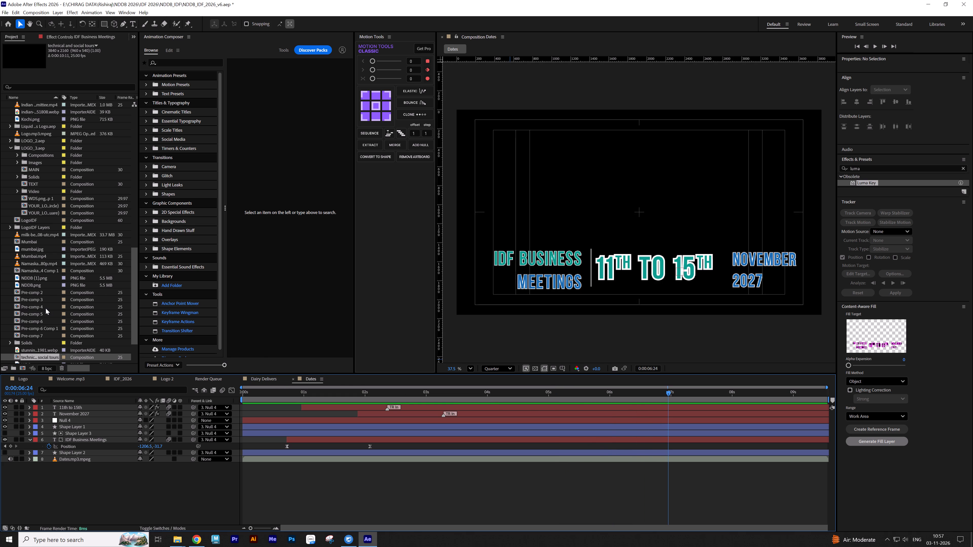
# Open the technical and social tours composition and examine its title's text alignment as a reference.
pyautogui.click(5, 300)
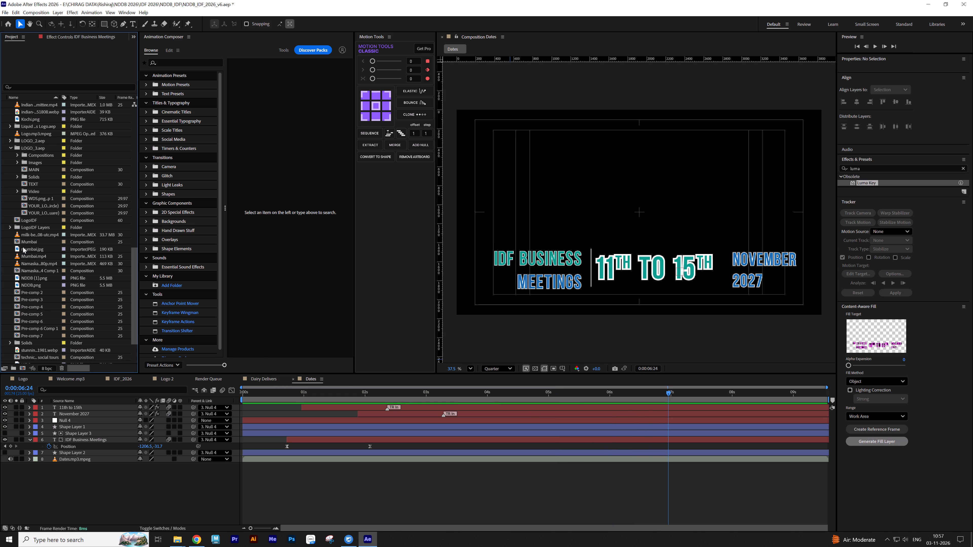
pyautogui.scroll(-5, 25, 249)
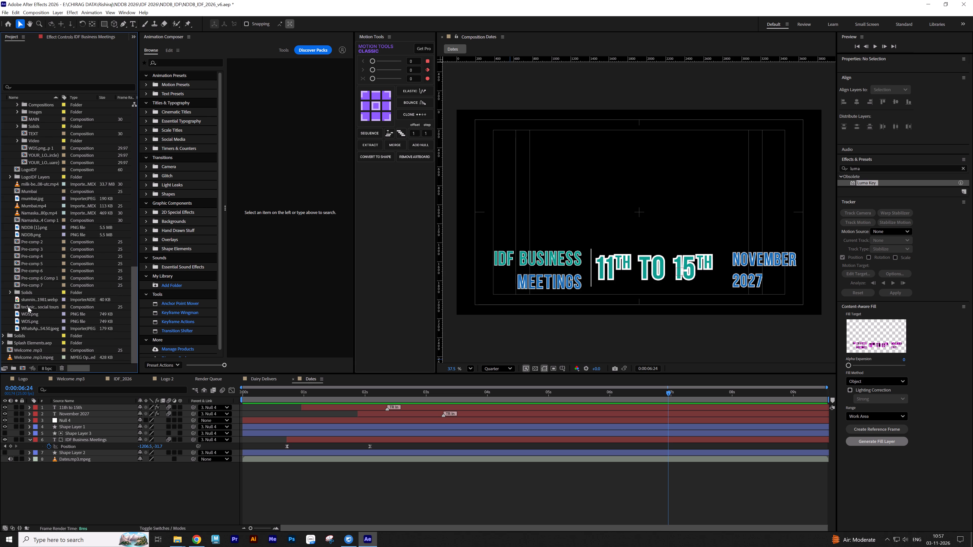
pyautogui.doubleClick(28, 307)
pyautogui.click(527, 472)
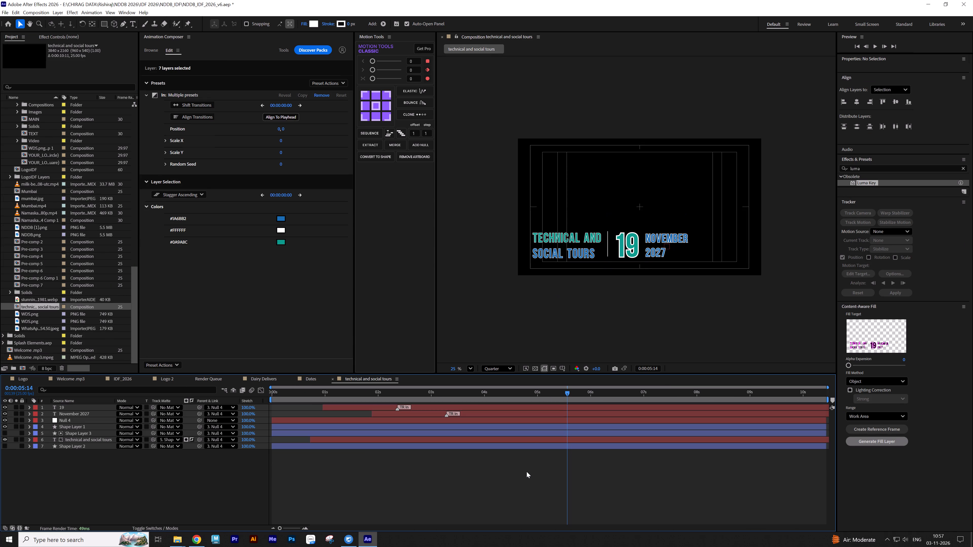
pyautogui.doubleClick(570, 255)
pyautogui.hotkey('ctrl', 'a')
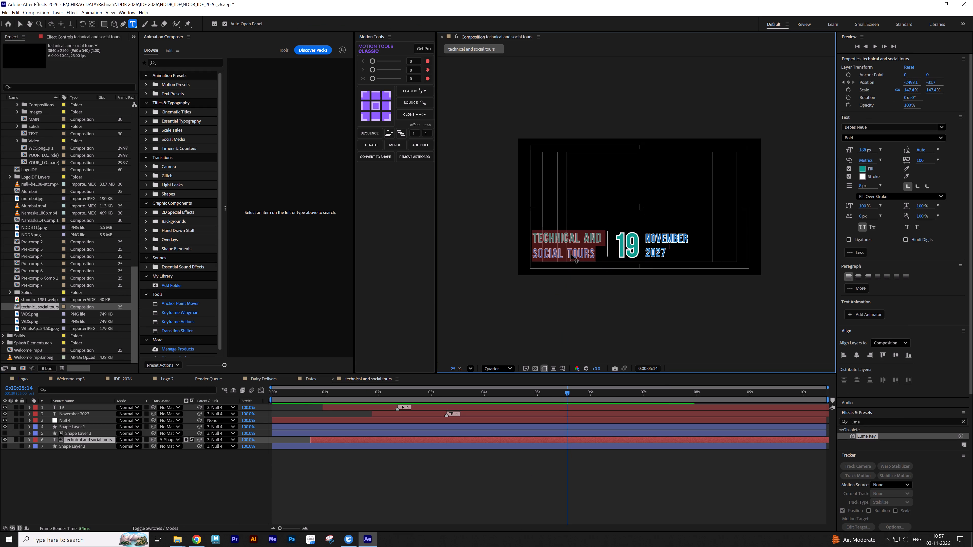
pyautogui.hotkey('ctrl', 'c')
pyautogui.click(461, 493)
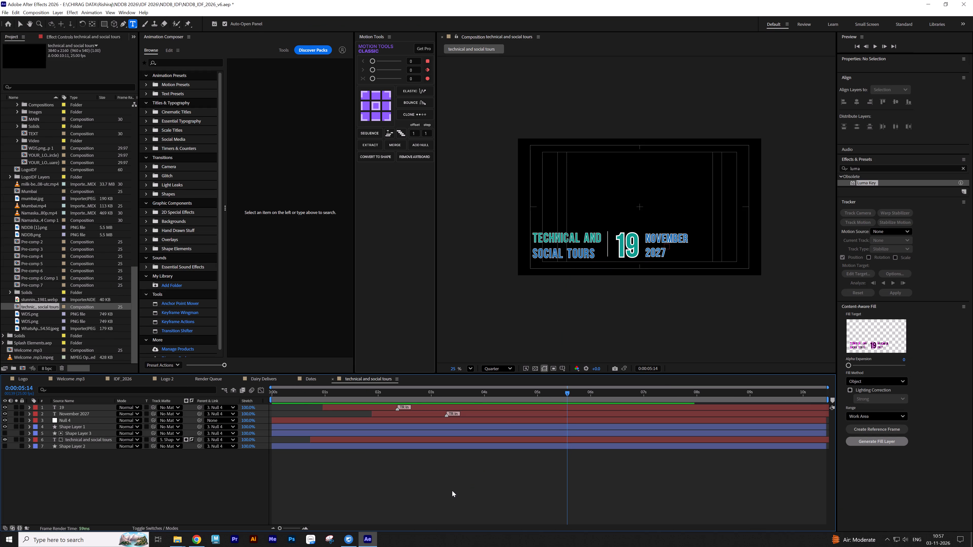
# Return to the Dates composition and left-align the IDF Business Meetings text.
pyautogui.click(313, 381)
pyautogui.click(362, 509)
pyautogui.press('v')
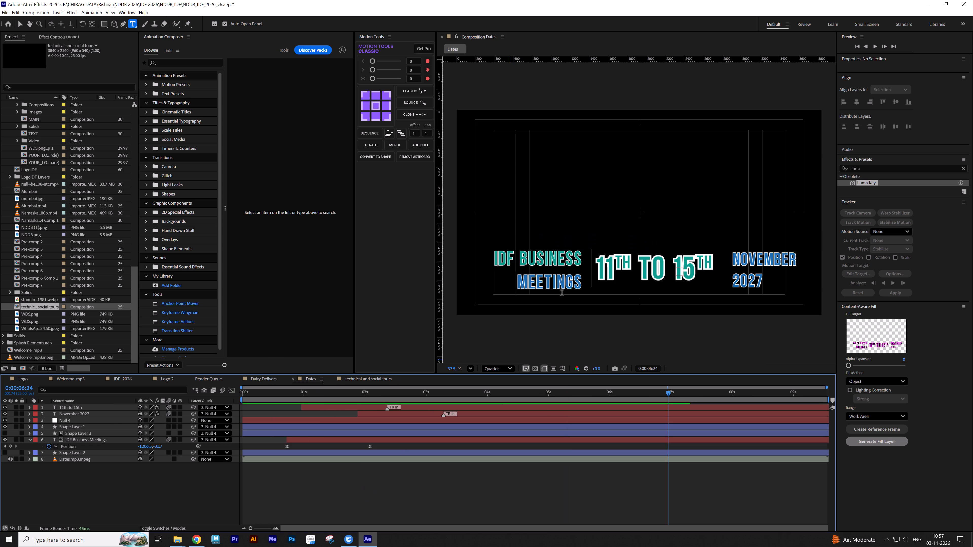
pyautogui.click(563, 284)
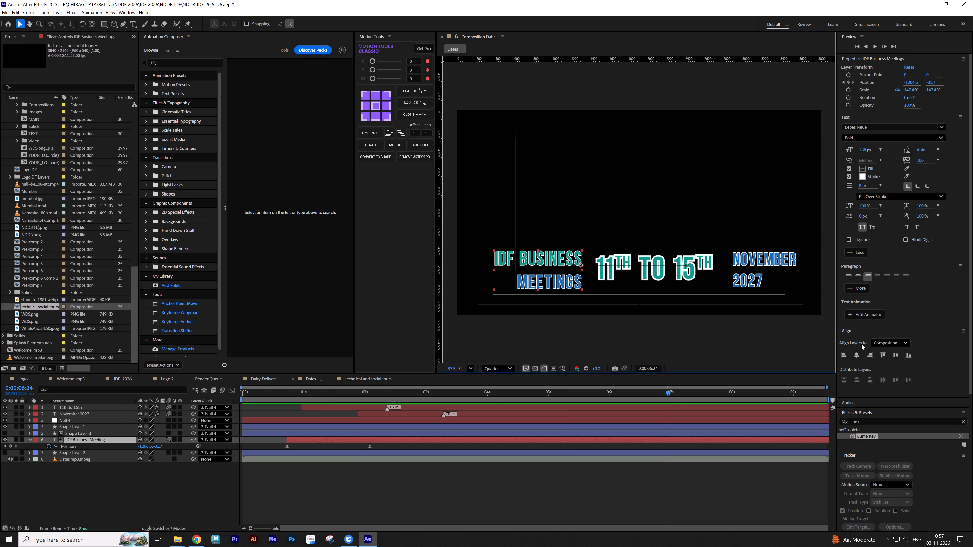
pyautogui.click(853, 277)
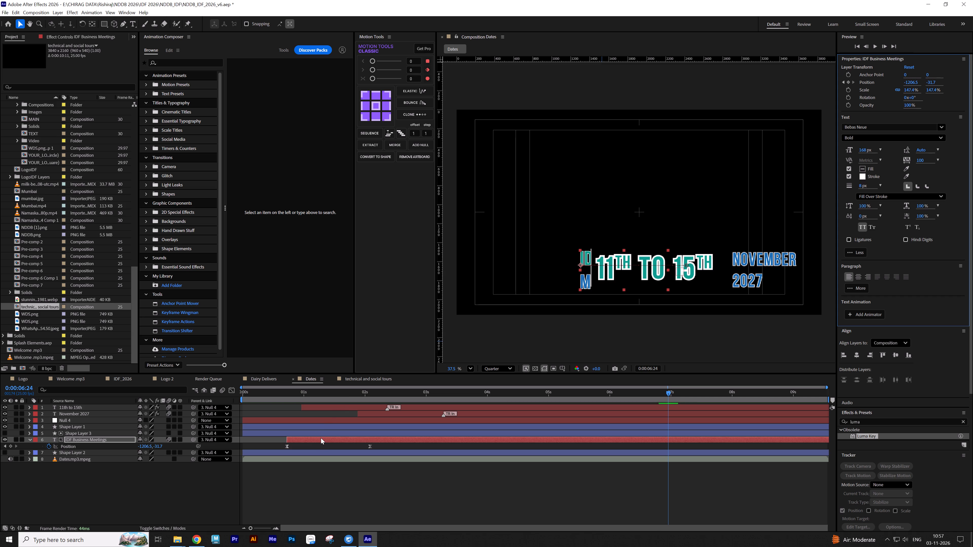
# At the 0:00:02:02 Position keyframe, move the IDF Business Meetings text horizontally to X about -2308, ending just before the divider.
pyautogui.press('j')
pyautogui.press('j')
pyautogui.press('j')
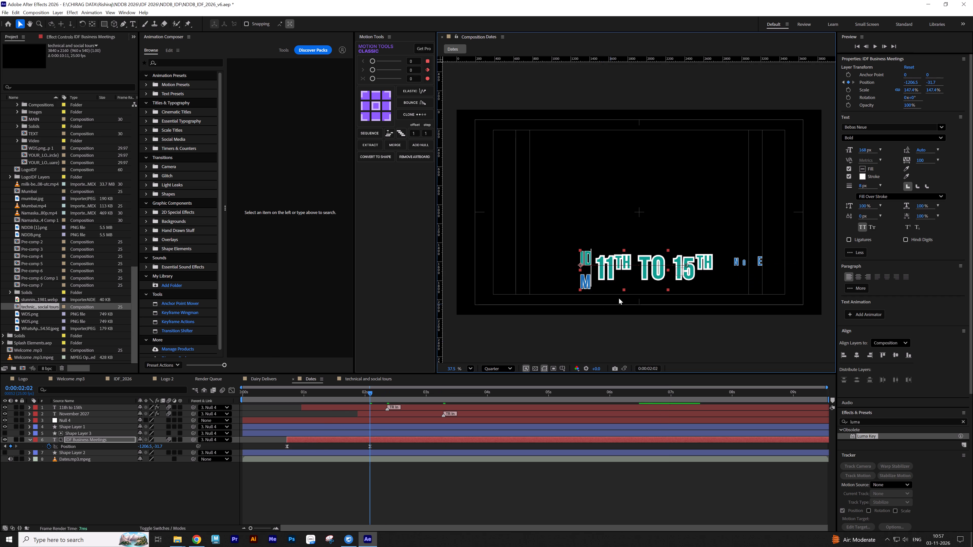
pyautogui.moveTo(617, 282); pyautogui.dragTo(528, 283)
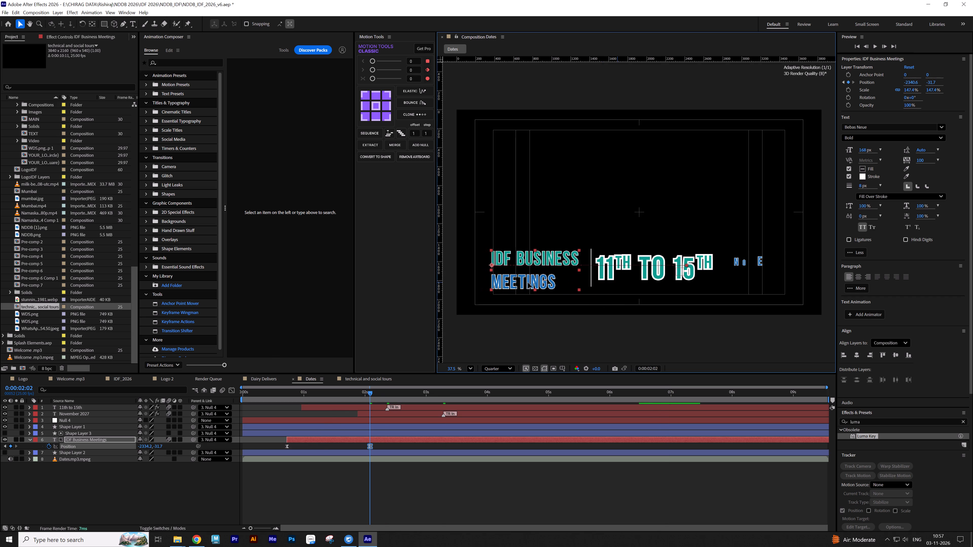
pyautogui.moveTo(528, 283); pyautogui.dragTo(529, 282)
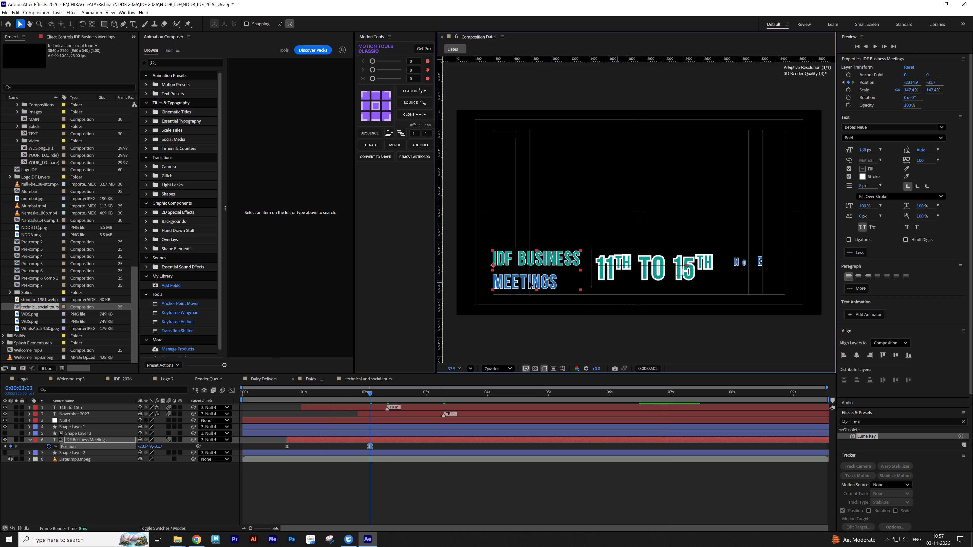
pyautogui.moveTo(529, 282); pyautogui.dragTo(530, 282)
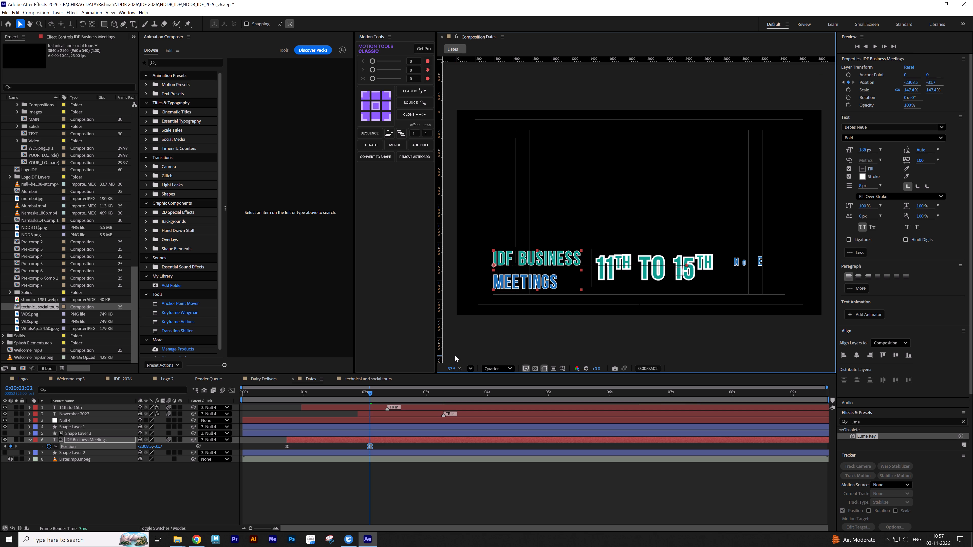
# At the 0:00:00:18 Position keyframe, move the IDF Business Meetings text to X about -1040, just past the divider, and scrub through the result.
pyautogui.press('j')
pyautogui.moveTo(700, 279); pyautogui.dragTo(671, 281)
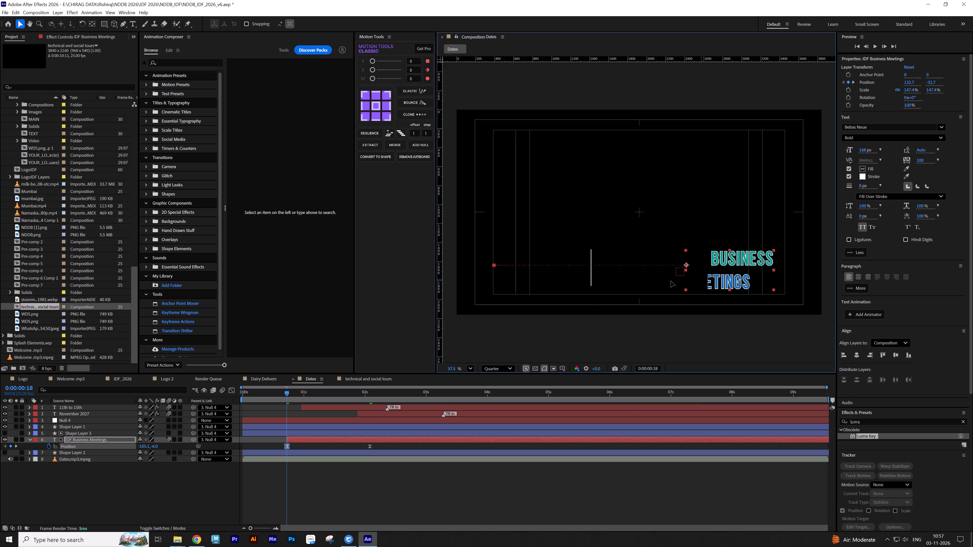
pyautogui.moveTo(671, 281); pyautogui.dragTo(608, 281)
pyautogui.moveTo(369, 396); pyautogui.dragTo(382, 395)
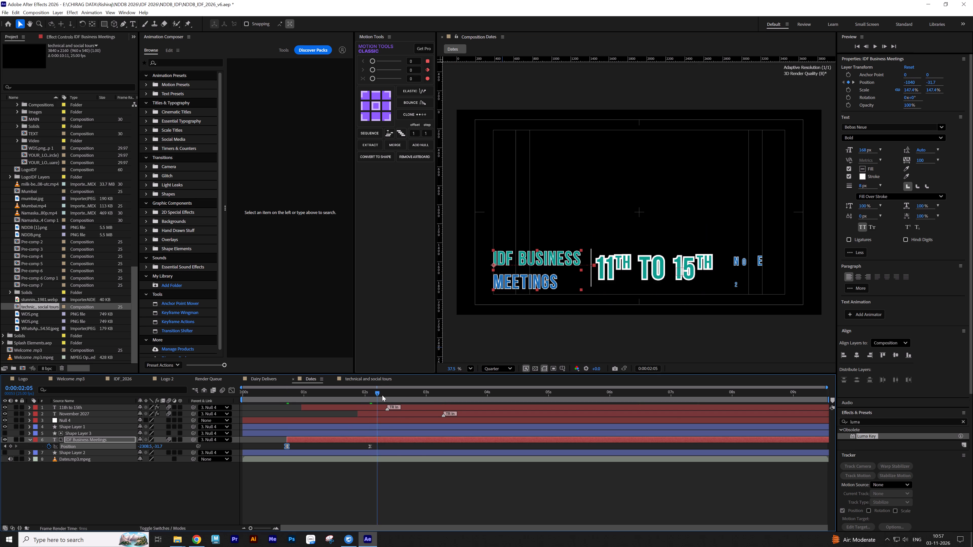
pyautogui.moveTo(382, 395); pyautogui.dragTo(570, 395)
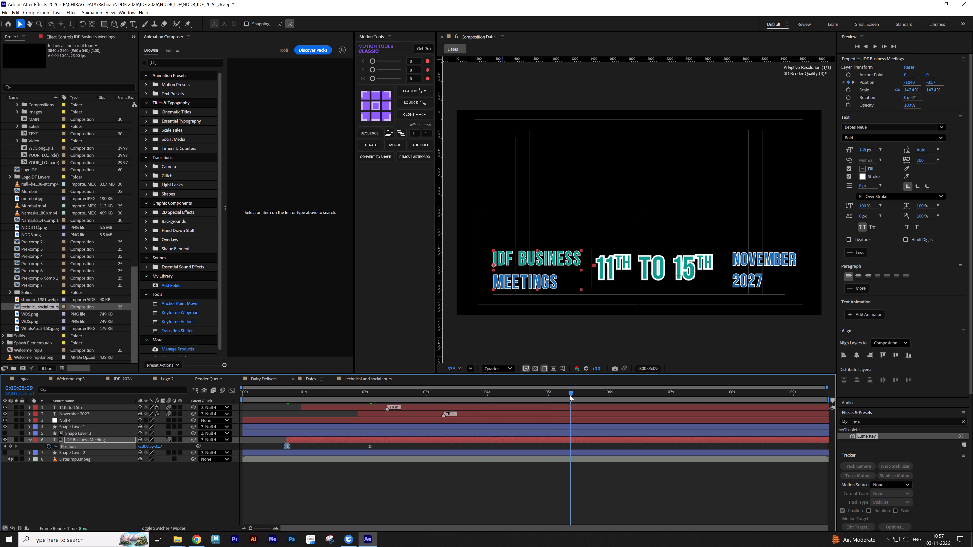
pyautogui.moveTo(570, 395); pyautogui.dragTo(549, 402)
pyautogui.moveTo(385, 445); pyautogui.dragTo(267, 455)
pyautogui.click(303, 485)
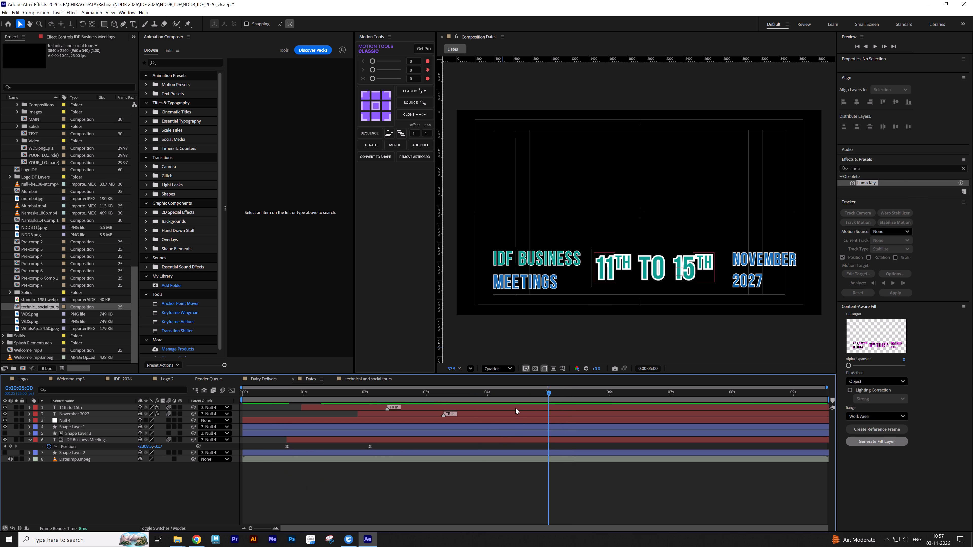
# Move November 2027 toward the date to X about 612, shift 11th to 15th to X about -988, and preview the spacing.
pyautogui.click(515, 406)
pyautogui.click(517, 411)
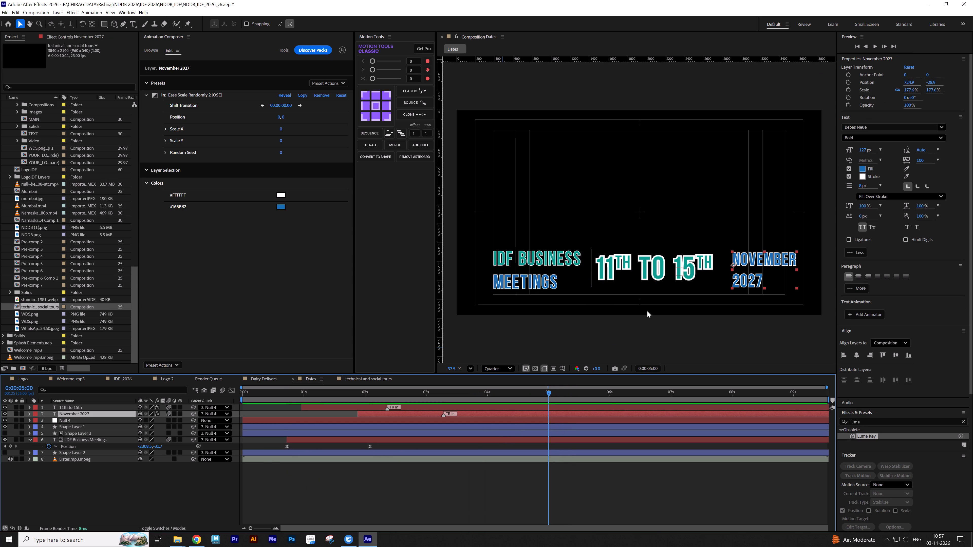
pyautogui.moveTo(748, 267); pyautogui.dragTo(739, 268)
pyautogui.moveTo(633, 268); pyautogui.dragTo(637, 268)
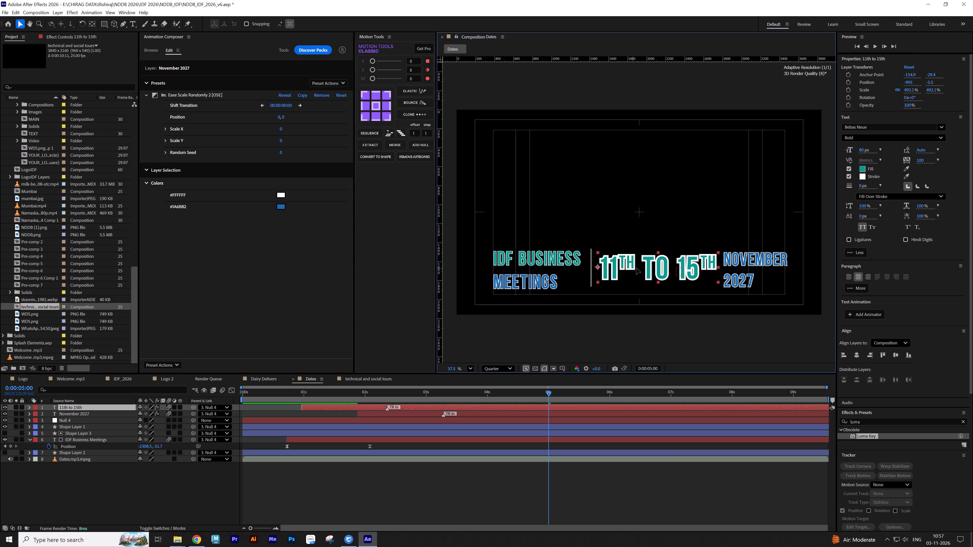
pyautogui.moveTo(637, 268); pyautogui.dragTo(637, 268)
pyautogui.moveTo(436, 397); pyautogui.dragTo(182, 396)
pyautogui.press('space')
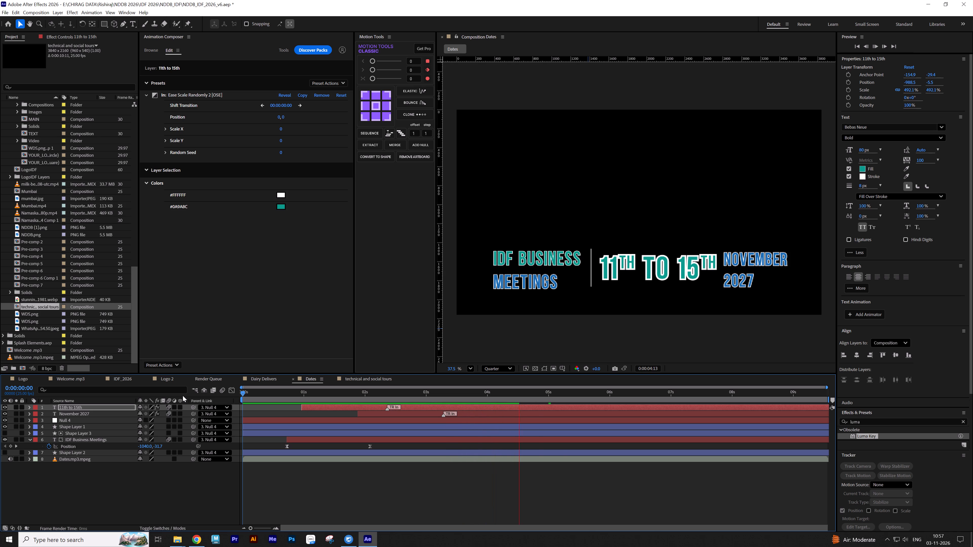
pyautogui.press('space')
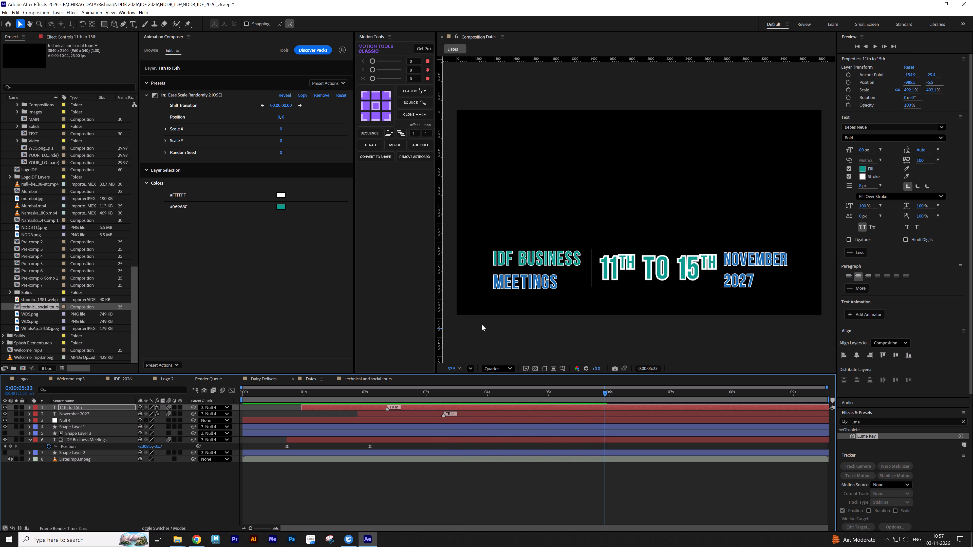
# Set the 11th to 15th text to 70 px and raise it beside the divider, level with the title's first line.
pyautogui.moveTo(652, 270); pyautogui.dragTo(652, 265)
pyautogui.moveTo(864, 151); pyautogui.dragTo(862, 151)
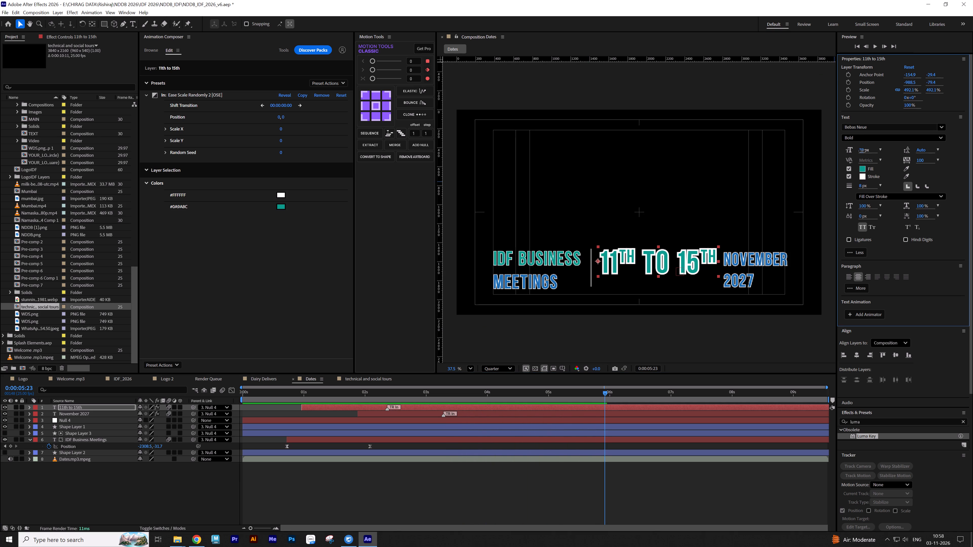
pyautogui.moveTo(862, 151); pyautogui.dragTo(859, 151)
pyautogui.moveTo(654, 264); pyautogui.dragTo(643, 262)
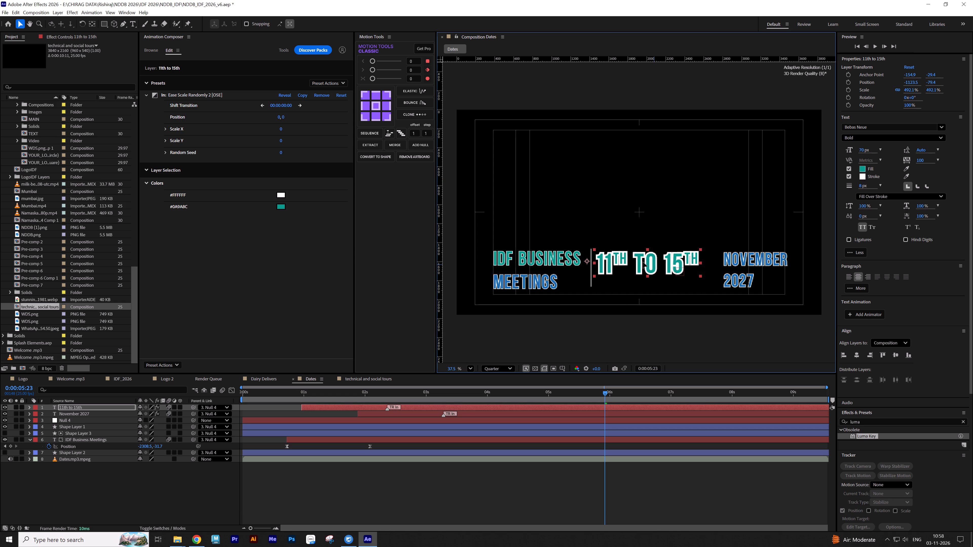
pyautogui.moveTo(643, 262); pyautogui.dragTo(646, 260)
# Put the November 2027 text on a single line, with a space between month and year.
pyautogui.doubleClick(767, 259)
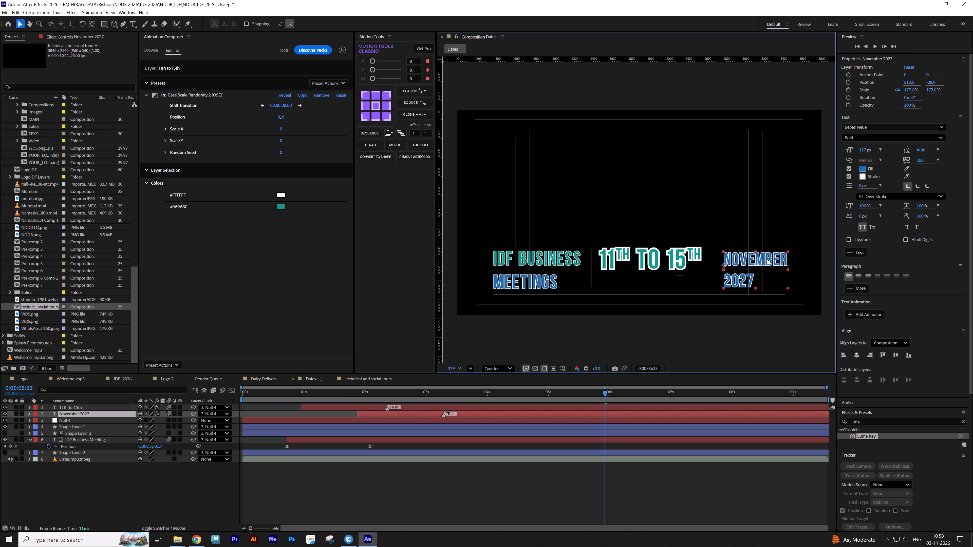
pyautogui.click(725, 283)
pyautogui.press('BackSpace')
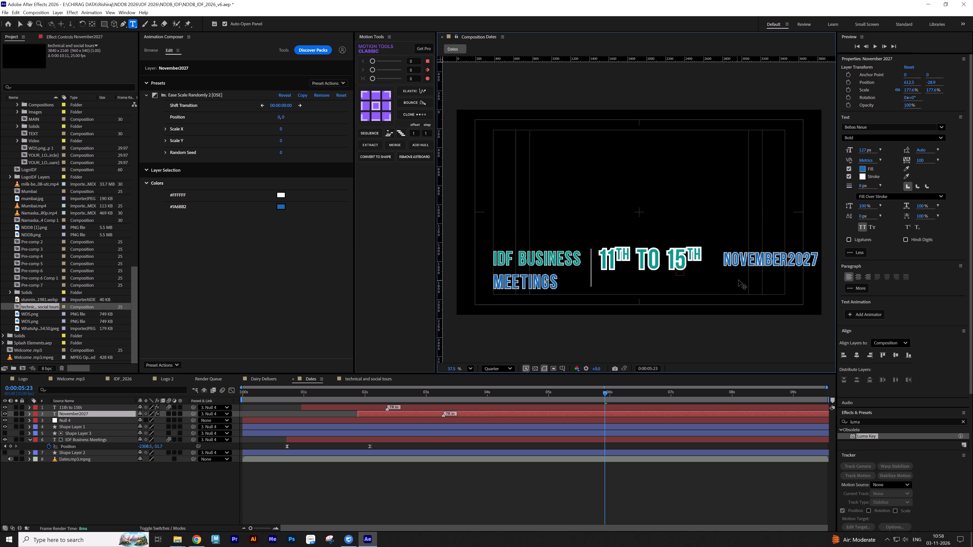
pyautogui.press('space')
pyautogui.moveTo(726, 261); pyautogui.dragTo(824, 261)
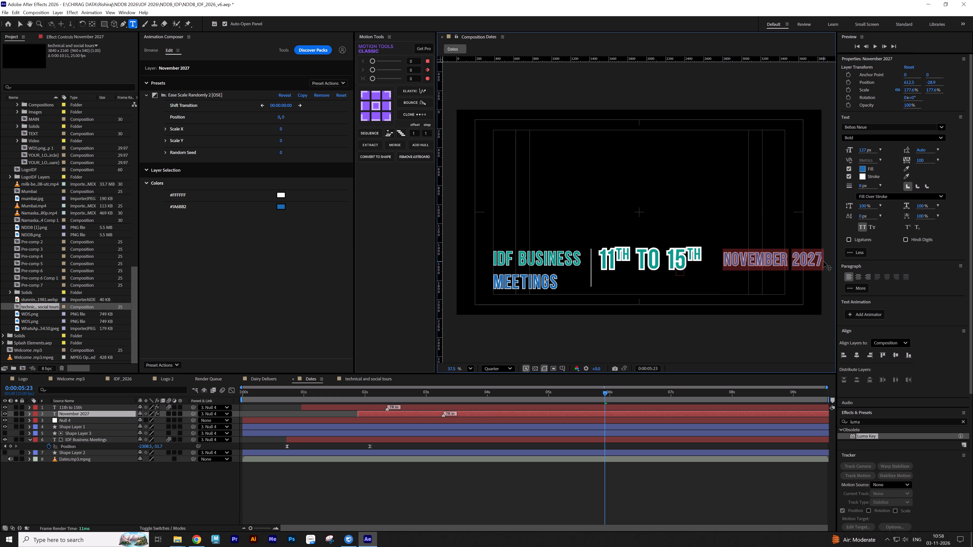
pyautogui.hotkey('ctrl', 'c')
pyautogui.click(557, 488)
pyautogui.press('v')
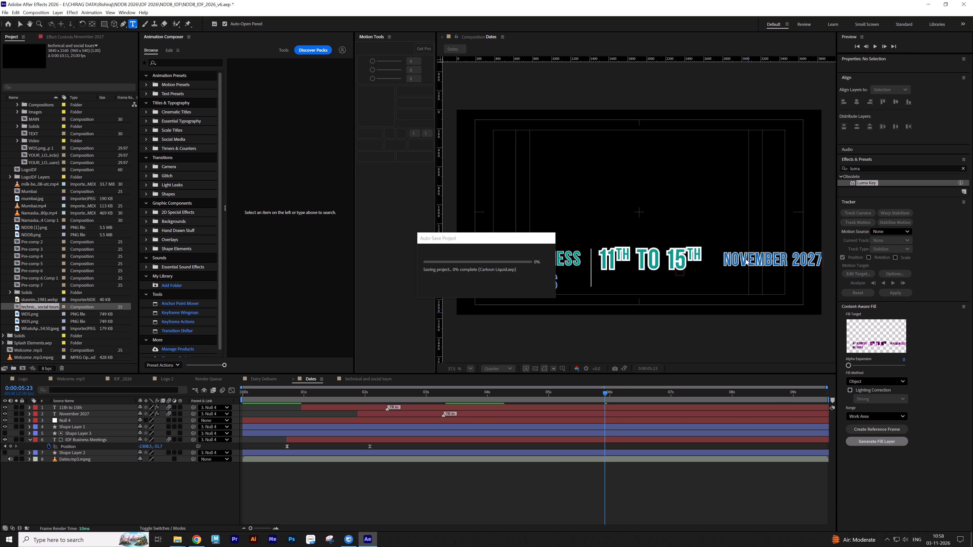
# Move the November 2027 text directly beneath 11th to 15th, to about X -1004, Y 296.
pyautogui.moveTo(749, 259); pyautogui.dragTo(723, 265)
pyautogui.moveTo(760, 264); pyautogui.dragTo(736, 266)
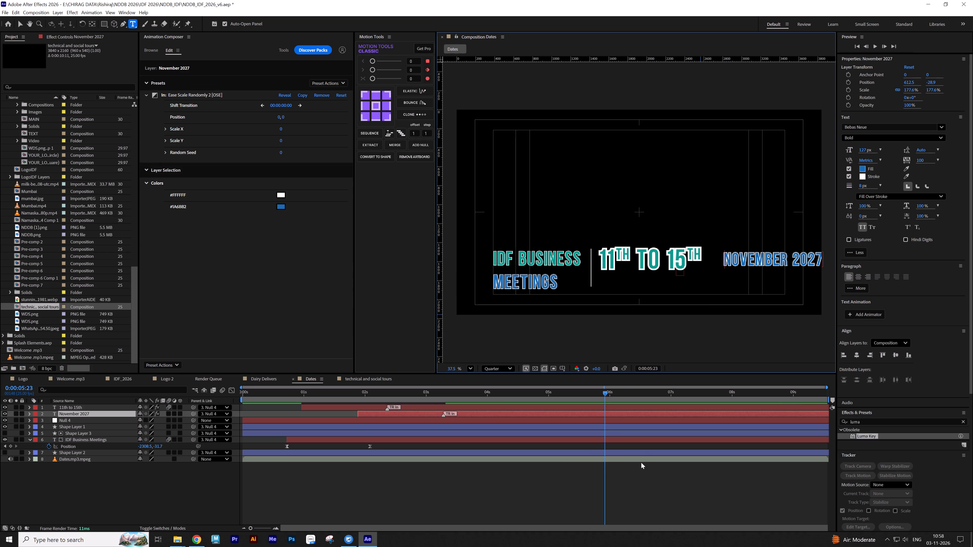
pyautogui.click(632, 481)
pyautogui.press('v')
pyautogui.moveTo(776, 260); pyautogui.dragTo(649, 285)
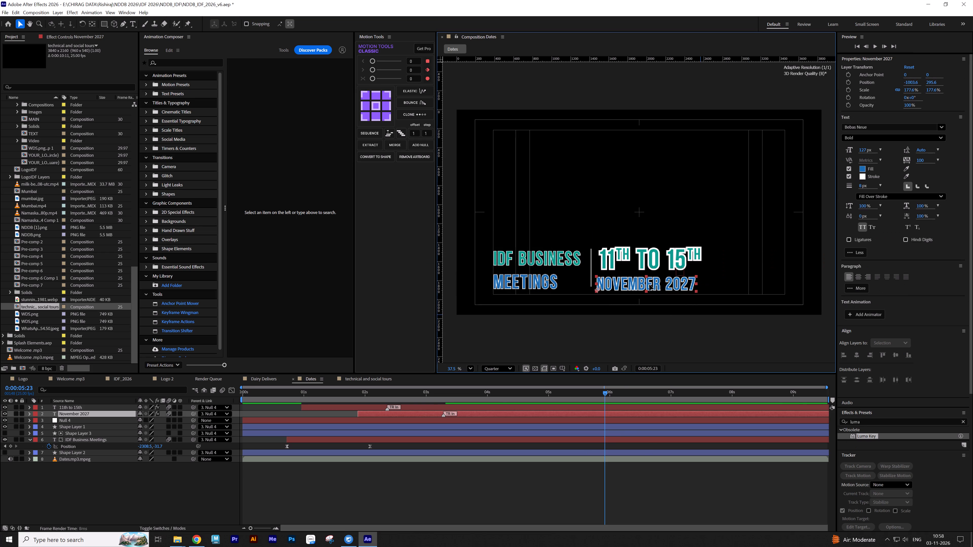
# Align the November 2027 text with the left edge of 11th to 15th, at about X -943, Y 280.
pyautogui.moveTo(649, 285); pyautogui.dragTo(612, 284)
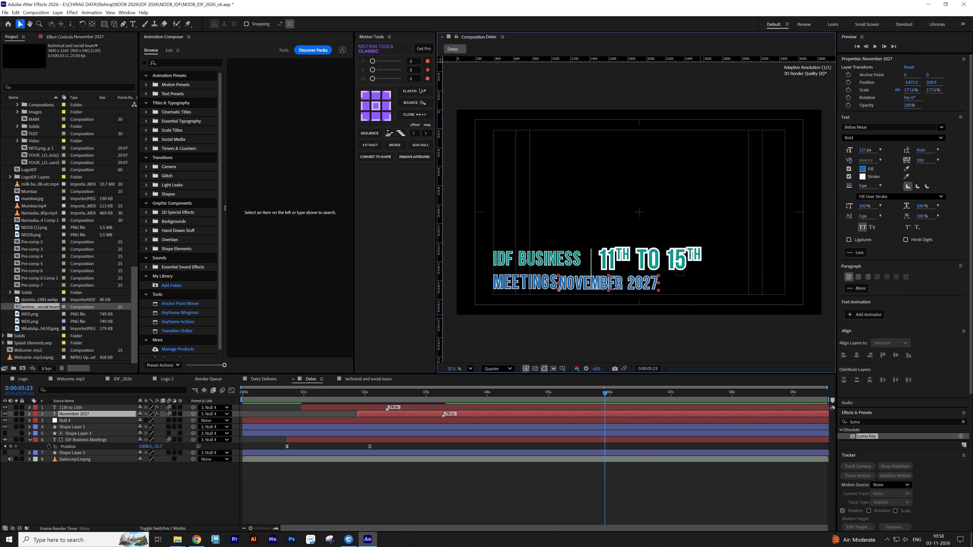
pyautogui.moveTo(612, 284); pyautogui.dragTo(613, 283)
pyautogui.moveTo(595, 281); pyautogui.dragTo(635, 281)
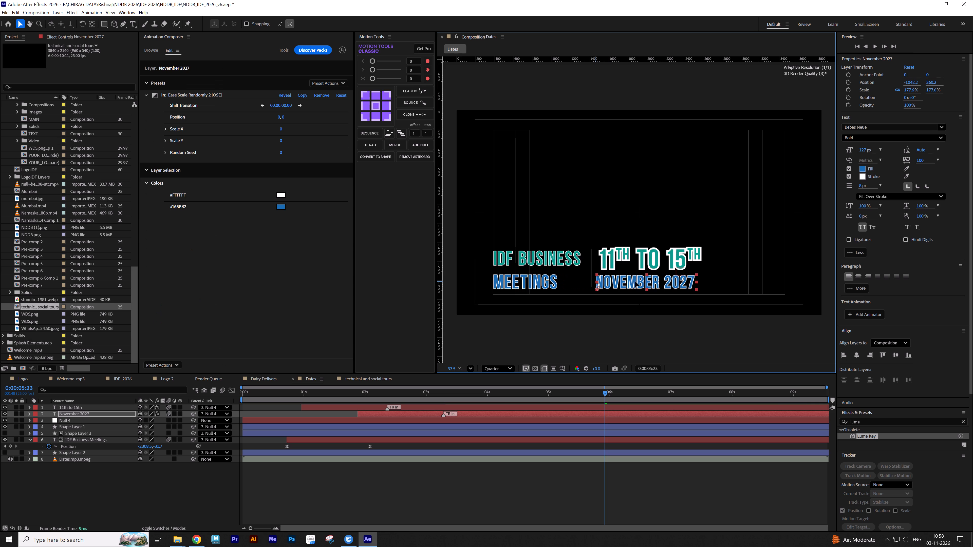
pyautogui.moveTo(635, 281); pyautogui.dragTo(636, 281)
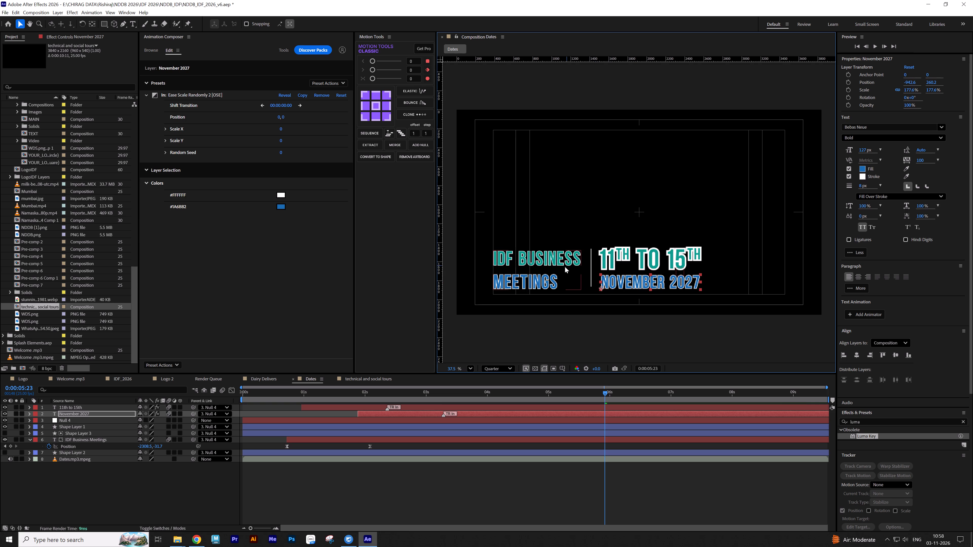
# Shift the whole IDF Business Meetings title group rightward by moving its Null 4 parent to about X 2805, Y 1664.
pyautogui.keyDown('shift'); pyautogui.click(624, 258); pyautogui.keyUp('shift')
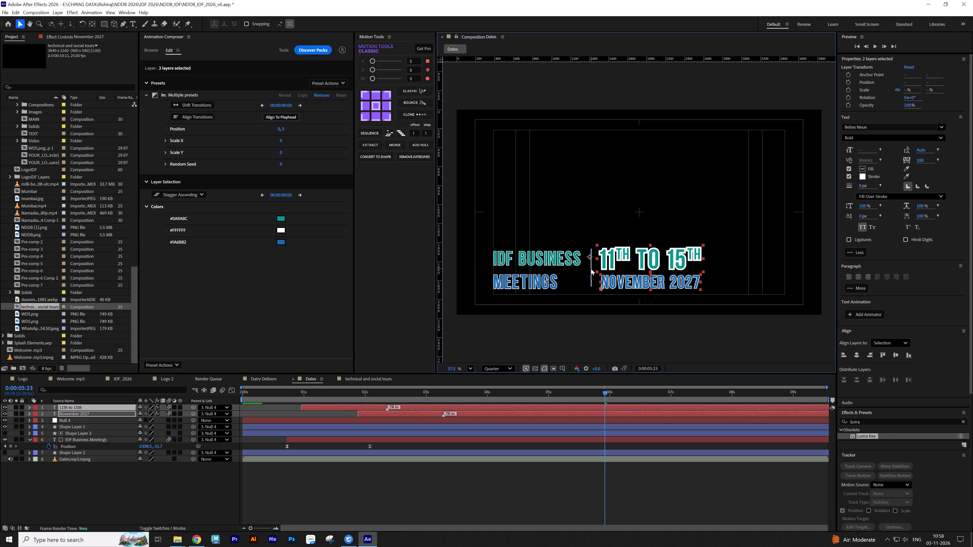
pyautogui.keyDown('shift'); pyautogui.click(591, 269); pyautogui.keyUp('shift')
pyautogui.keyDown('shift'); pyautogui.click(552, 277); pyautogui.keyUp('shift')
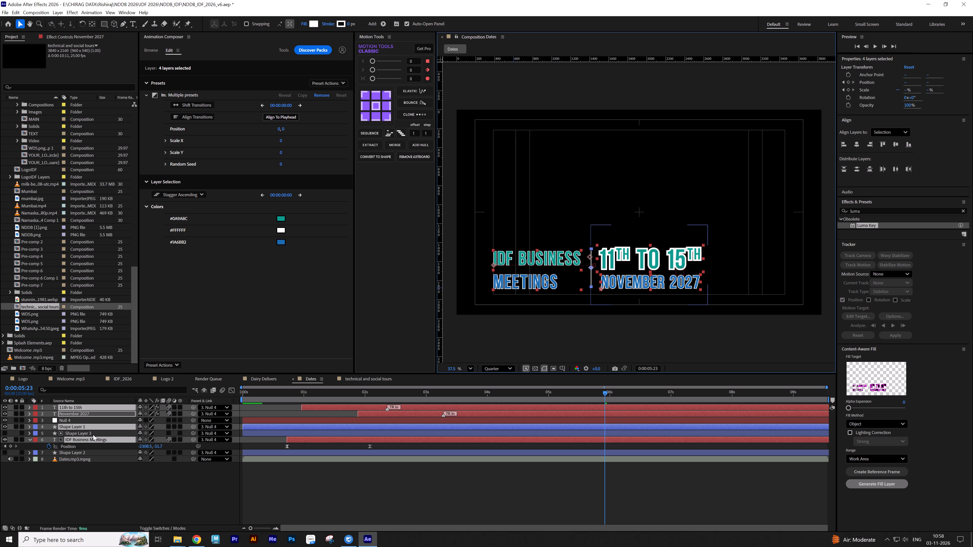
pyautogui.click(94, 420)
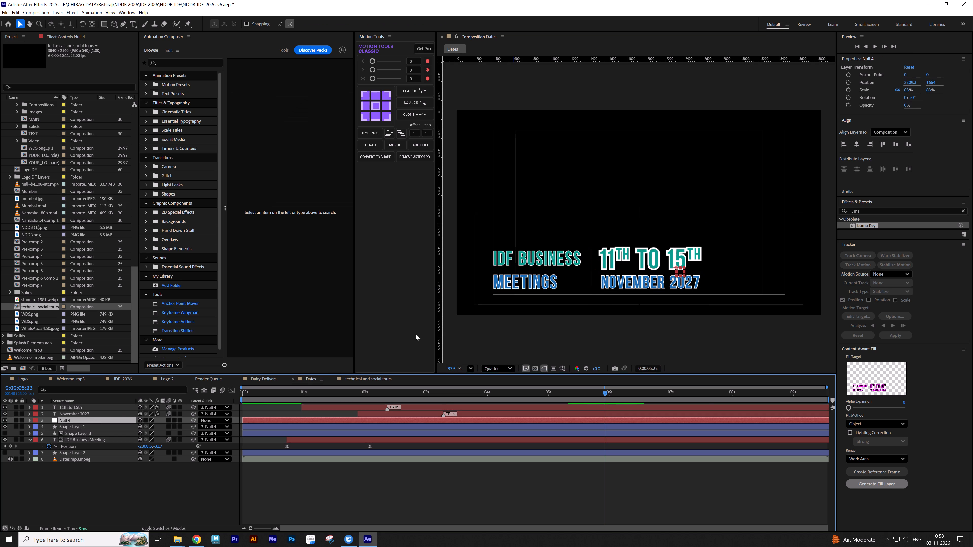
pyautogui.moveTo(677, 268); pyautogui.dragTo(720, 268)
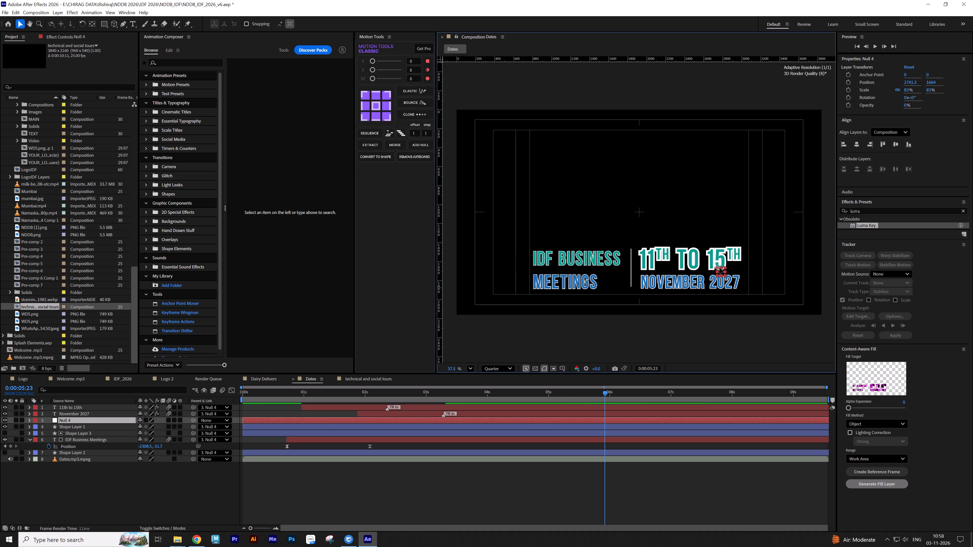
pyautogui.moveTo(720, 268); pyautogui.dragTo(724, 268)
pyautogui.click(521, 491)
pyautogui.press('s')
pyautogui.press('s')
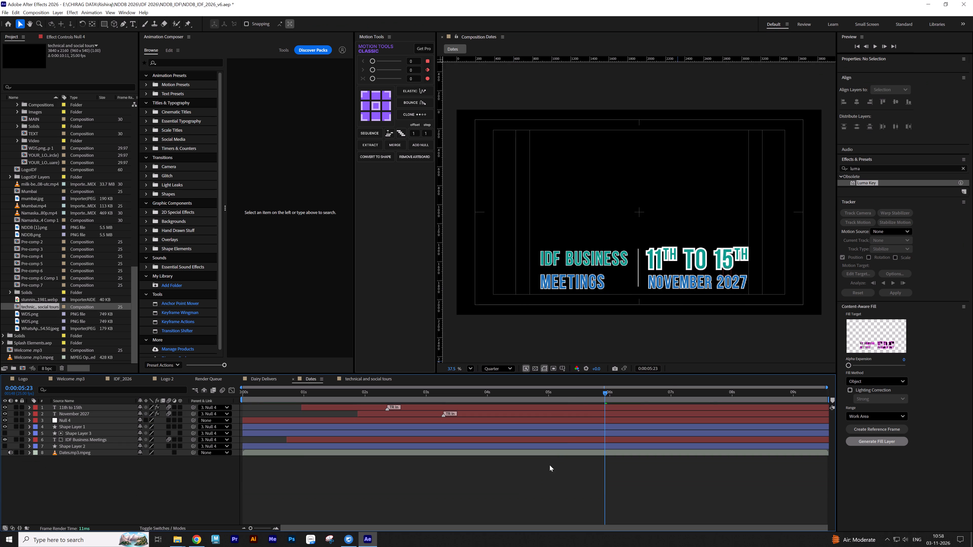
# Trim the ends of the seven title layers, 11th to 15th through Shape Layer 2, to 0:00:06:00.
pyautogui.click(609, 392)
pyautogui.click(609, 406)
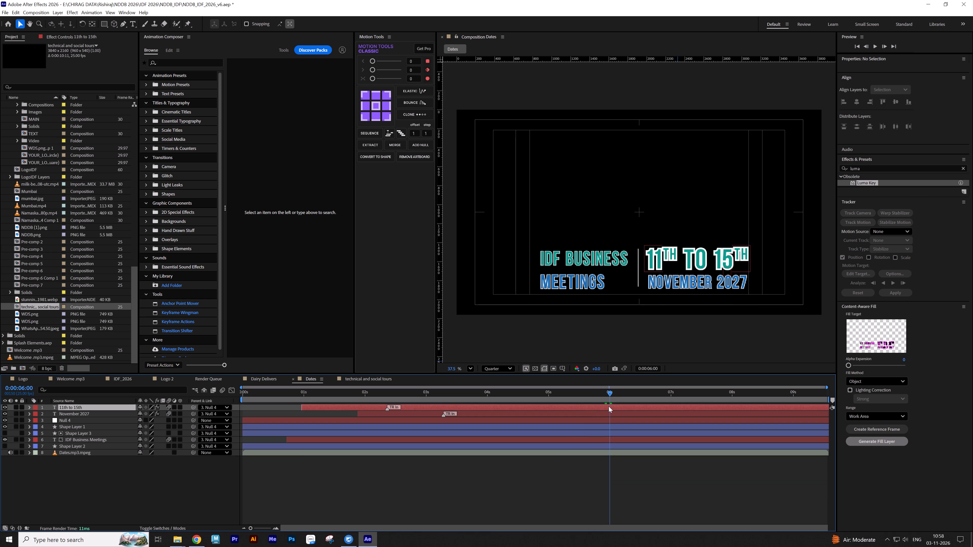
pyautogui.keyDown('shift'); pyautogui.click(609, 443); pyautogui.keyUp('shift')
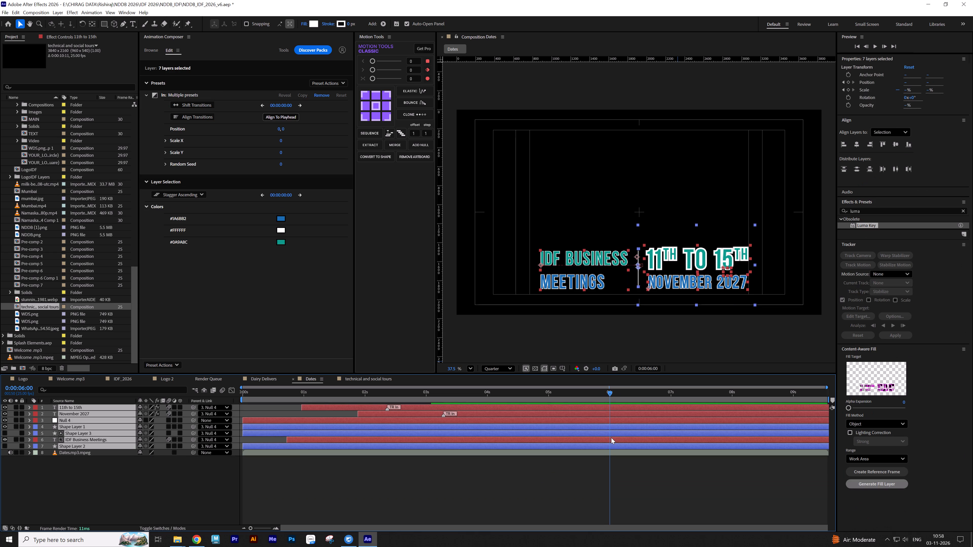
pyautogui.hotkey('alt', ']')
# Keyframe an opacity fade-out on all seven title layers, starting at 0:00:05:00 and reaching 0% at 0:00:06:00.
pyautogui.press('t')
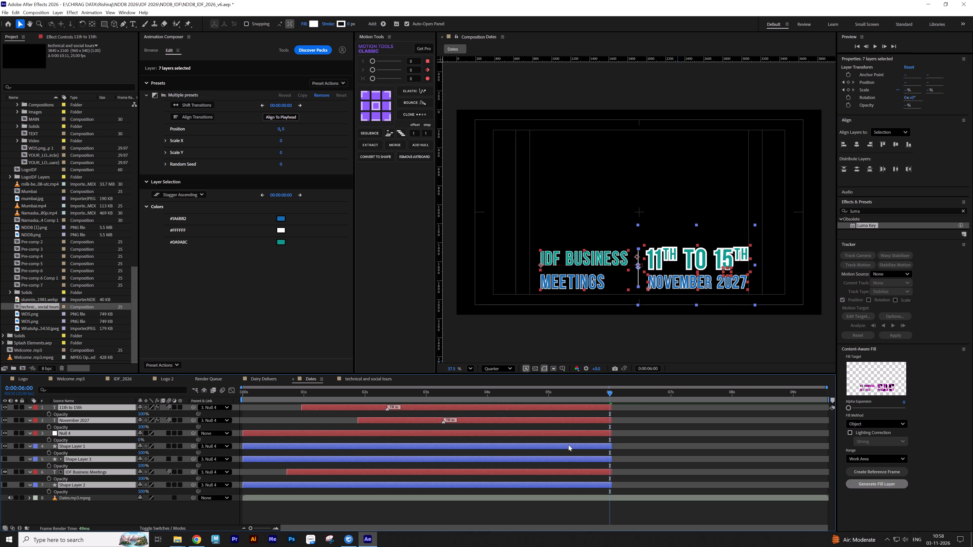
pyautogui.click(49, 412)
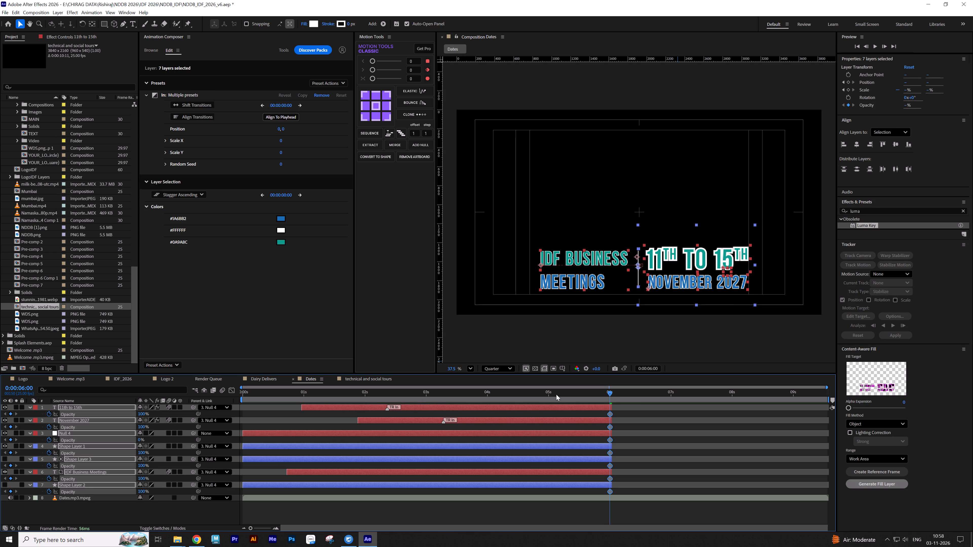
pyautogui.click(548, 395)
pyautogui.click(11, 416)
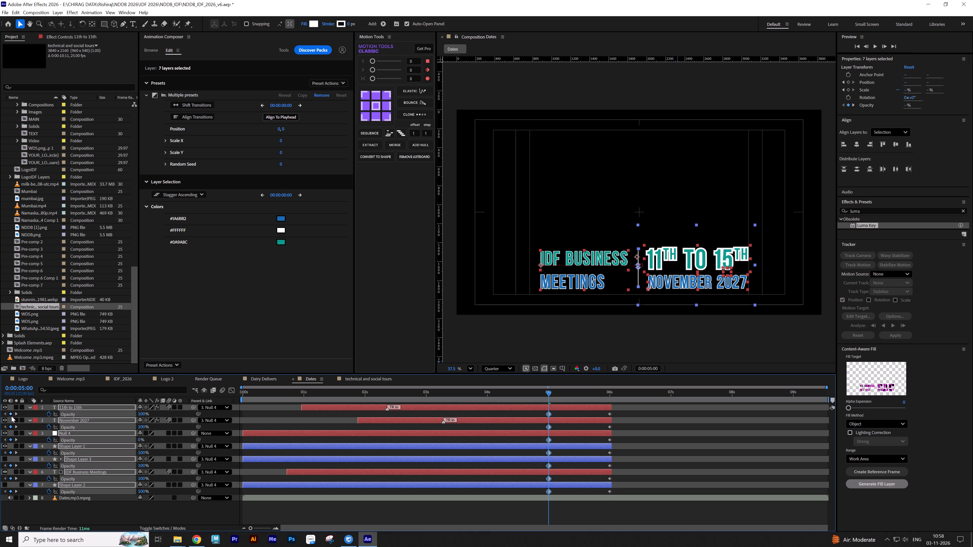
pyautogui.press('k')
pyautogui.moveTo(144, 415); pyautogui.dragTo(0, 420)
pyautogui.click(668, 454)
pyautogui.press('s')
pyautogui.press('s')
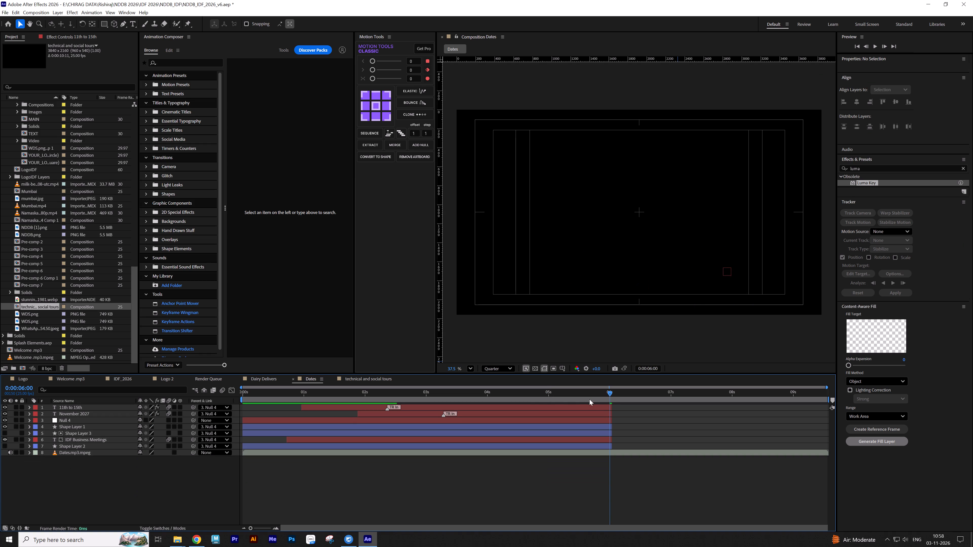
# Preview the fade-out and shorten it by moving all seven layers' ending opacity keyframes to about 5.5 seconds.
pyautogui.click(537, 396)
pyautogui.press('space')
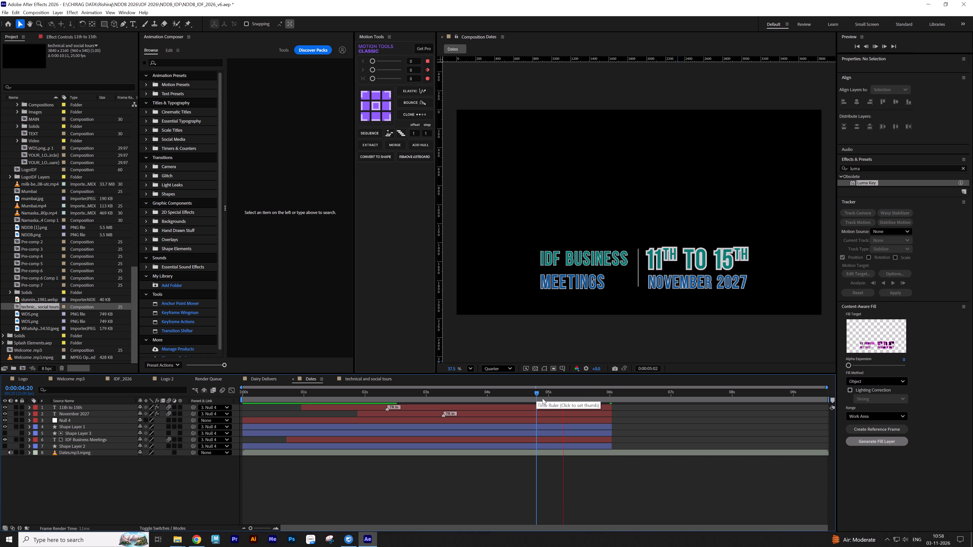
pyautogui.press('space')
pyautogui.click(557, 406)
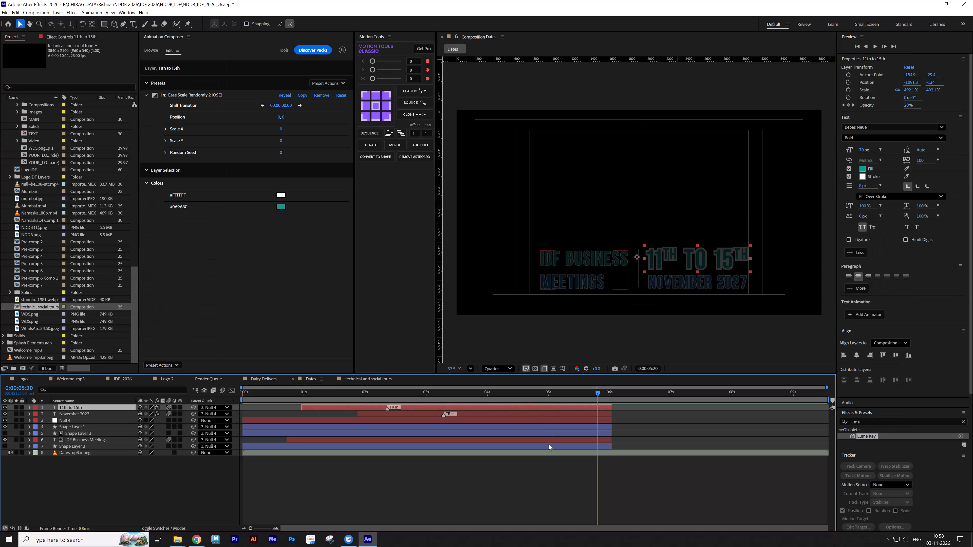
pyautogui.keyDown('shift'); pyautogui.click(549, 445); pyautogui.keyUp('shift')
pyautogui.press('t')
pyautogui.moveTo(626, 412); pyautogui.dragTo(604, 450)
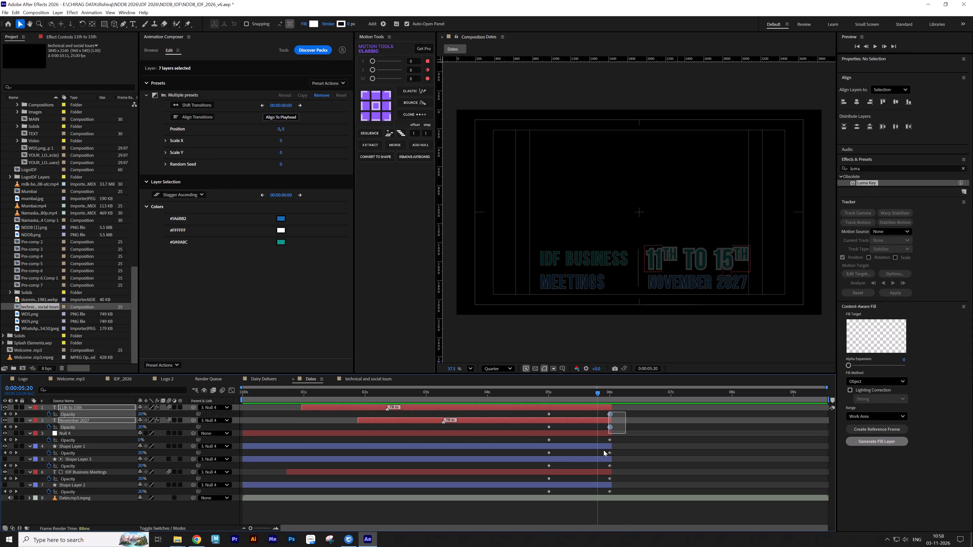
pyautogui.moveTo(604, 450); pyautogui.dragTo(600, 495)
pyautogui.moveTo(609, 492); pyautogui.dragTo(587, 492)
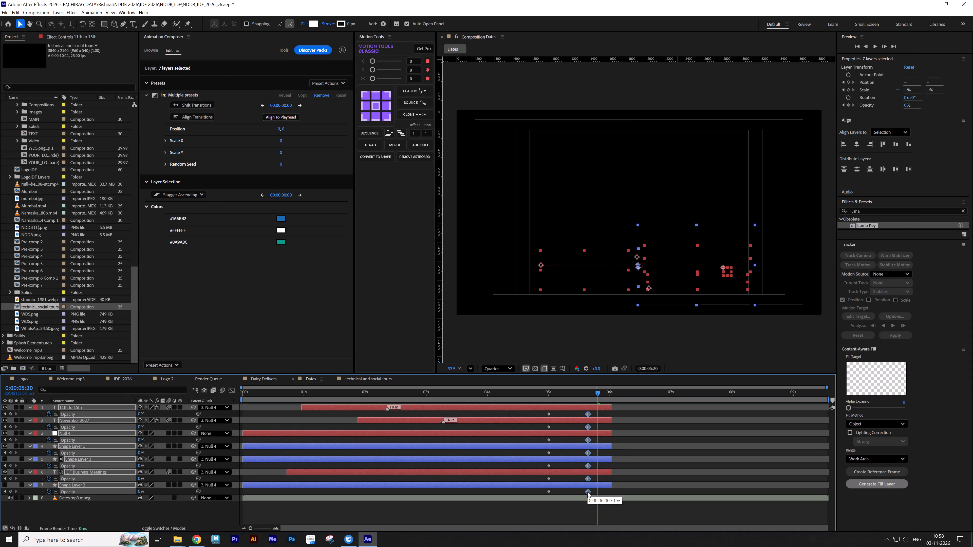
pyautogui.moveTo(587, 492); pyautogui.dragTo(579, 493)
pyautogui.click(577, 511)
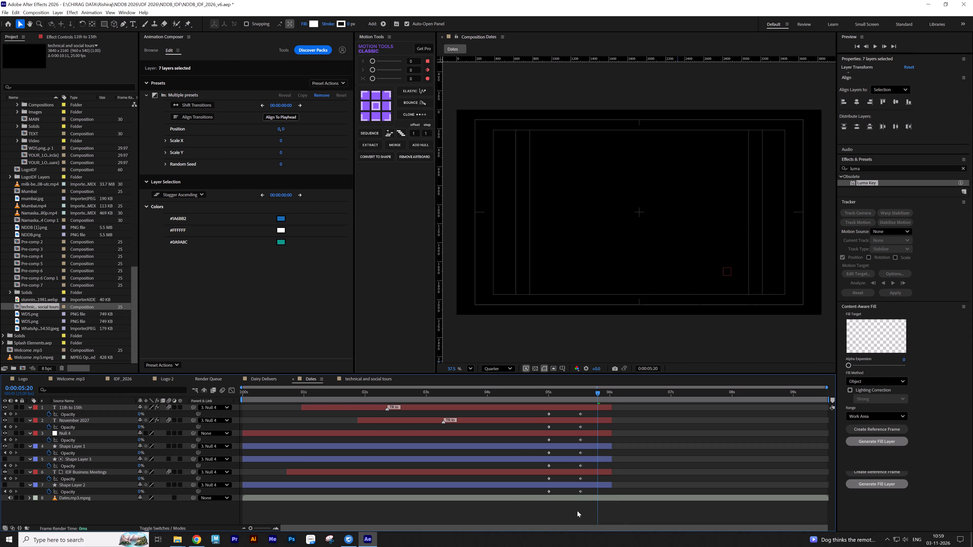
pyautogui.write('ss')
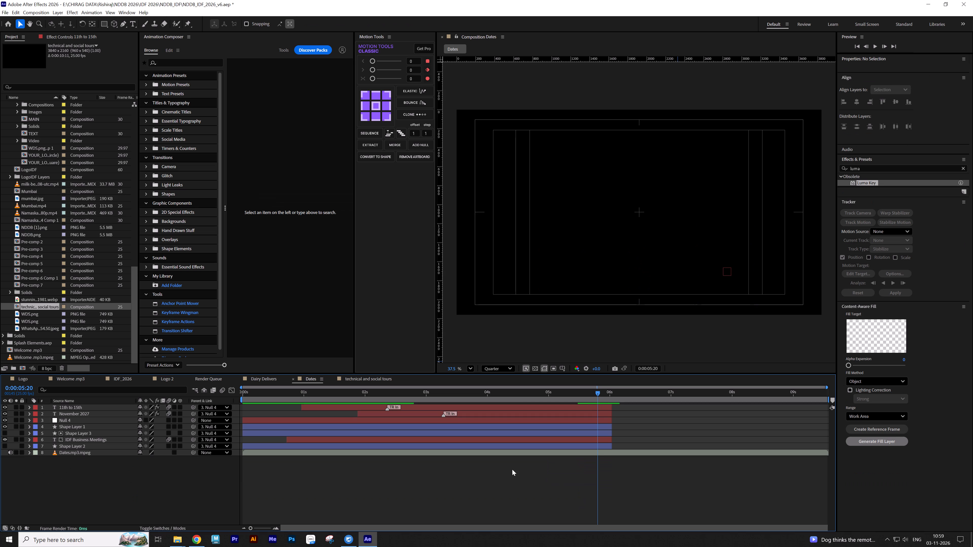
# Copy all seven layers from the technical and social tours composition into the Dates composition.
pyautogui.click(377, 379)
pyautogui.click(380, 408)
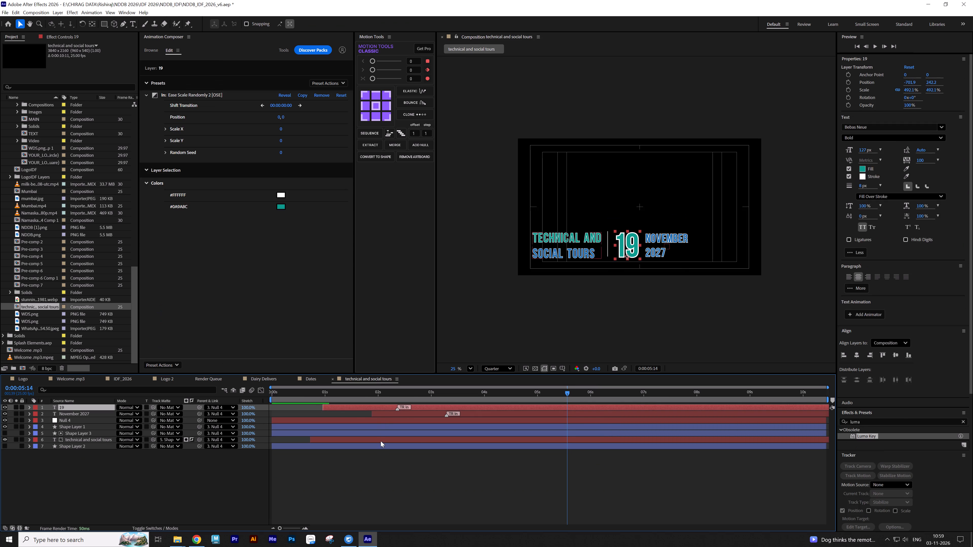
pyautogui.keyDown('shift'); pyautogui.click(379, 448); pyautogui.keyUp('shift')
pyautogui.hotkey('ctrl', 'c')
pyautogui.click(314, 382)
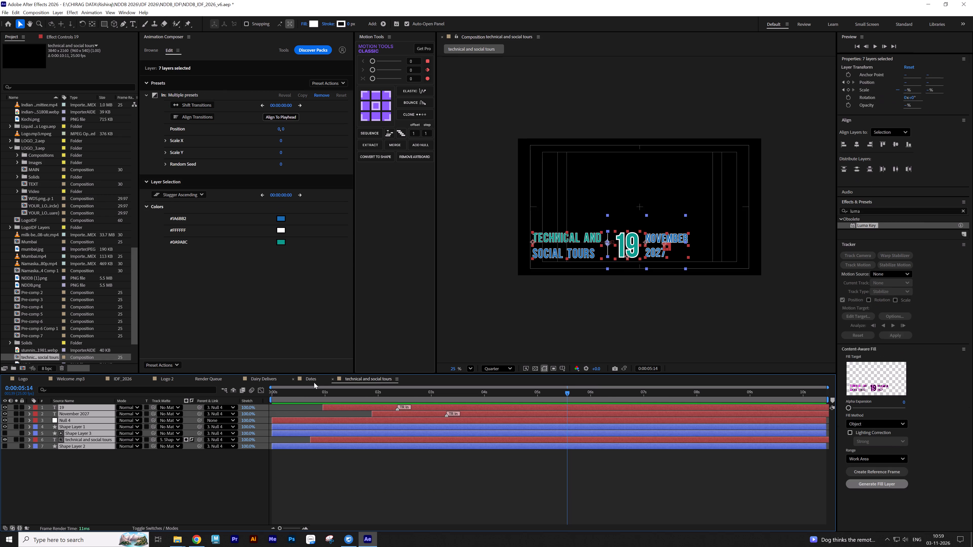
pyautogui.hotkey('ctrl', 'v')
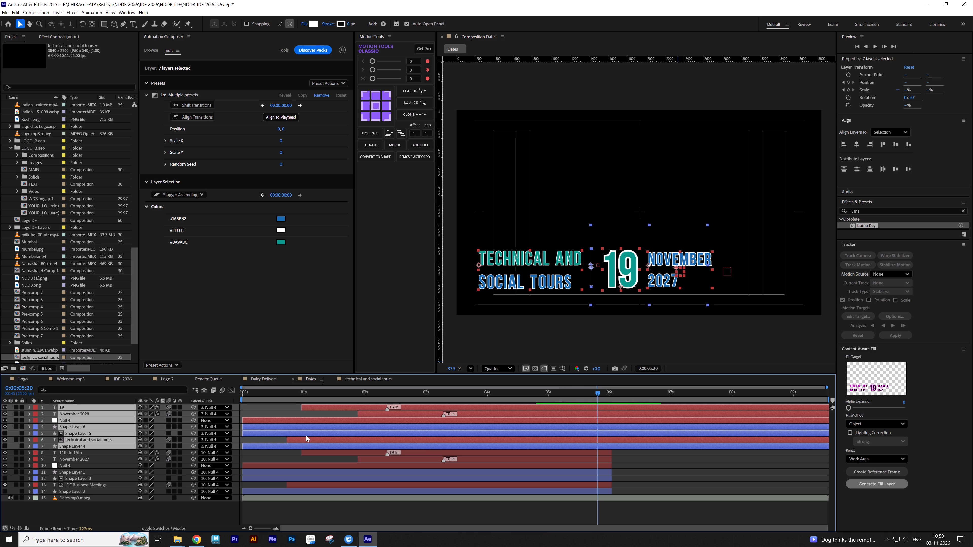
# Slide the pasted technical and social tours layers along the timeline so the group starts at about 0:00:04:19.
pyautogui.moveTo(309, 435); pyautogui.dragTo(601, 434)
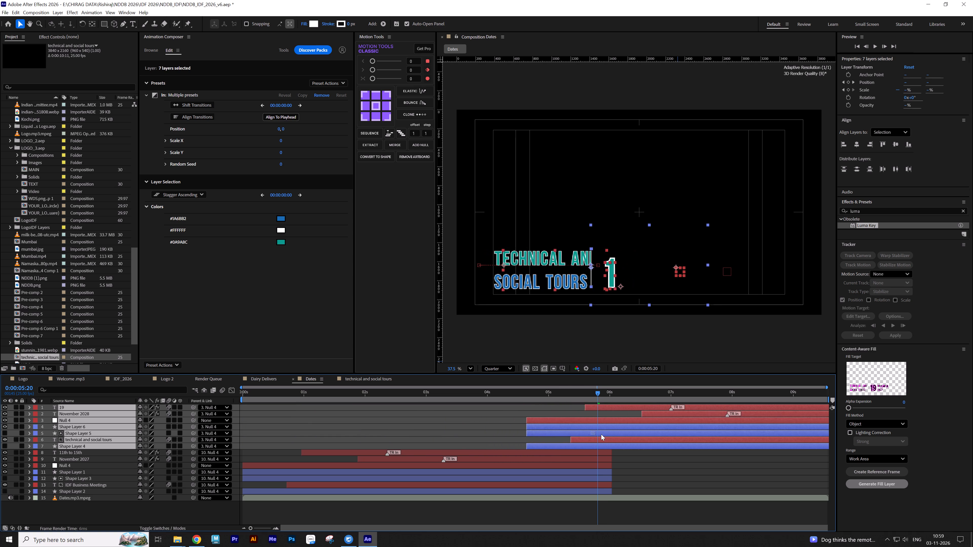
pyautogui.moveTo(601, 434); pyautogui.dragTo(599, 437)
pyautogui.click(487, 435)
pyautogui.moveTo(525, 394); pyautogui.dragTo(519, 392)
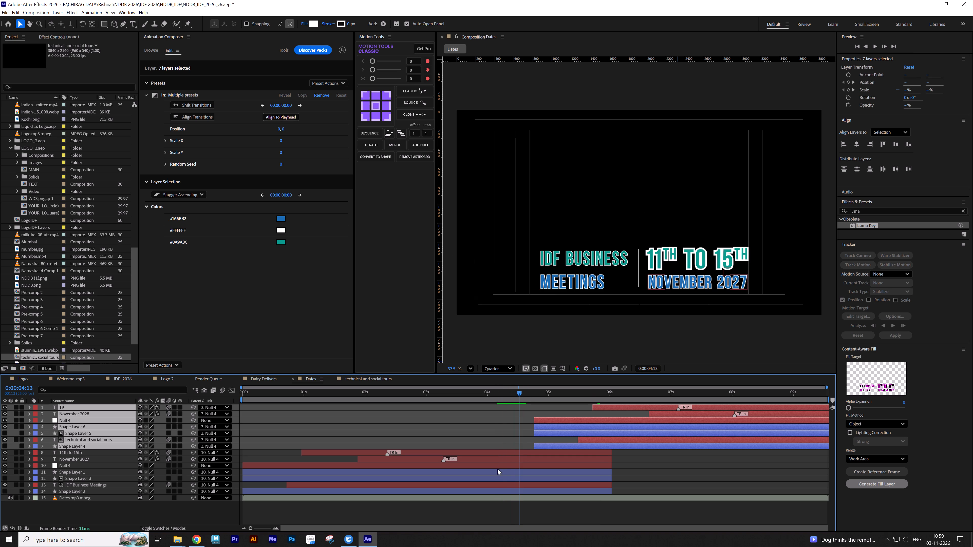
# Copy the Position of the IDF Business Meetings Null 4 onto the technical tours Null 4, placing it at X 2805.3, Y 1664.
pyautogui.click(107, 464)
pyautogui.press('p')
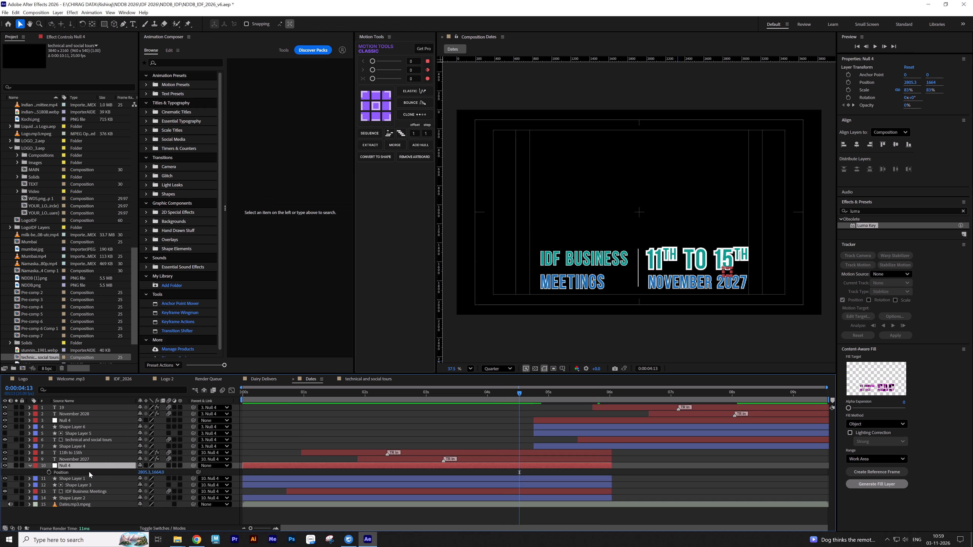
pyautogui.click(89, 472)
pyautogui.hotkey('ctrl', 'c')
pyautogui.click(747, 396)
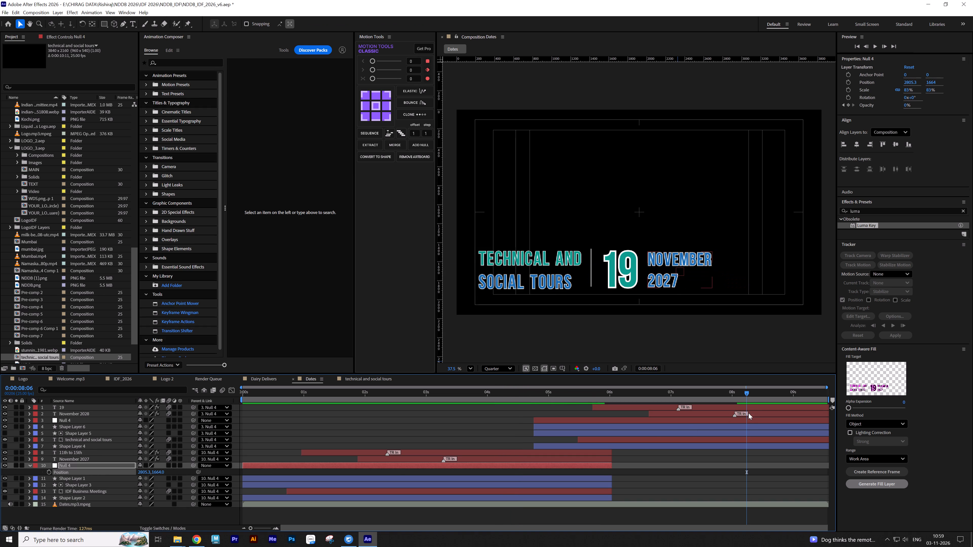
pyautogui.click(752, 421)
pyautogui.hotkey('ctrl', 'v')
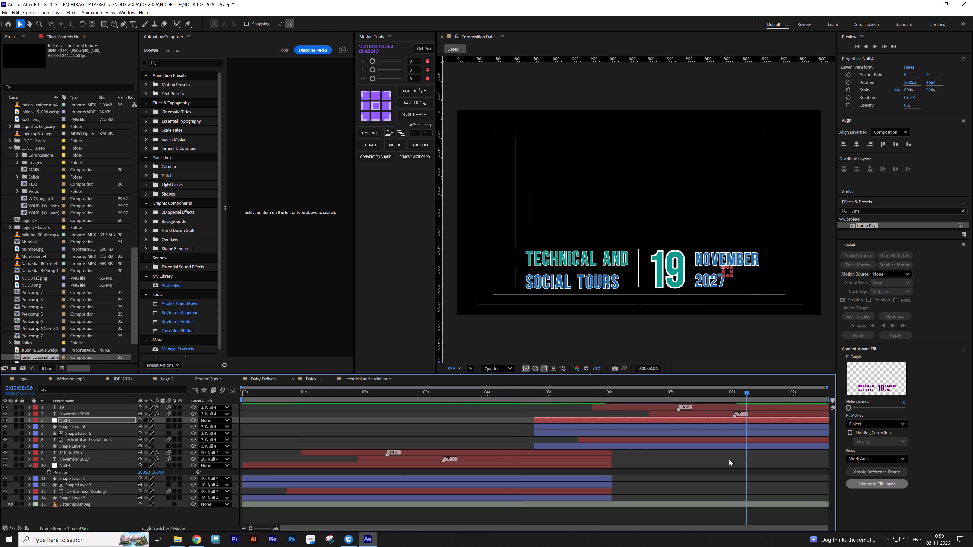
pyautogui.click(712, 476)
pyautogui.write('ss')
# Preview the transition from the IDF Business Meetings title to the technical and social tours title.
pyautogui.moveTo(526, 397); pyautogui.dragTo(521, 396)
pyautogui.press('space')
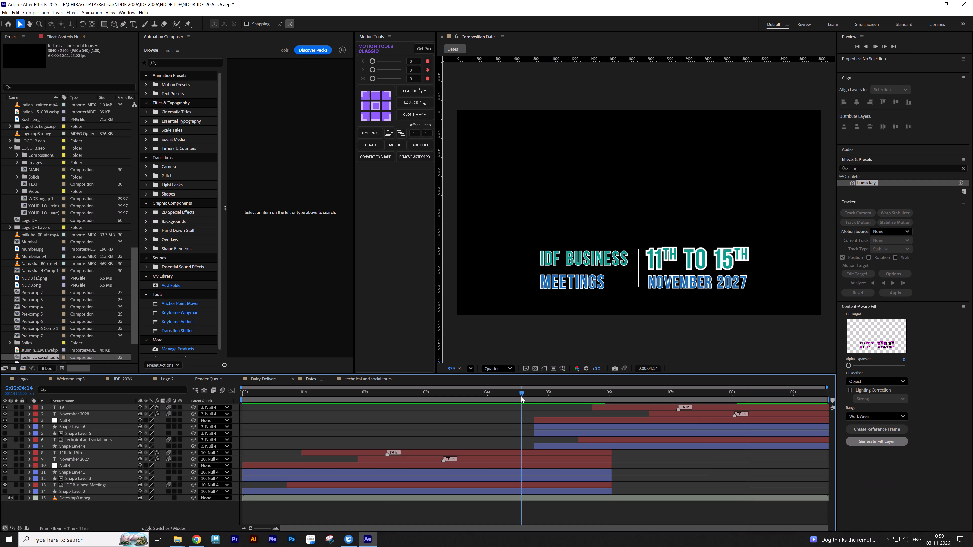
pyautogui.press('space')
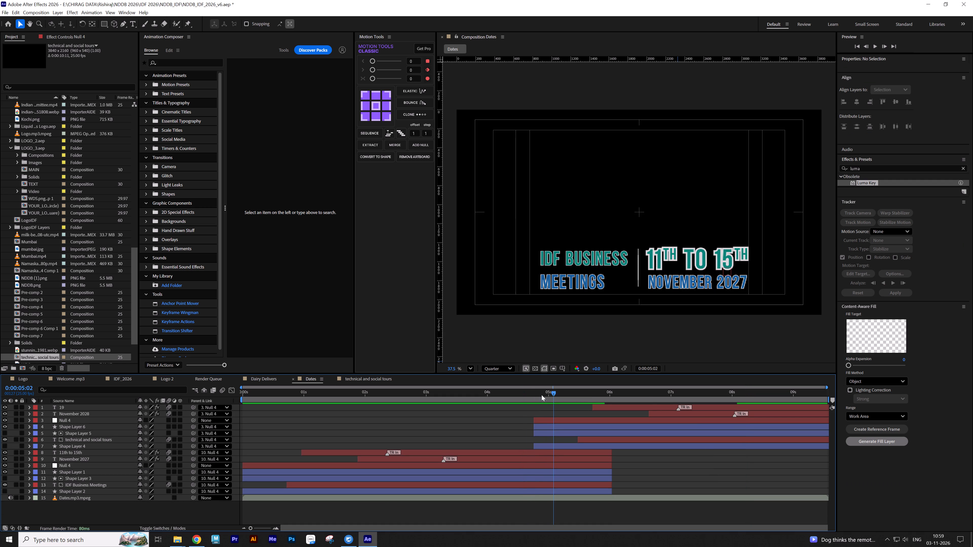
pyautogui.moveTo(533, 394); pyautogui.dragTo(533, 399)
pyautogui.press('space')
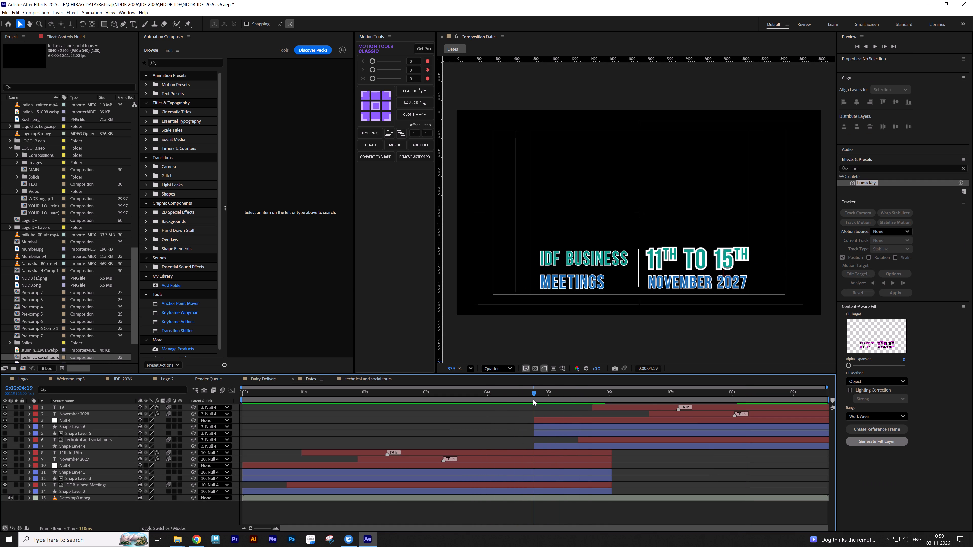
pyautogui.press('space')
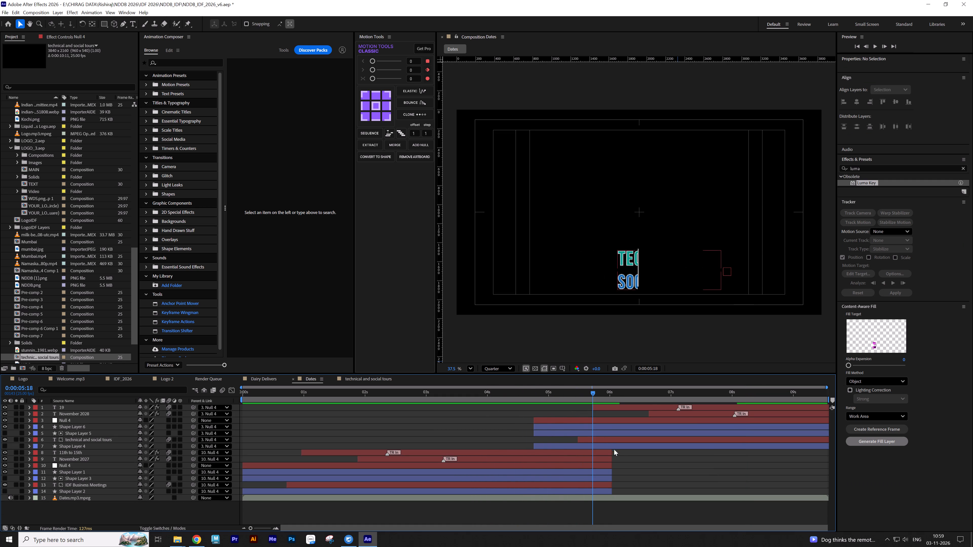
# Shift the opacity fade-outs of 11th to 15th, November 2027, its Null 4, Shape Layer 1 and Shape Layer 3 earlier, ending with their layers at about 0:00:04:19.
pyautogui.click(596, 453)
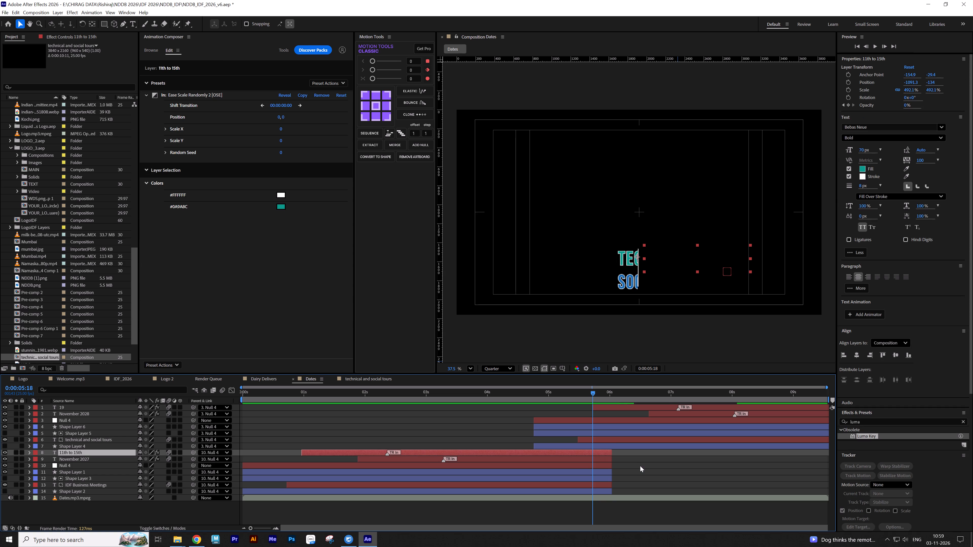
pyautogui.keyDown('shift'); pyautogui.click(597, 492); pyautogui.keyUp('shift')
pyautogui.press('u')
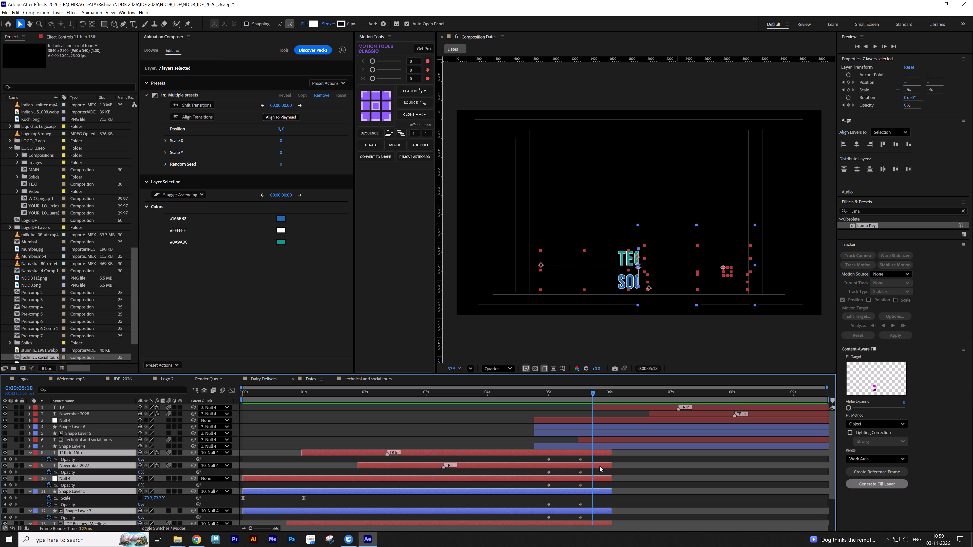
pyautogui.moveTo(593, 461); pyautogui.dragTo(538, 525)
pyautogui.moveTo(548, 517); pyautogui.dragTo(504, 518)
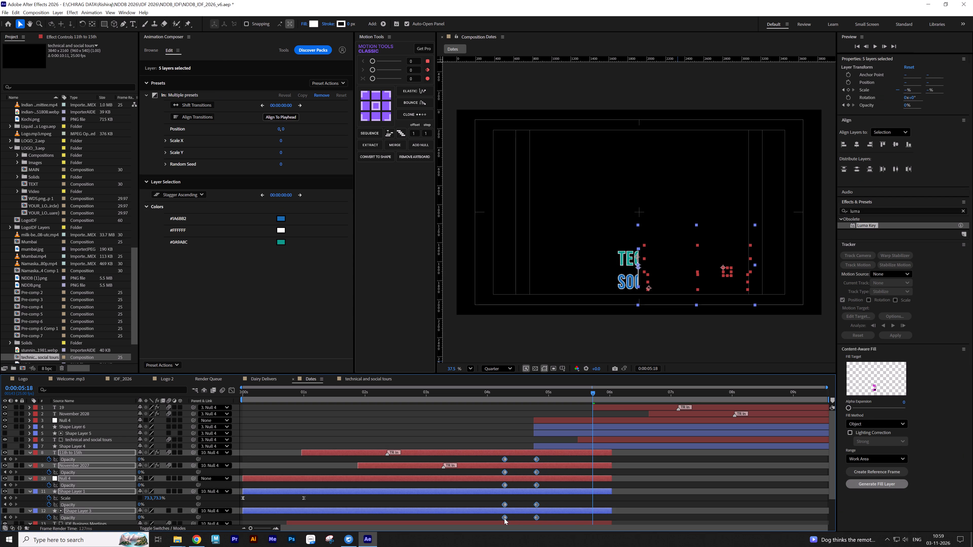
pyautogui.moveTo(504, 518); pyautogui.dragTo(500, 519)
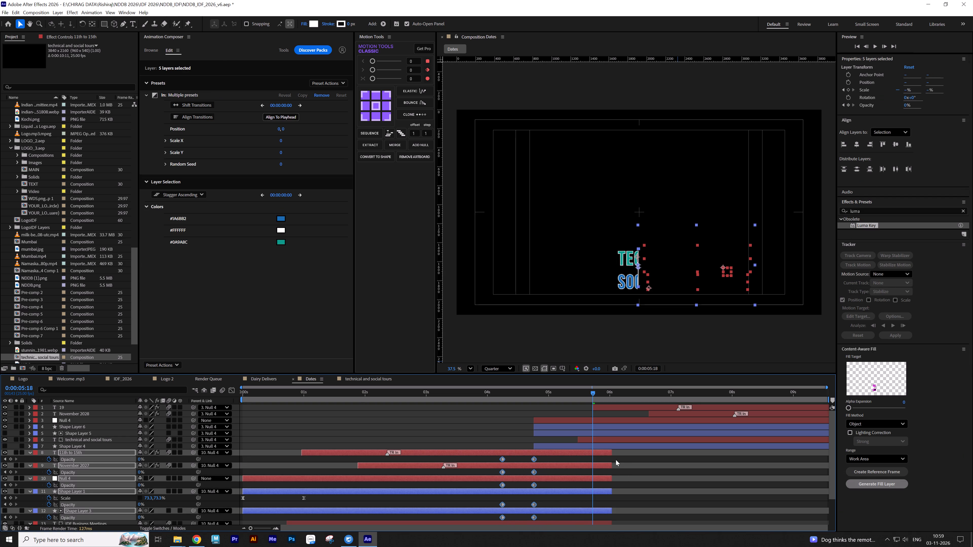
pyautogui.moveTo(613, 453); pyautogui.dragTo(535, 456)
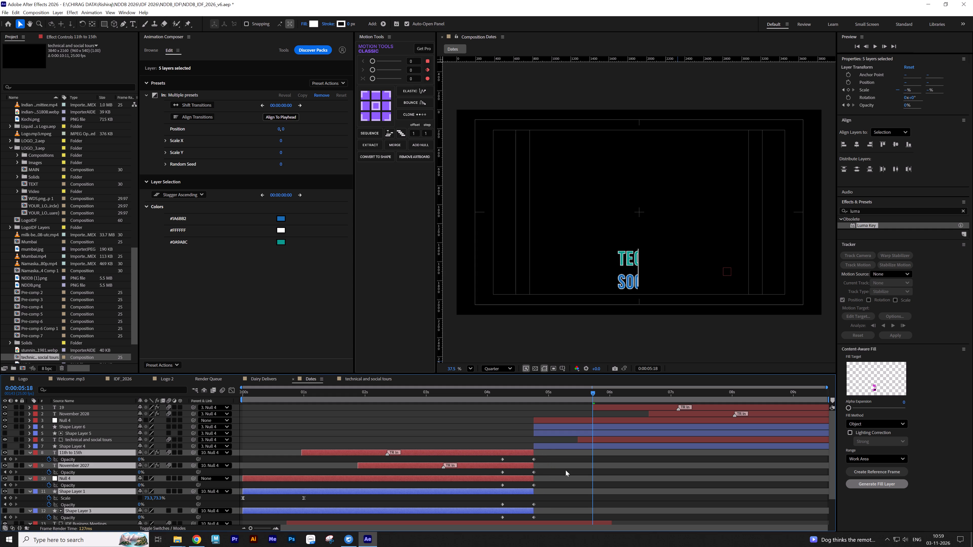
# Trim the IDF Business Meetings text and Shape Layer 2 to about 0:00:04:19 and shift their opacity fade-outs to end there.
pyautogui.moveTo(611, 521); pyautogui.dragTo(532, 527)
pyautogui.scroll(-6, 557, 512)
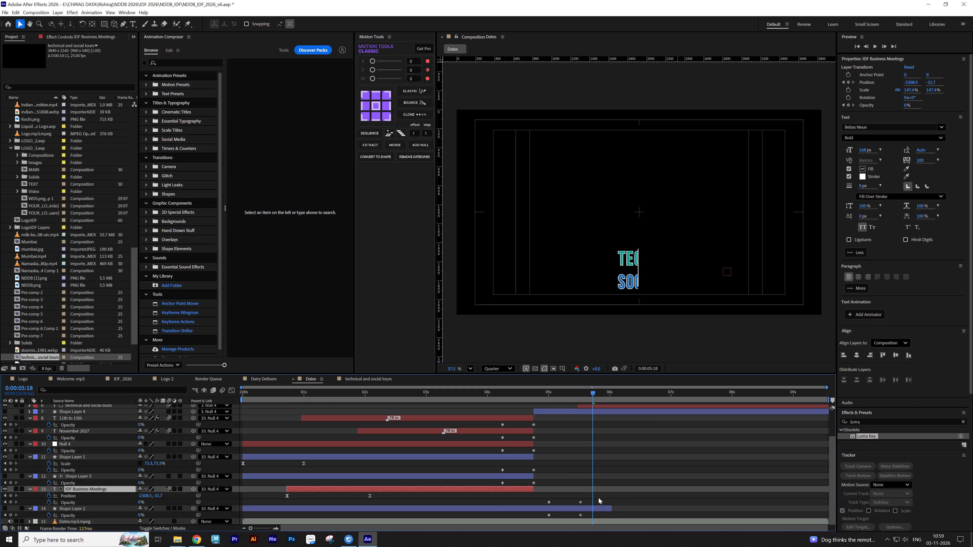
pyautogui.moveTo(598, 498); pyautogui.dragTo(540, 527)
pyautogui.moveTo(548, 501); pyautogui.dragTo(503, 503)
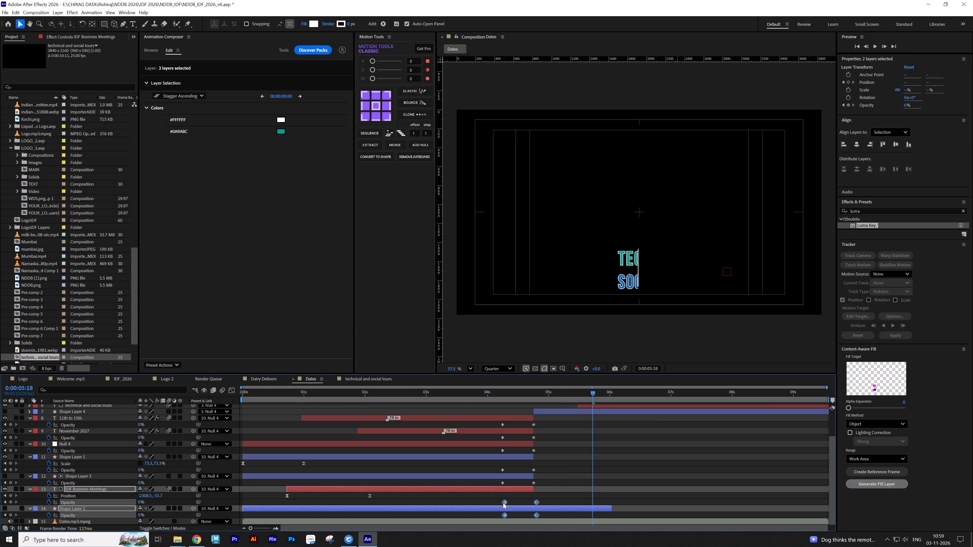
pyautogui.moveTo(503, 503); pyautogui.dragTo(501, 503)
pyautogui.moveTo(614, 509); pyautogui.dragTo(555, 509)
pyautogui.hotkey('ctrl', 'z')
pyautogui.click(612, 499)
pyautogui.moveTo(614, 510); pyautogui.dragTo(537, 511)
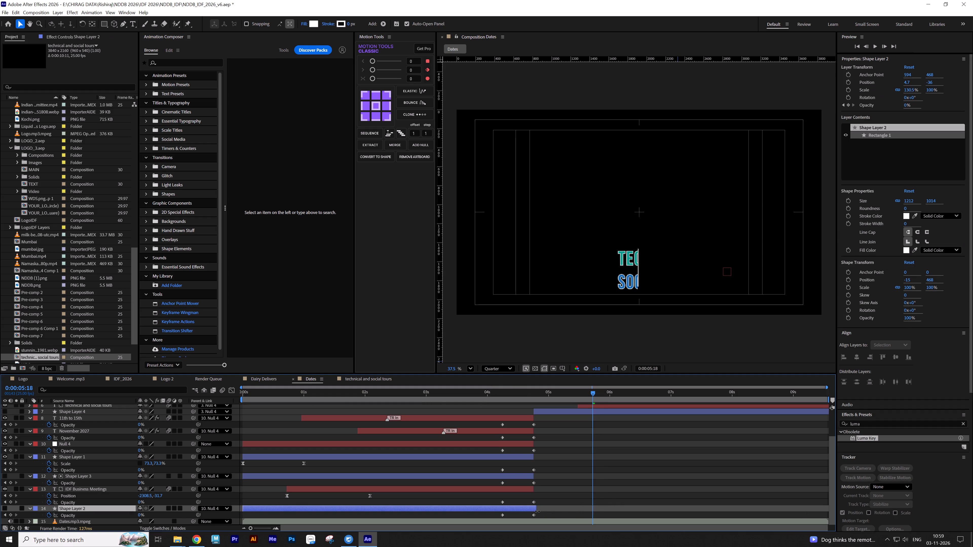
pyautogui.moveTo(537, 511); pyautogui.dragTo(536, 511)
pyautogui.click(564, 490)
pyautogui.press('s')
pyautogui.press('s')
pyautogui.click(500, 434)
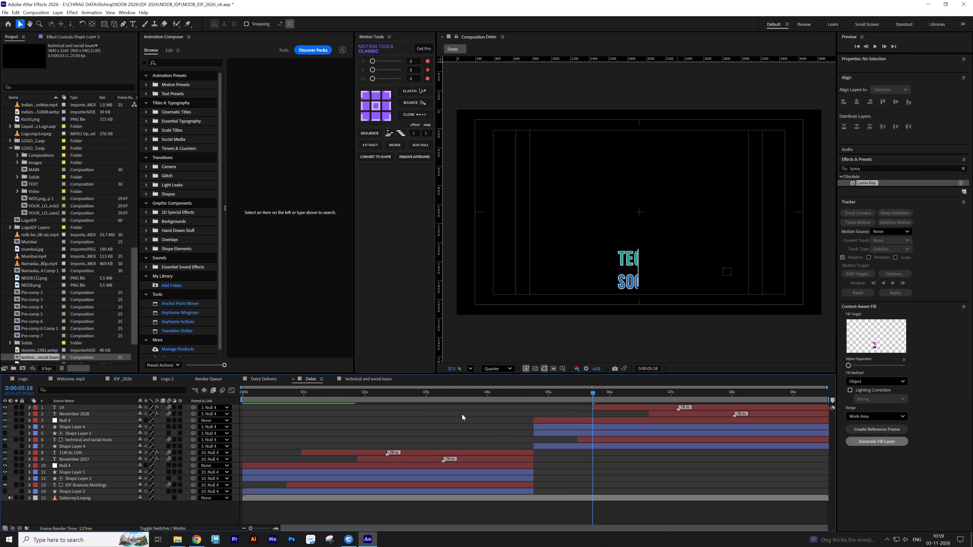
# Preview the Dates composition from the start through the technical and social tours title.
pyautogui.moveTo(428, 392); pyautogui.dragTo(156, 398)
pyautogui.hotkey('alt', 'Tab')
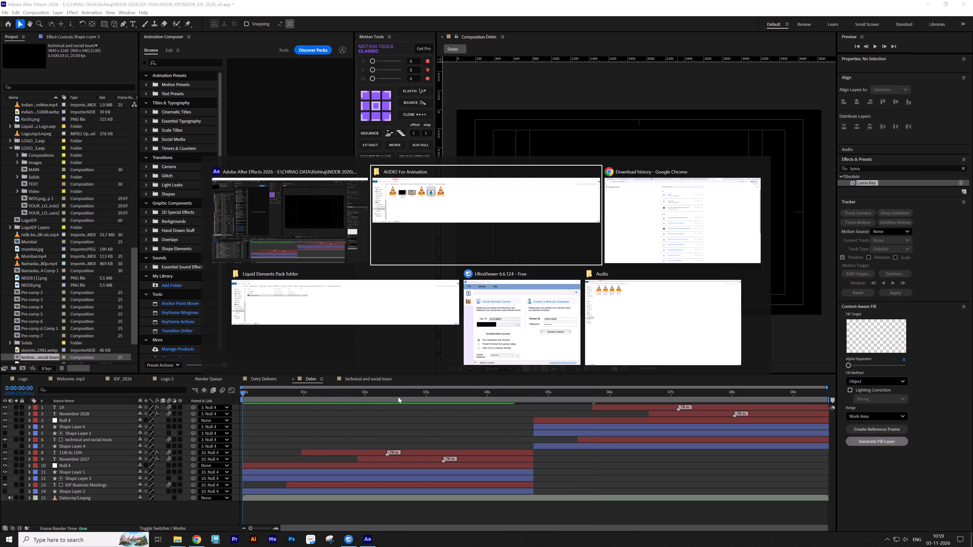
pyautogui.hotkey('alt', 'shift', 'Tab')
pyautogui.press('space')
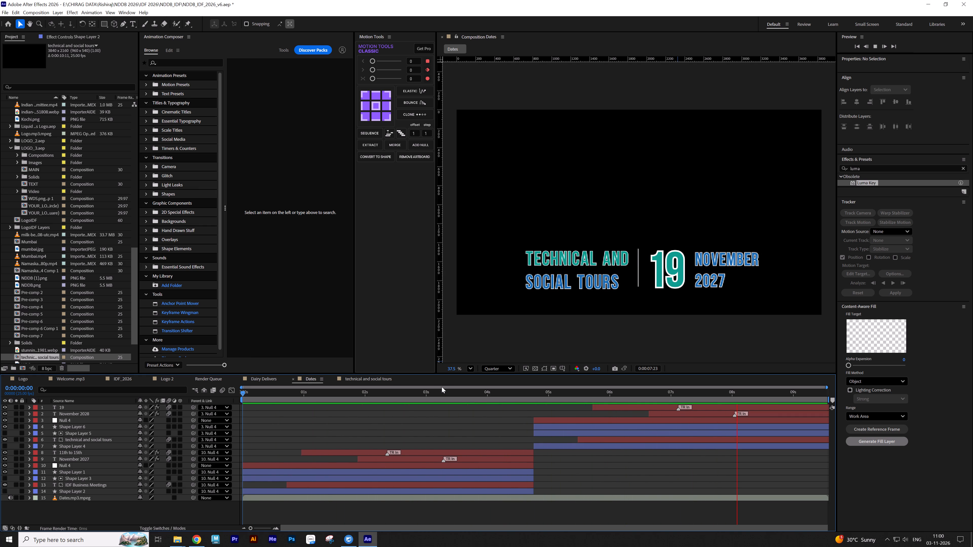
pyautogui.press('space')
# Extend Shape Layer 2 to the end of the Dates composition.
pyautogui.click(566, 446)
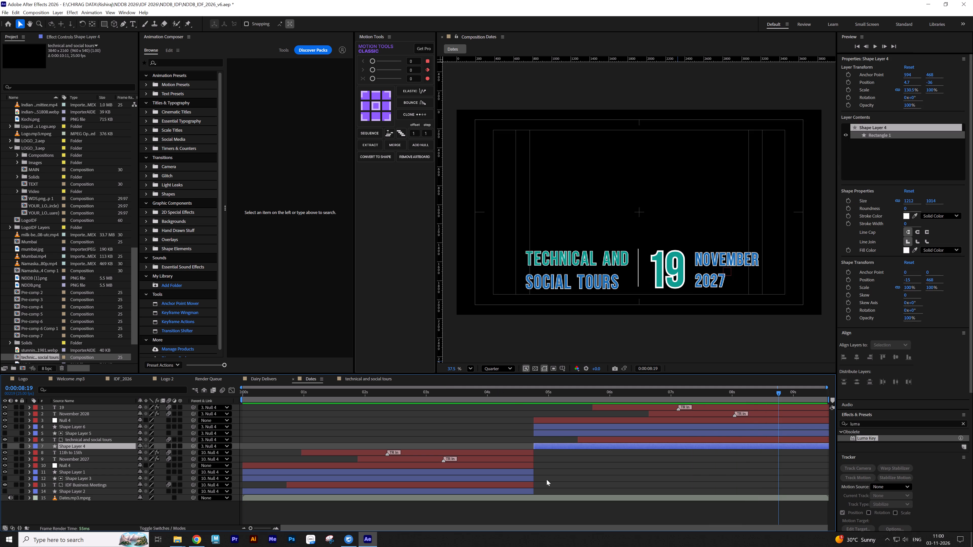
pyautogui.moveTo(535, 492); pyautogui.dragTo(952, 494)
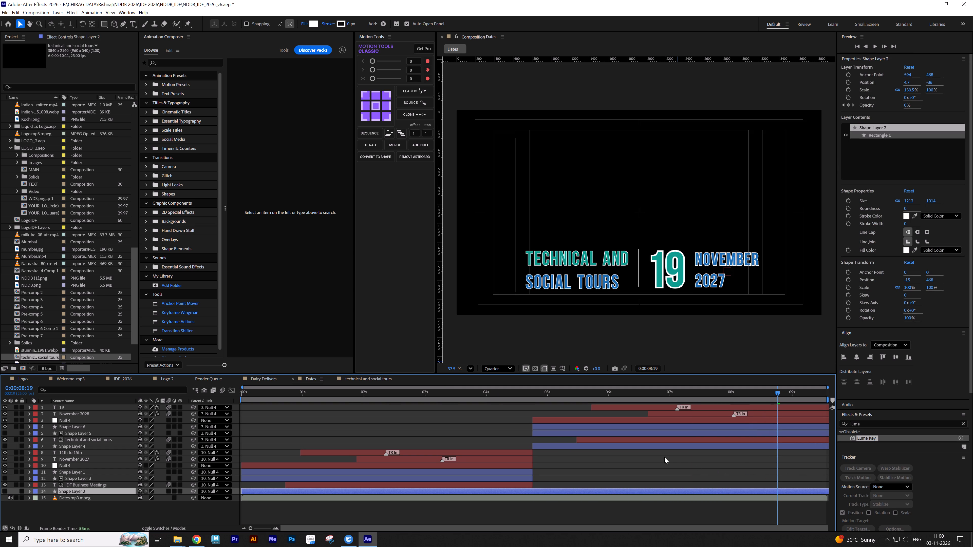
# Delete Shape Layer 4 and the divider line Shape Layer 6 from the technical and social tours layers.
pyautogui.click(657, 445)
pyautogui.click(656, 433)
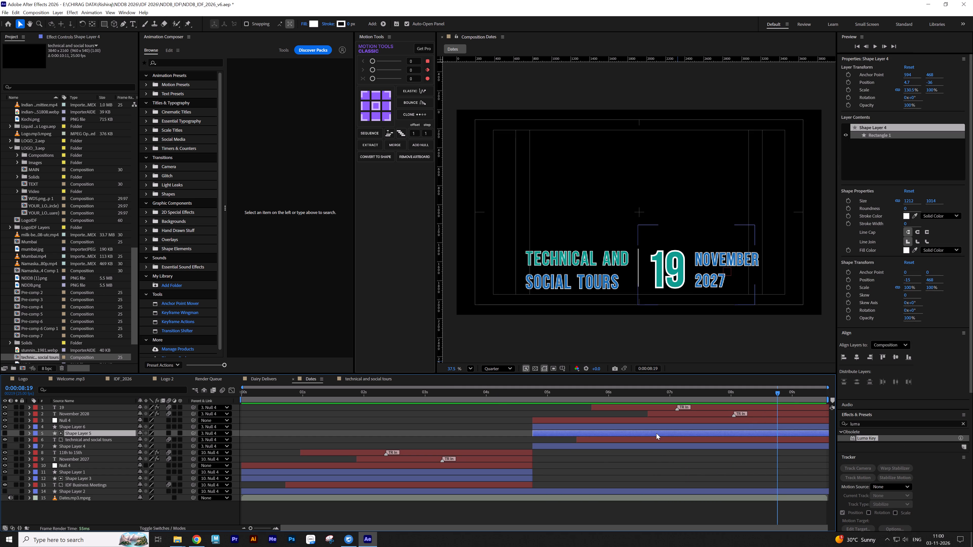
pyautogui.click(654, 427)
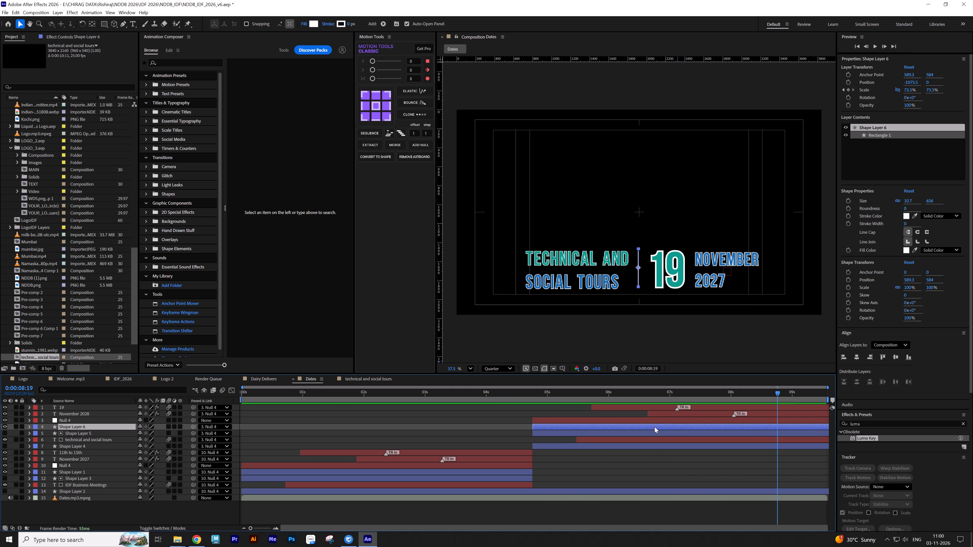
pyautogui.click(647, 490)
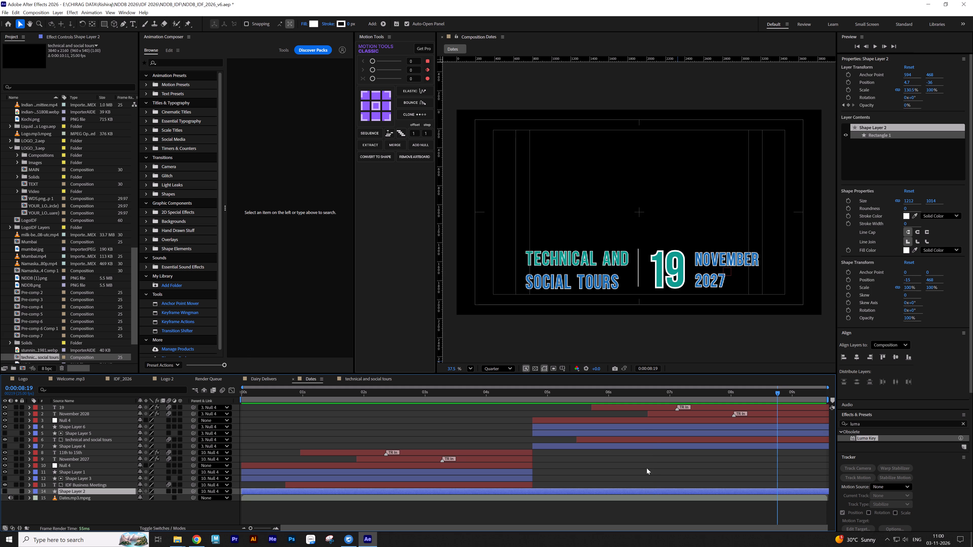
pyautogui.click(647, 447)
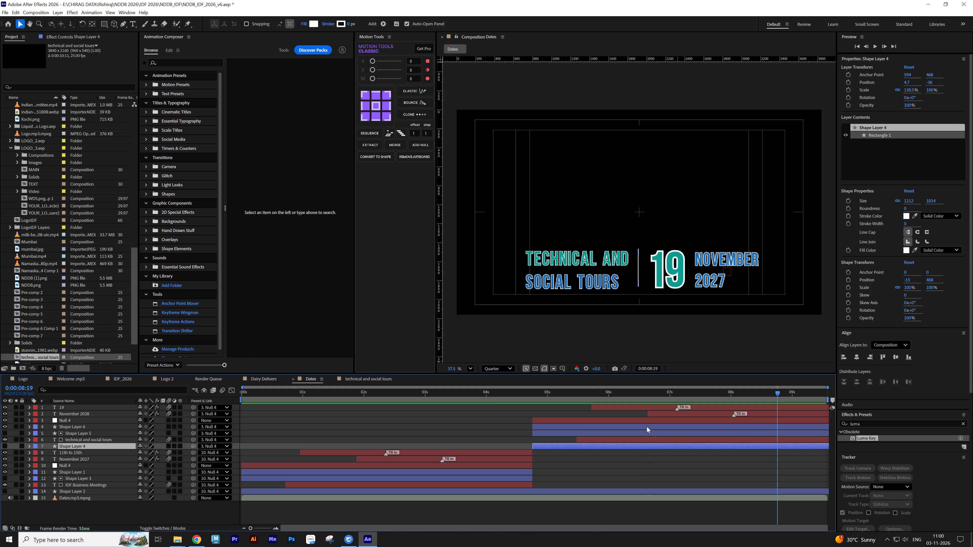
pyautogui.keyDown('ctrl'); pyautogui.click(647, 426); pyautogui.keyUp('ctrl')
pyautogui.press('Delete')
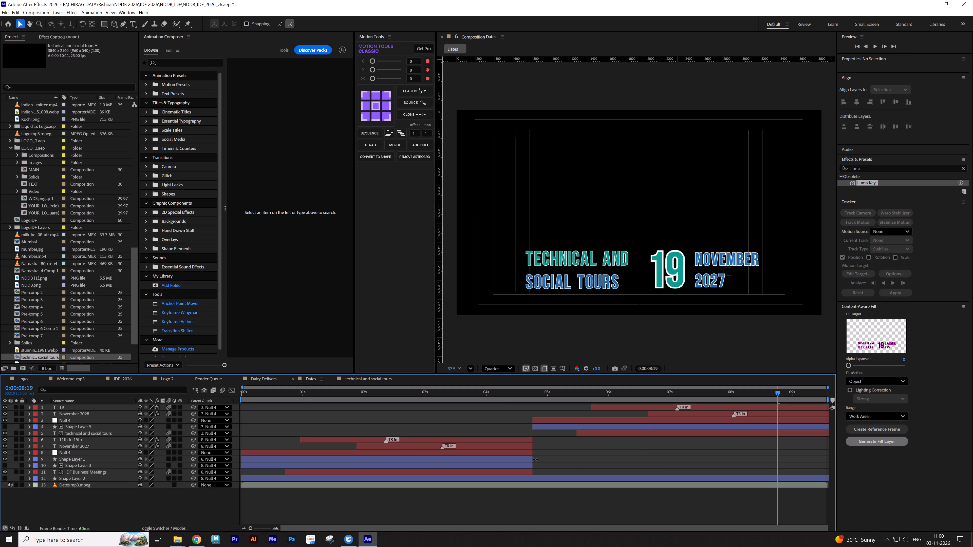
# Extend the divider line Shape Layer 1 to the end of the composition and remove its opacity fade-out keyframes.
pyautogui.moveTo(534, 459); pyautogui.dragTo(972, 459)
pyautogui.press('t')
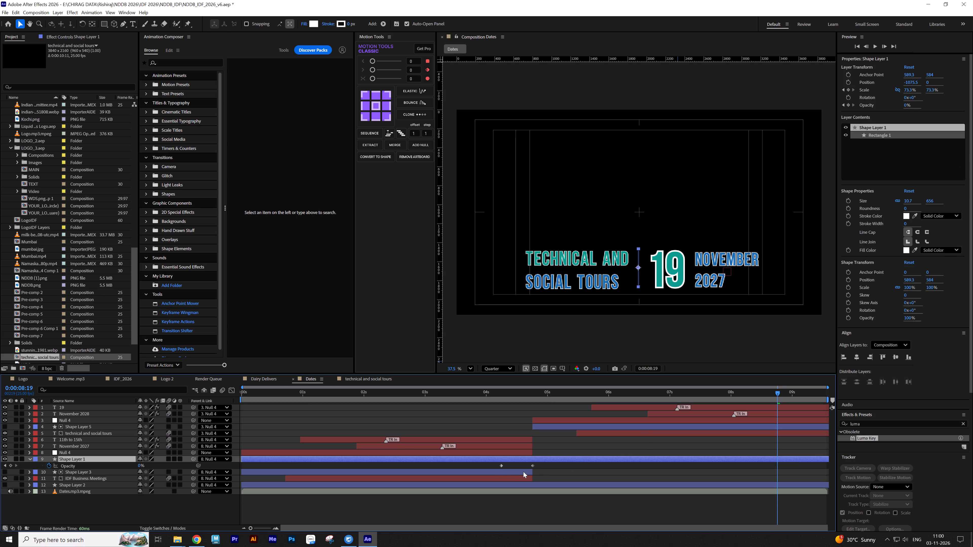
pyautogui.moveTo(544, 467); pyautogui.dragTo(486, 471)
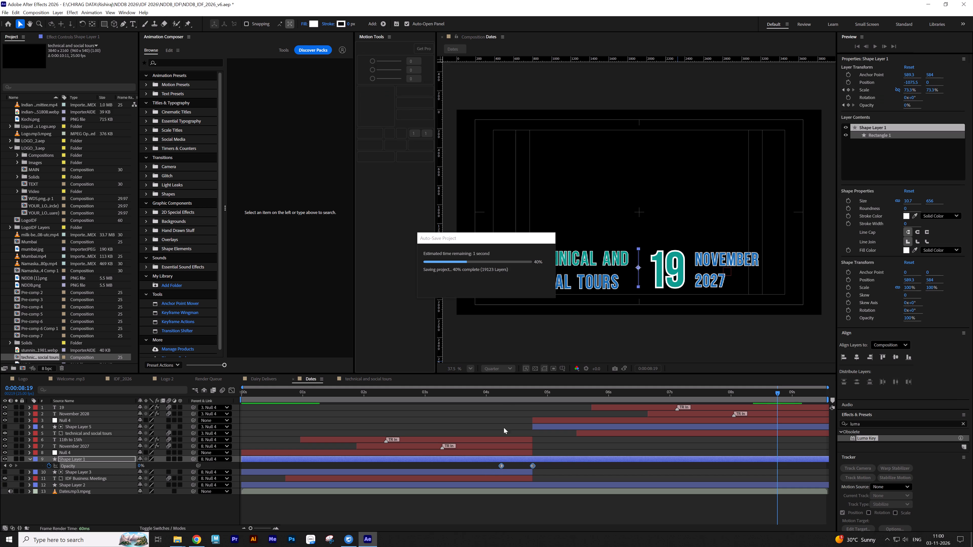
pyautogui.click(501, 395)
pyautogui.press('Delete')
pyautogui.click(522, 409)
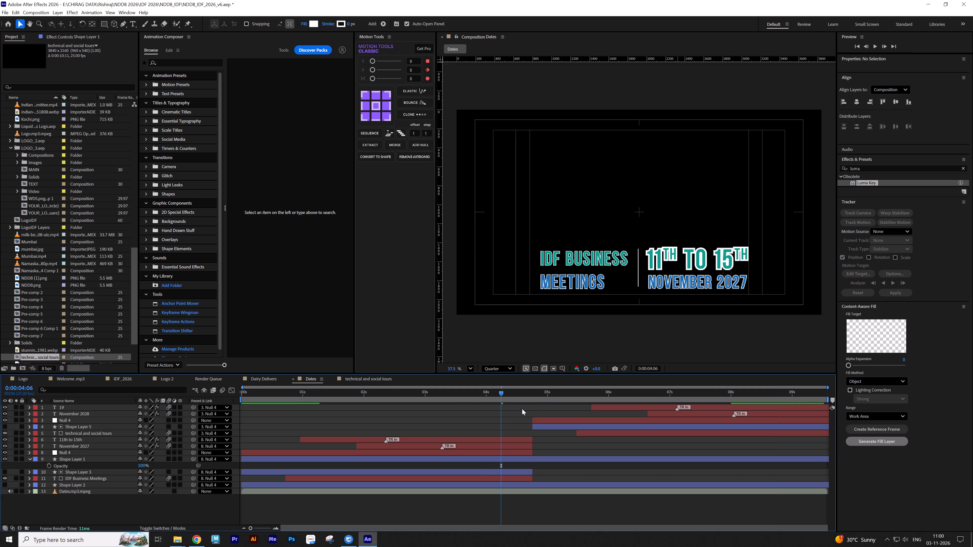
# Preview the Dates composition from the start to check the divider line across both titles.
pyautogui.moveTo(454, 395); pyautogui.dragTo(153, 400)
pyautogui.press('space')
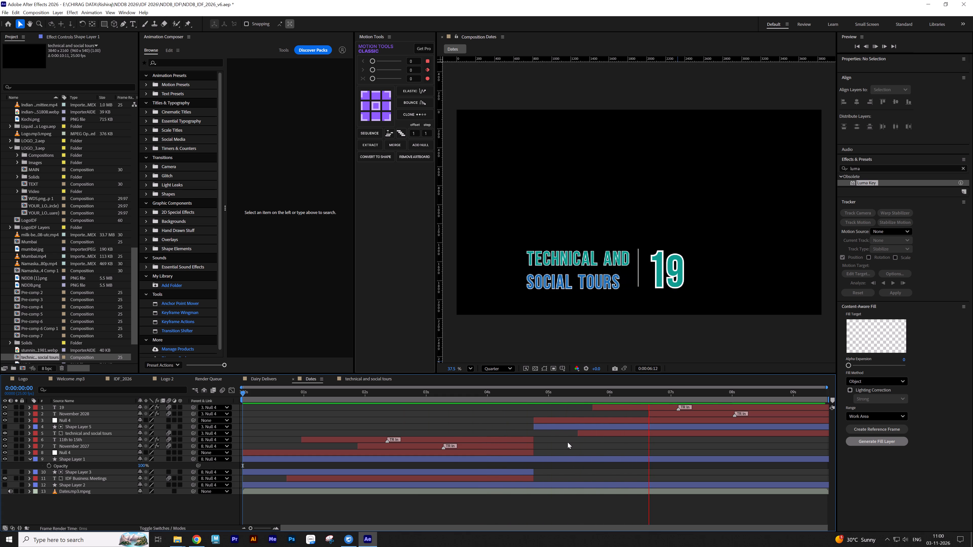
pyautogui.press('space')
pyautogui.press('space')
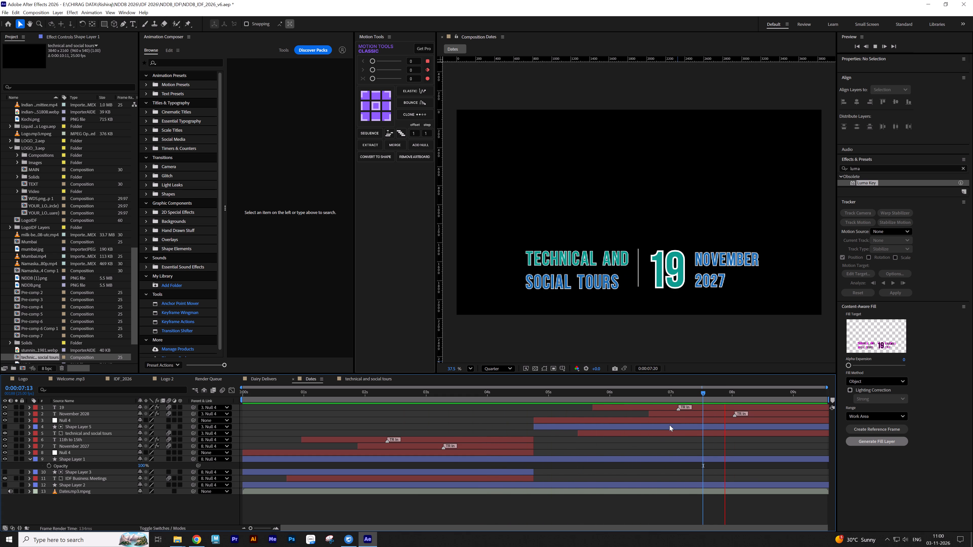
pyautogui.press('space')
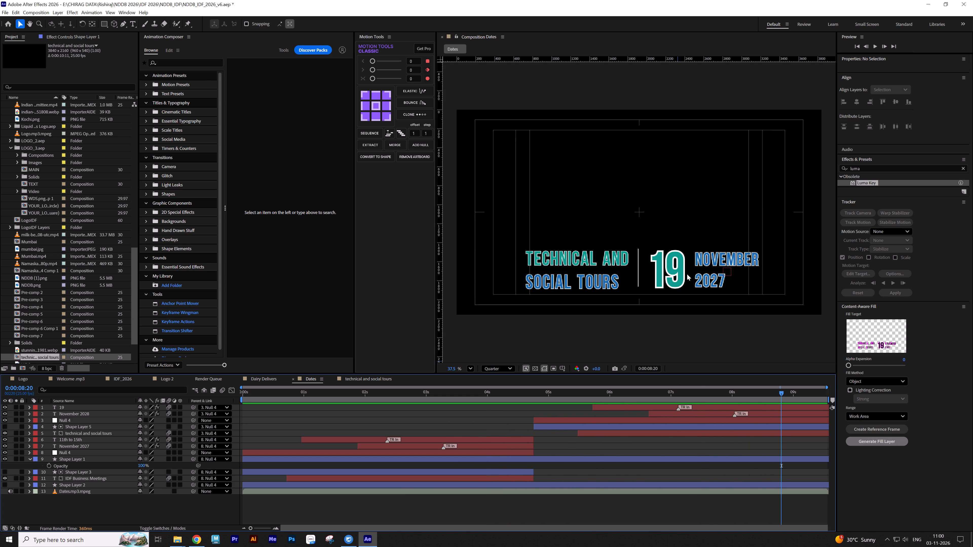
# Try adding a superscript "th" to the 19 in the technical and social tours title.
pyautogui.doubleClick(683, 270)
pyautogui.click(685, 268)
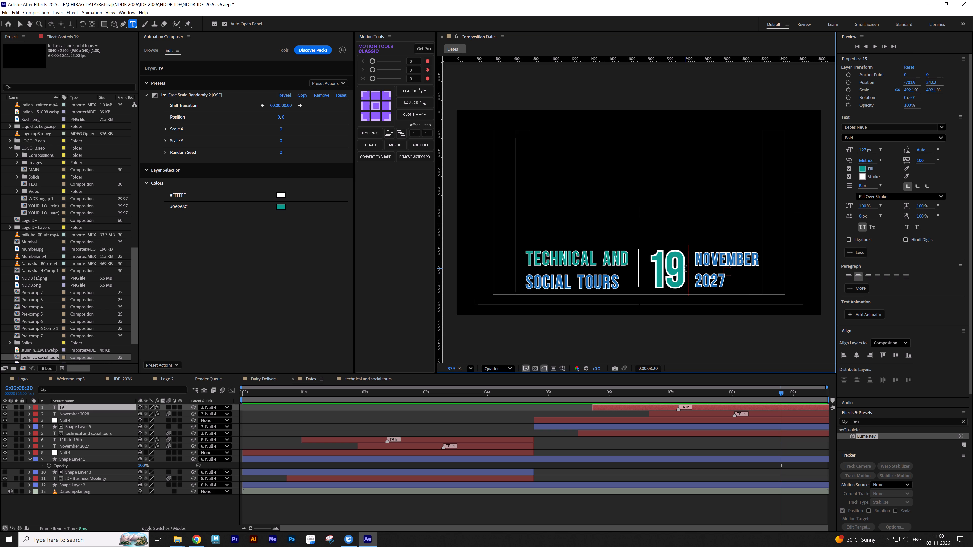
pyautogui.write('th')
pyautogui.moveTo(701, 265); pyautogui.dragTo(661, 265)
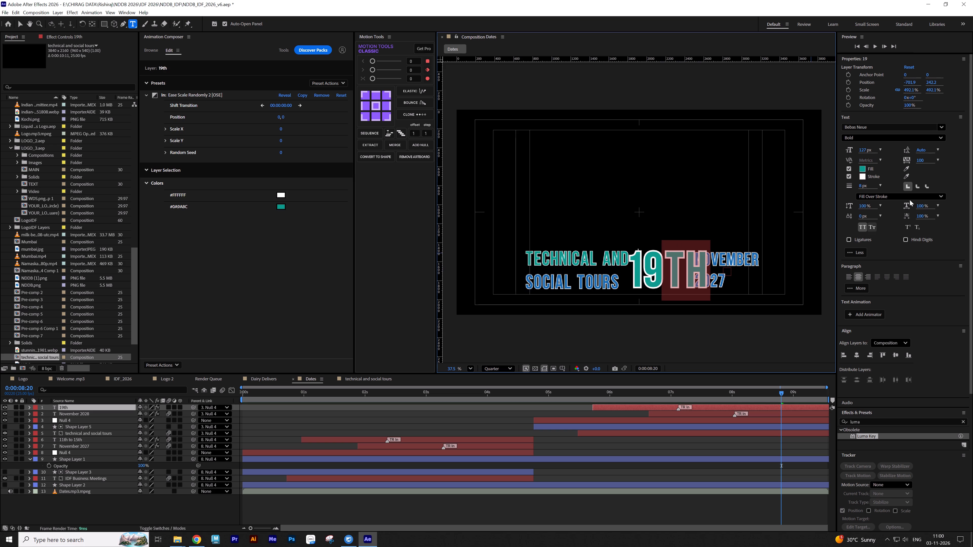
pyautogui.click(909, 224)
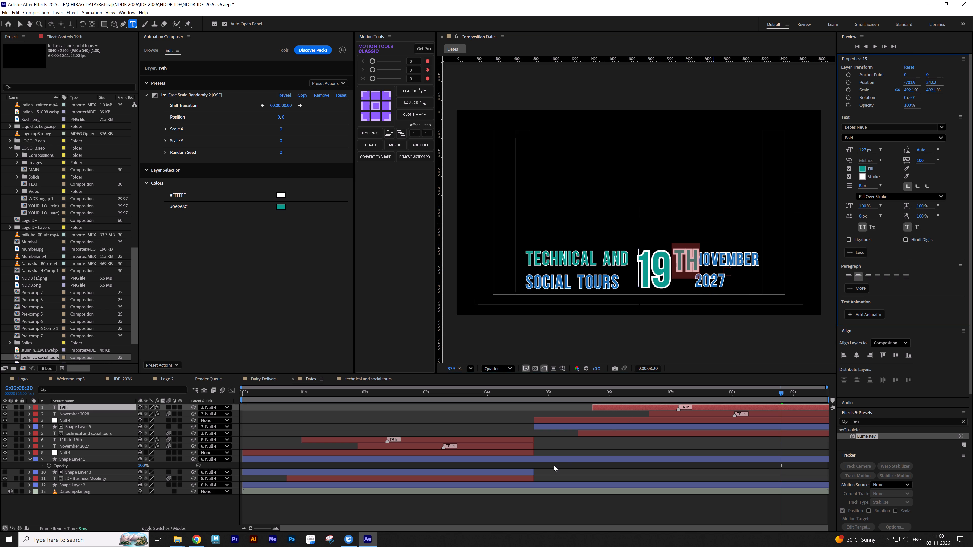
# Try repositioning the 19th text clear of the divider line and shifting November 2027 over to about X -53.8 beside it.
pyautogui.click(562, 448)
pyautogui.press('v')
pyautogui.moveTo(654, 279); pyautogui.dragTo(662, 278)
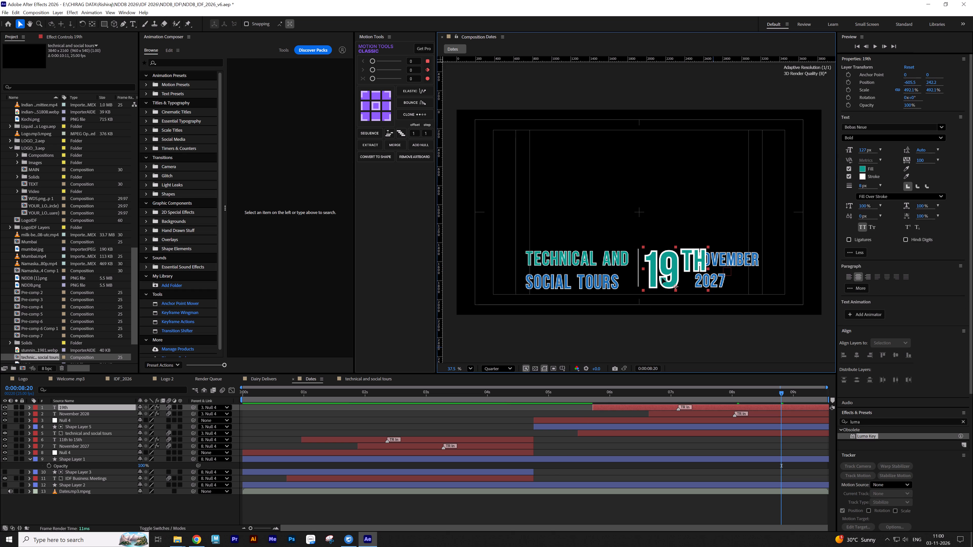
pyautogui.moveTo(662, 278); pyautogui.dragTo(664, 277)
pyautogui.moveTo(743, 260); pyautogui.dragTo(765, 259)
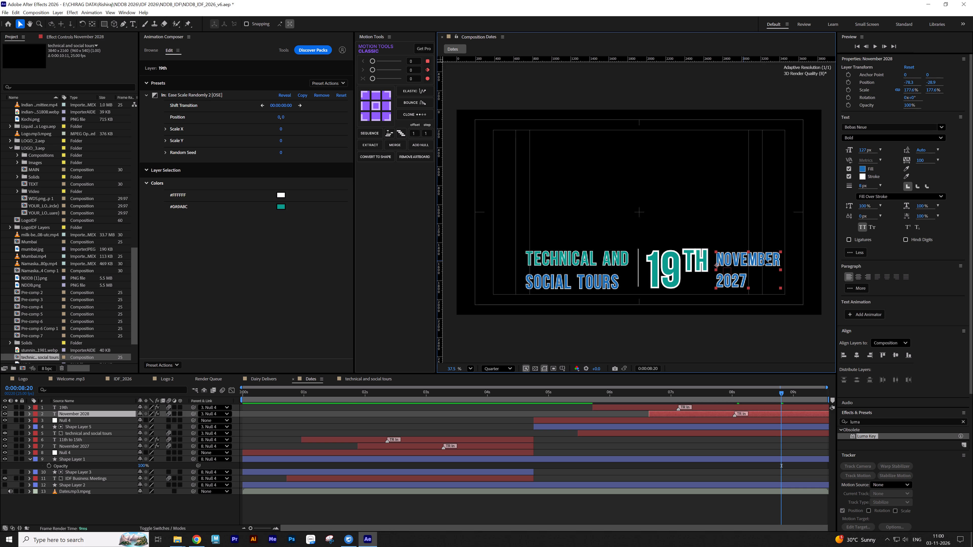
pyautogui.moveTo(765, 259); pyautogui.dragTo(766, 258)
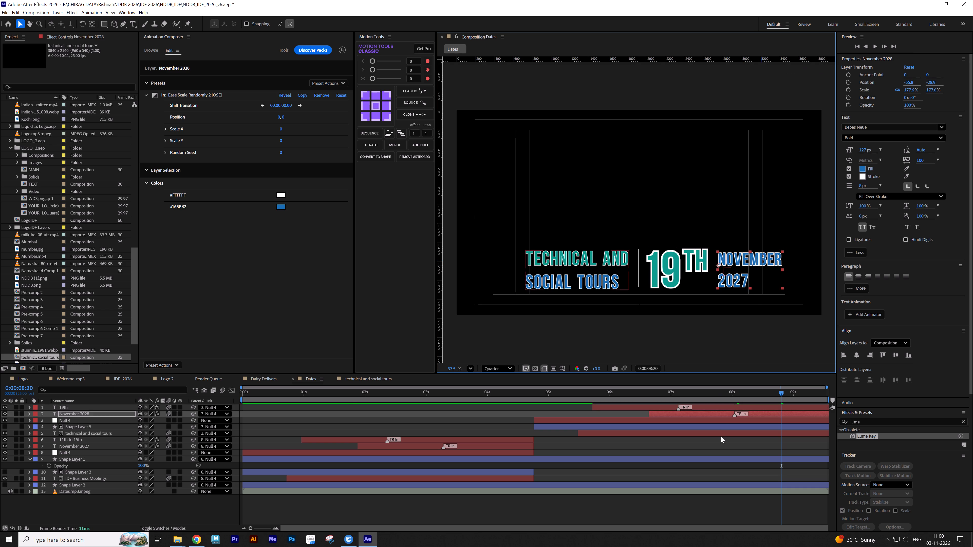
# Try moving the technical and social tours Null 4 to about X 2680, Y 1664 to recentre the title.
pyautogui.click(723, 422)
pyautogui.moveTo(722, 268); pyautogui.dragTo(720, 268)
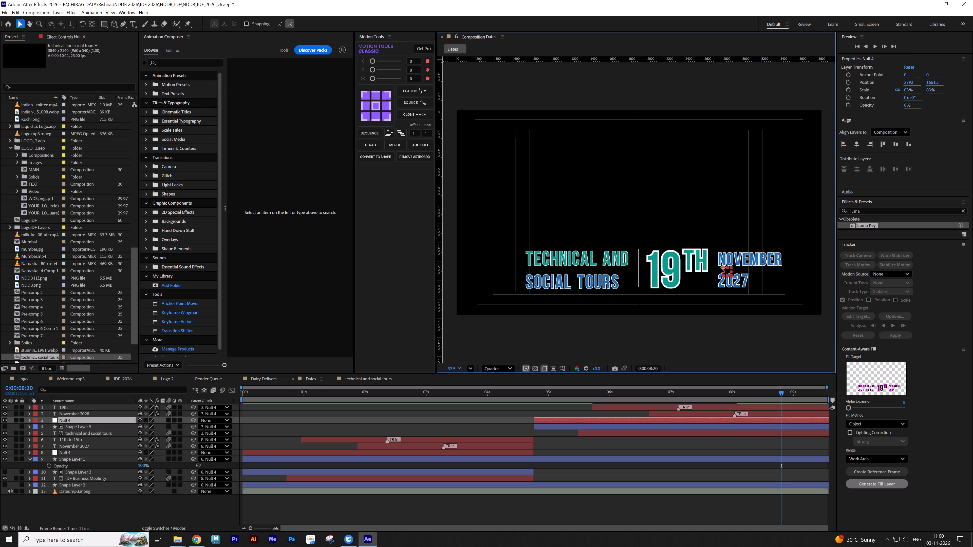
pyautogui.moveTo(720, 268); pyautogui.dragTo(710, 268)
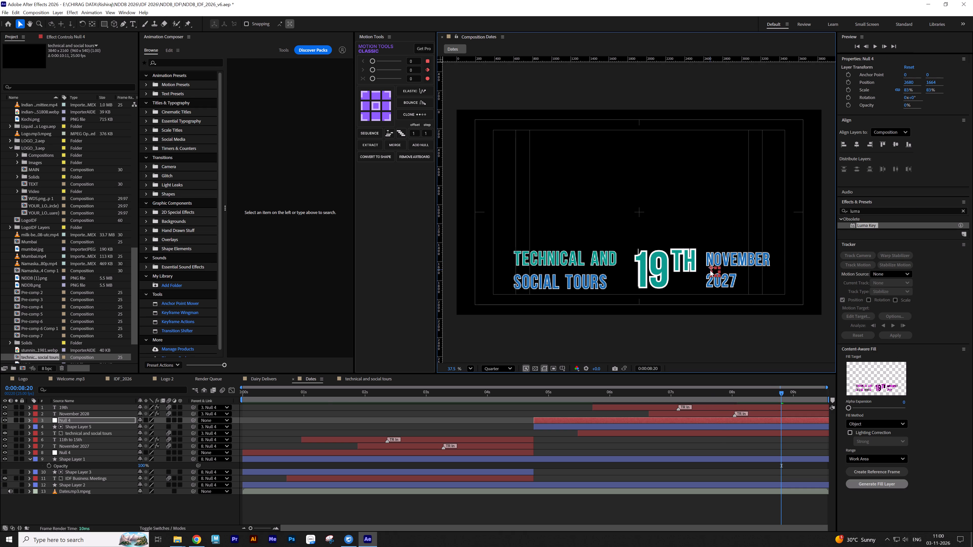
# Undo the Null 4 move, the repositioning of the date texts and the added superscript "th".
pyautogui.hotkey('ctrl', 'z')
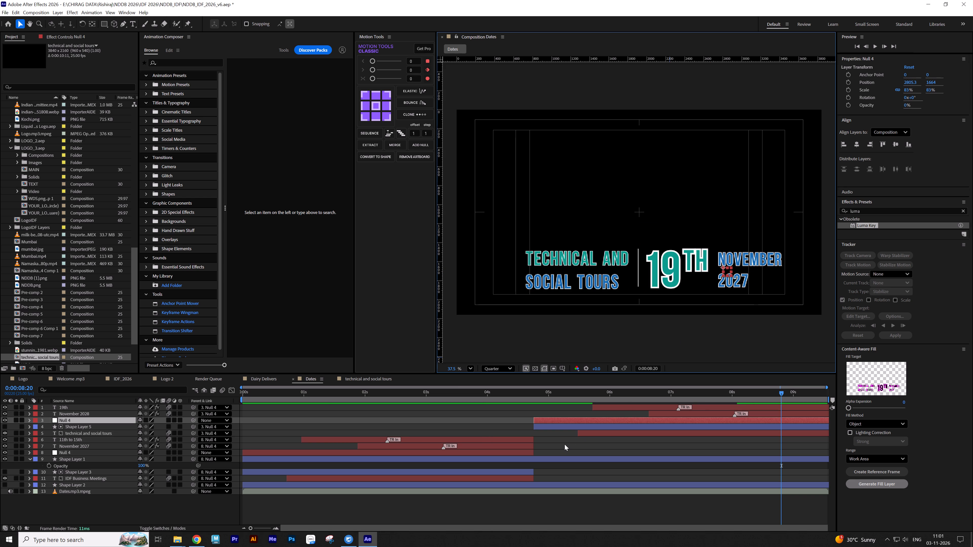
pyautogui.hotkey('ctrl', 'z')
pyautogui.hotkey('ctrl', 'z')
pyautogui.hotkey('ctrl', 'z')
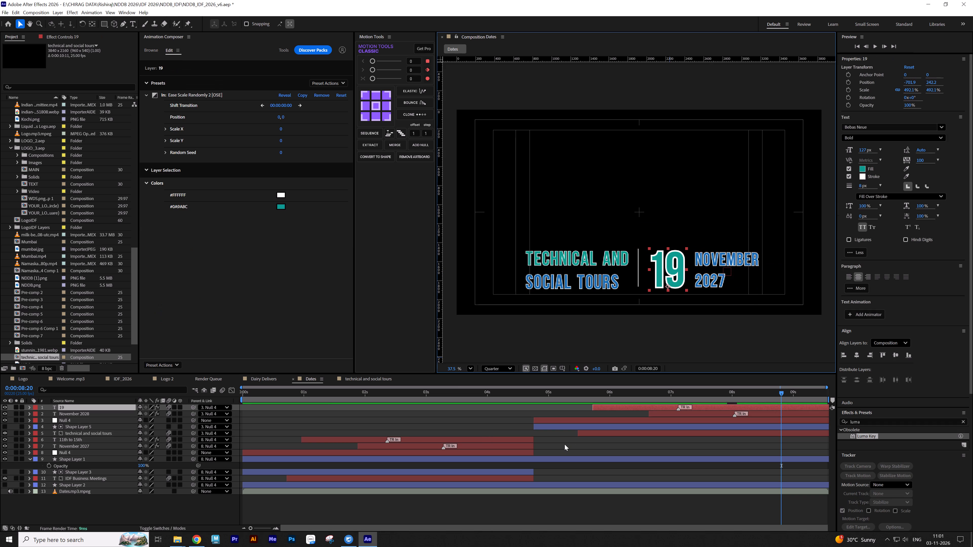
# Reduce the stroke width of the "11th to 15th" text in the IDF Business Meetings title to 4 px.
pyautogui.click(451, 392)
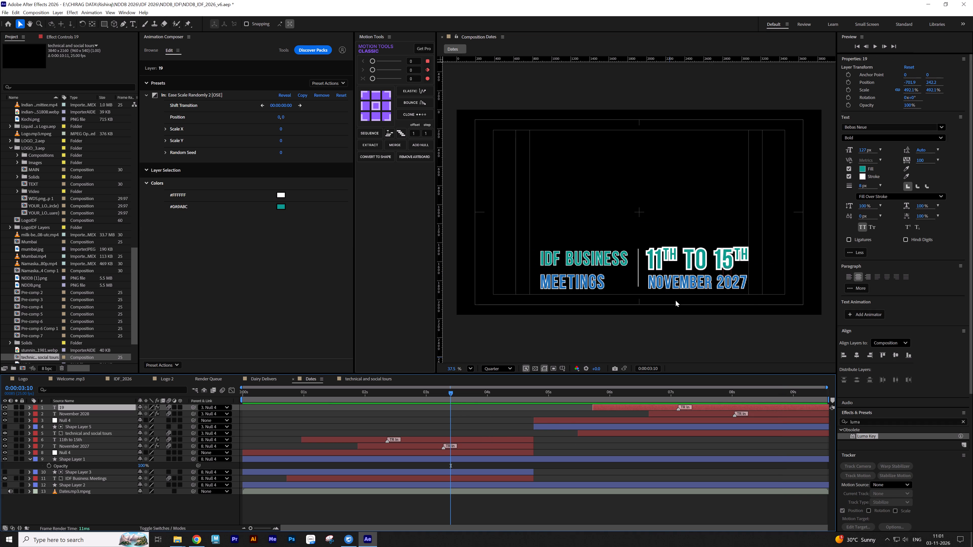
pyautogui.doubleClick(688, 248)
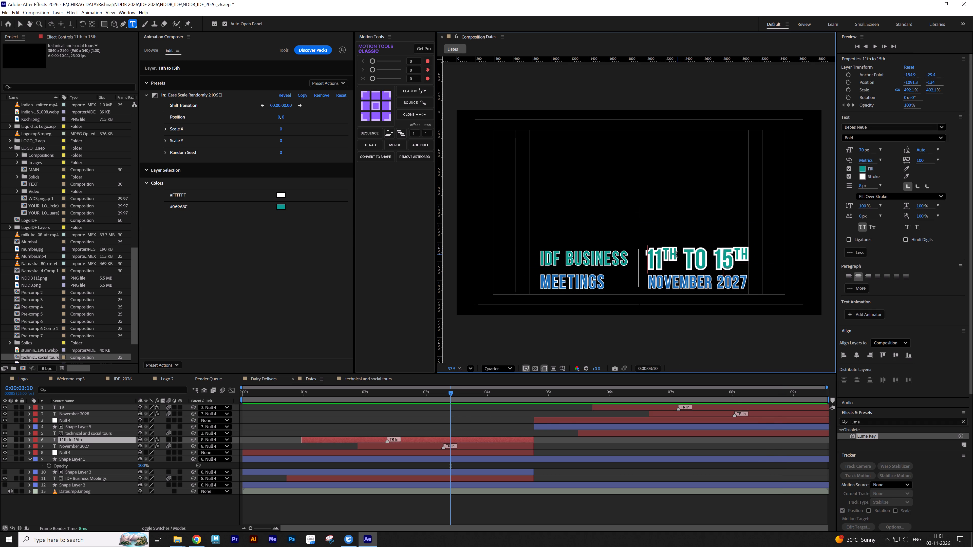
pyautogui.click(499, 413)
pyautogui.press('v')
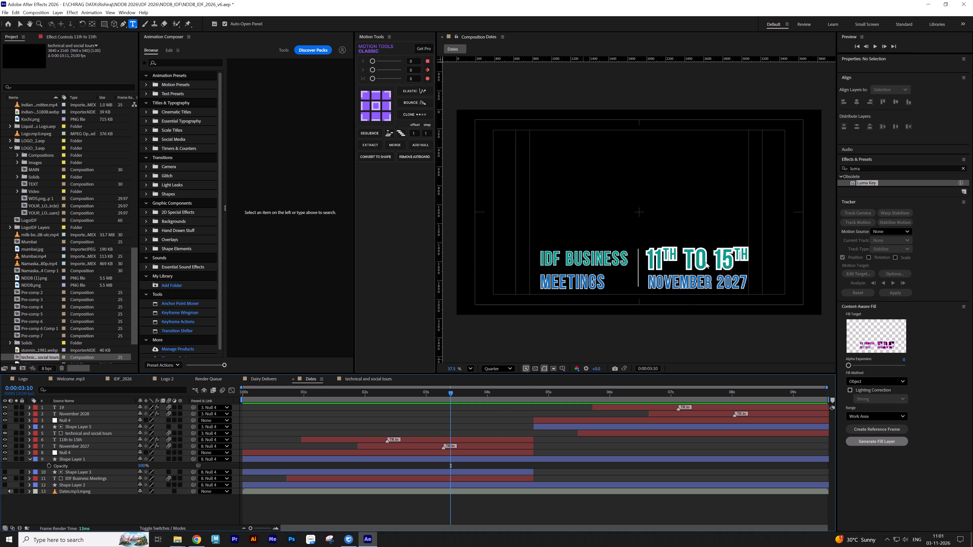
pyautogui.click(705, 255)
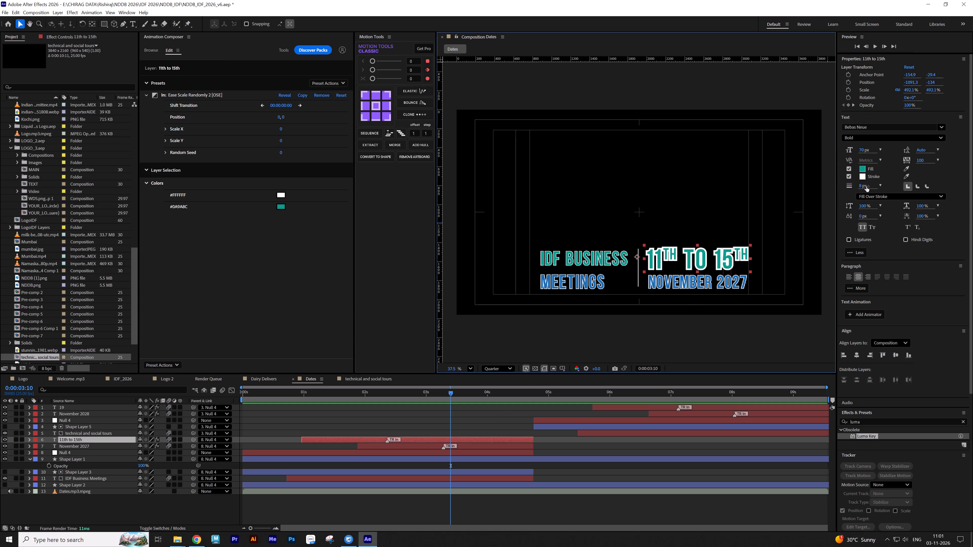
pyautogui.moveTo(861, 184); pyautogui.dragTo(858, 185)
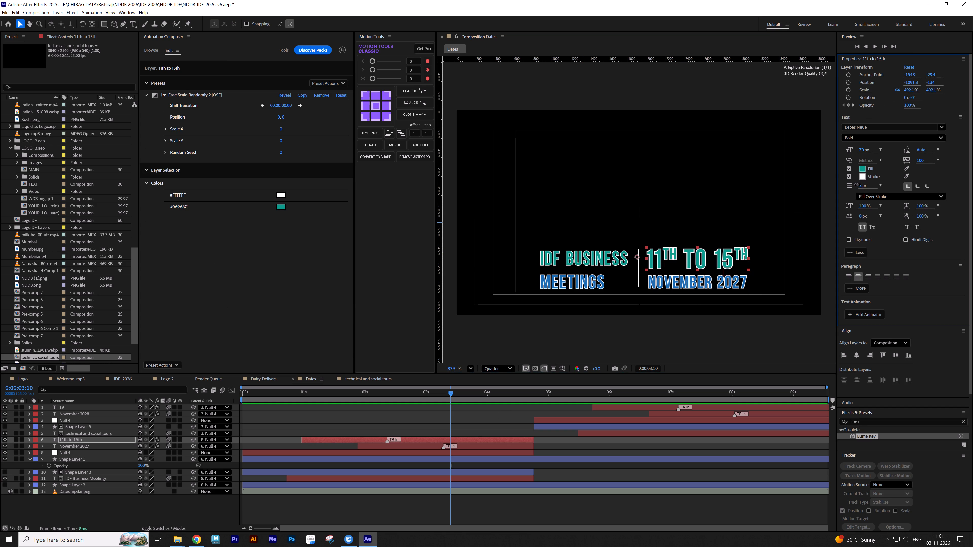
pyautogui.moveTo(858, 185); pyautogui.dragTo(858, 185)
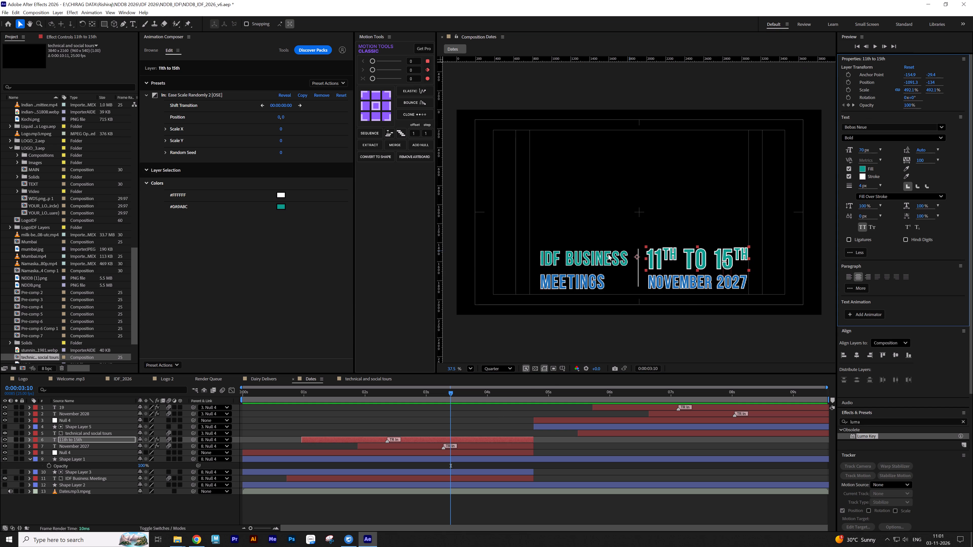
# Review the transition from the IDF Business Meetings title to the technical and social tours title.
pyautogui.moveTo(635, 394); pyautogui.dragTo(692, 395)
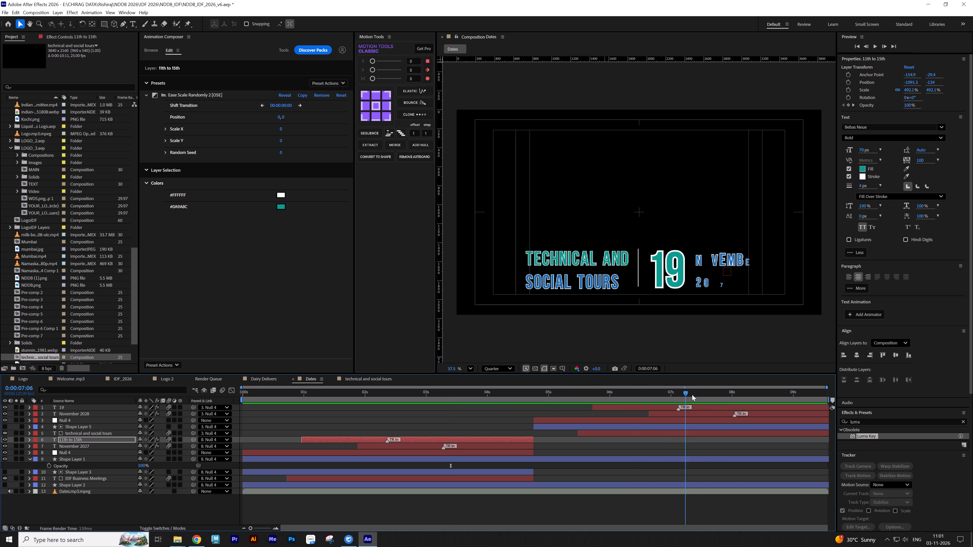
pyautogui.moveTo(692, 395); pyautogui.dragTo(645, 404)
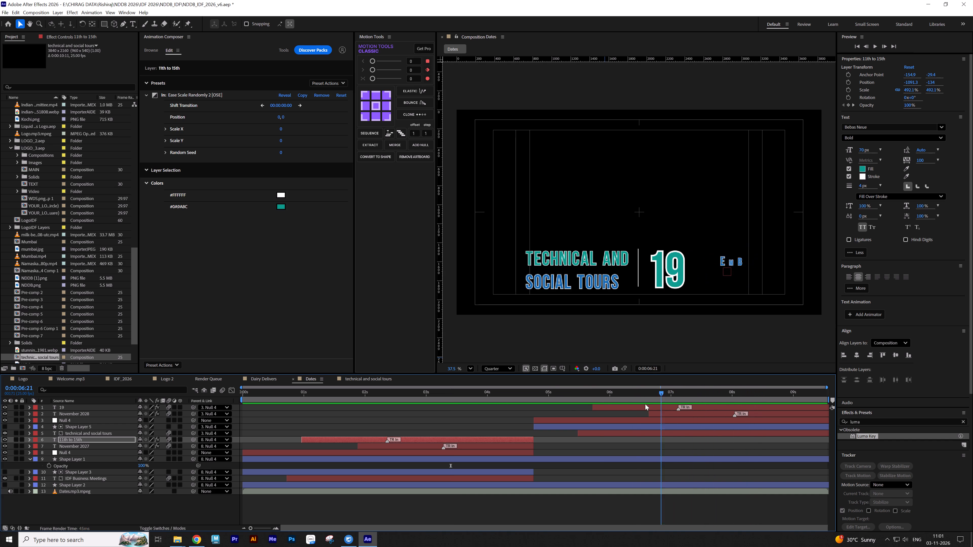
pyautogui.moveTo(645, 404); pyautogui.dragTo(540, 404)
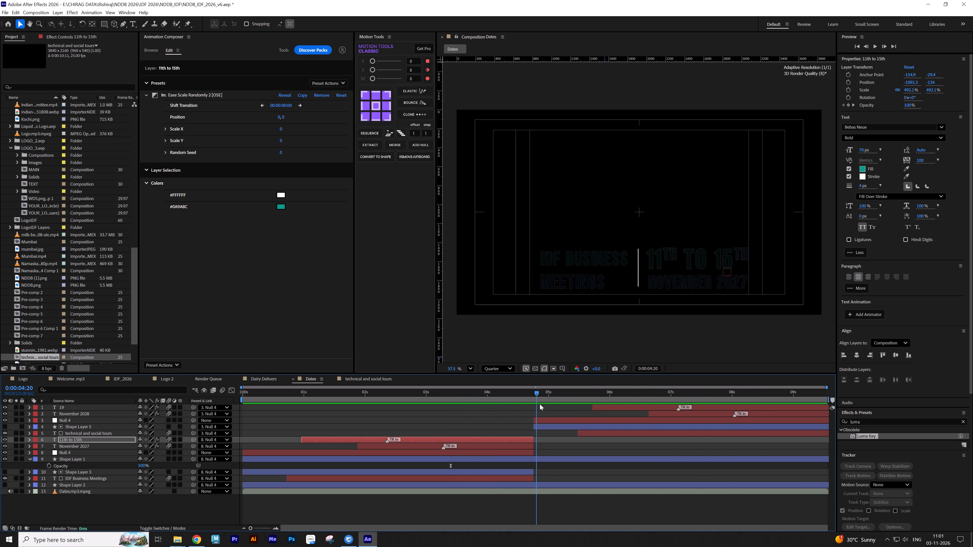
pyautogui.moveTo(540, 404); pyautogui.dragTo(619, 406)
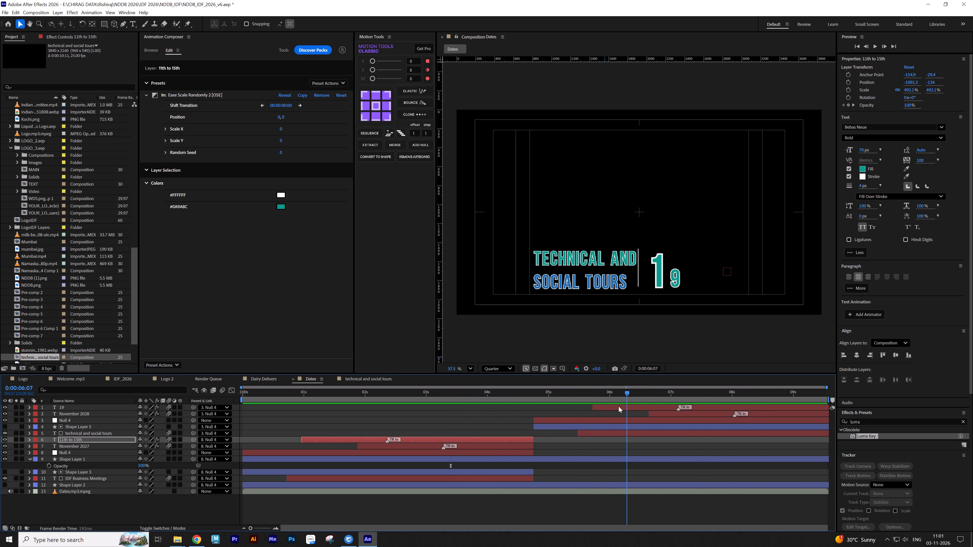
pyautogui.moveTo(619, 406); pyautogui.dragTo(469, 413)
pyautogui.press('space')
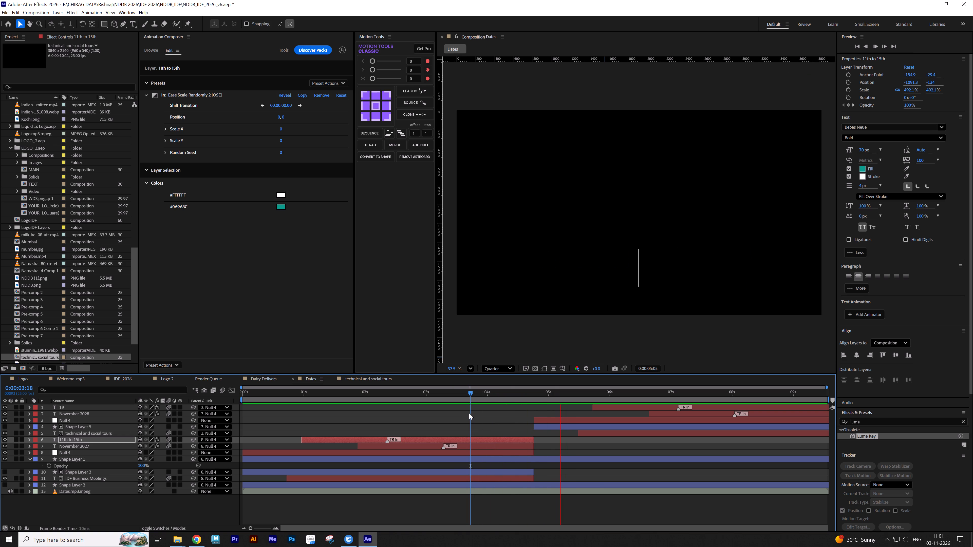
pyautogui.press('space')
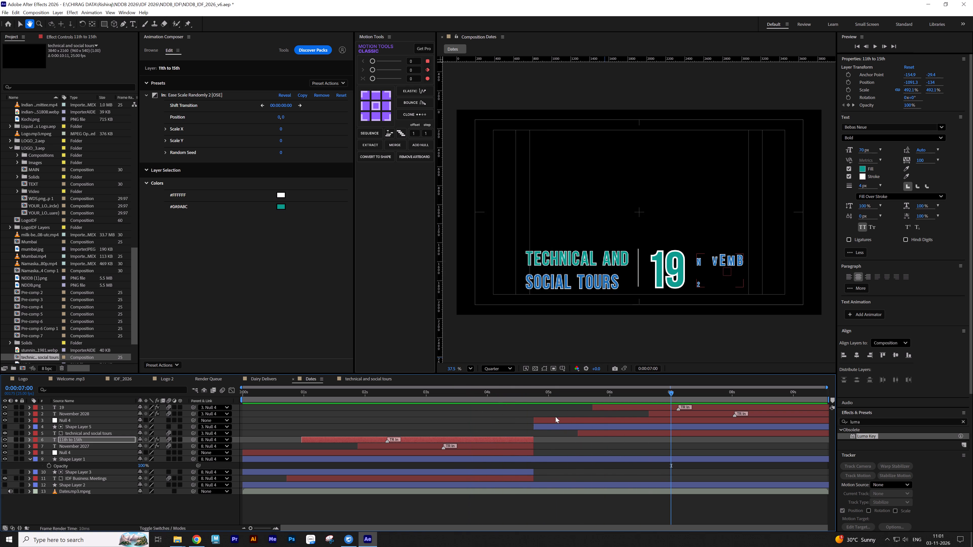
# Extend the IDF Business Meetings title layers, including its dates, null and matte shape, to end at 0:00:05:14.
pyautogui.moveTo(643, 394); pyautogui.dragTo(584, 394)
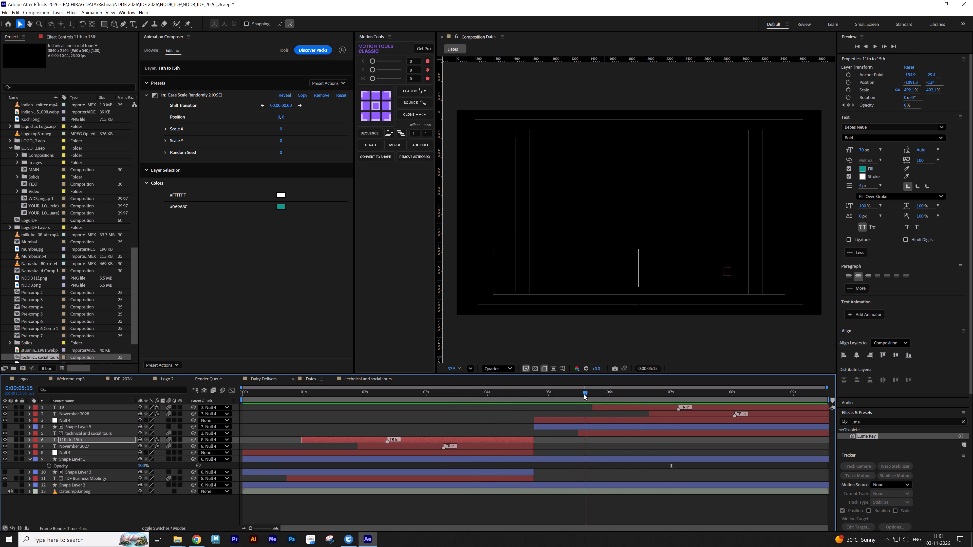
pyautogui.moveTo(584, 394); pyautogui.dragTo(582, 394)
pyautogui.click(526, 440)
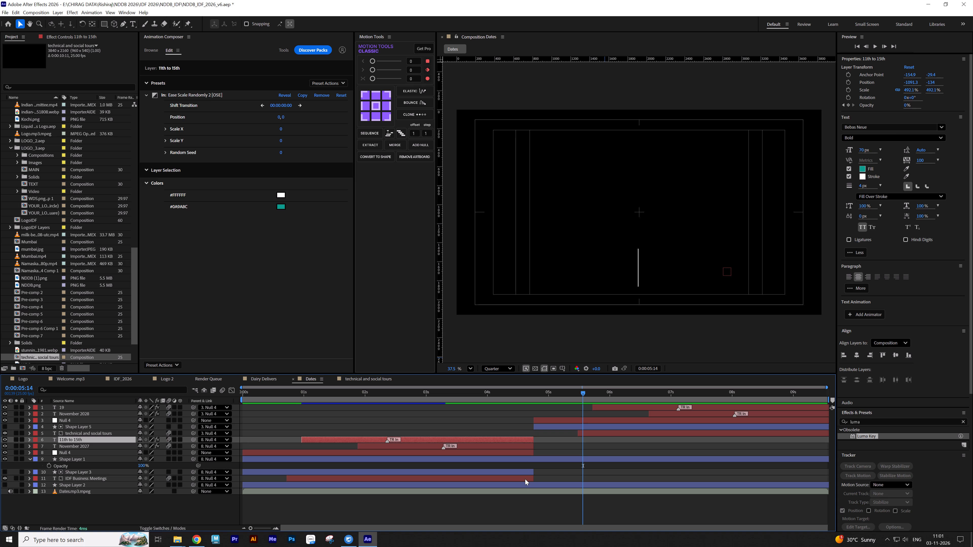
pyautogui.keyDown('shift'); pyautogui.click(526, 478); pyautogui.keyUp('shift')
pyautogui.moveTo(533, 474); pyautogui.dragTo(578, 473)
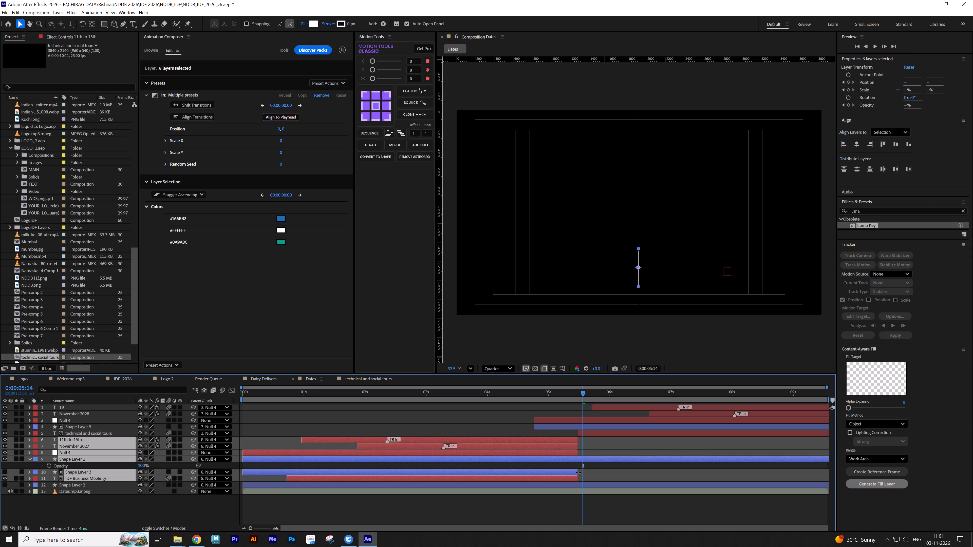
pyautogui.moveTo(578, 473); pyautogui.dragTo(583, 472)
# Shift the opacity fade-out keyframes of the IDF Business Meetings title layers to run from about 5:00 to 5:13.
pyautogui.press('t')
pyautogui.moveTo(555, 446); pyautogui.dragTo(485, 519)
pyautogui.moveTo(499, 510); pyautogui.dragTo(547, 426)
pyautogui.moveTo(534, 446); pyautogui.dragTo(581, 447)
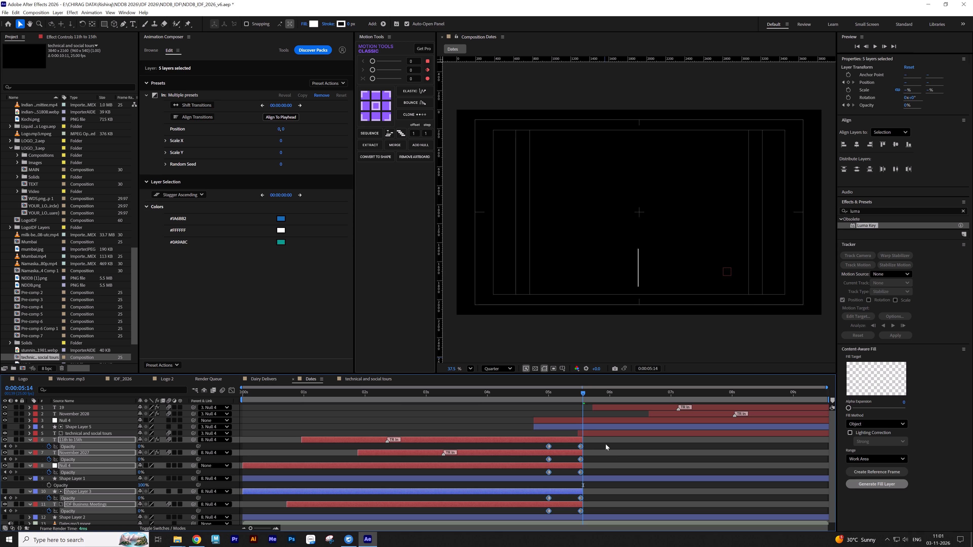
pyautogui.click(606, 444)
# Preview the retimed title transition in Dates from 0:00:04:05.
pyautogui.moveTo(583, 391); pyautogui.dragTo(500, 400)
pyautogui.press('space')
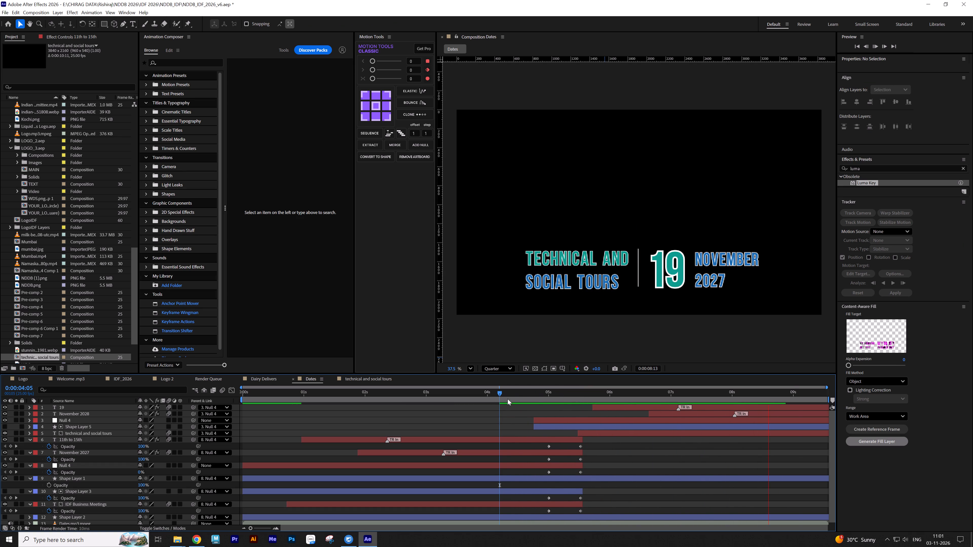
pyautogui.press('space')
# Save the project and return to the start of the Dates composition.
pyautogui.click(701, 450)
pyautogui.write('ss')
pyautogui.hotkey('ctrl', 's')
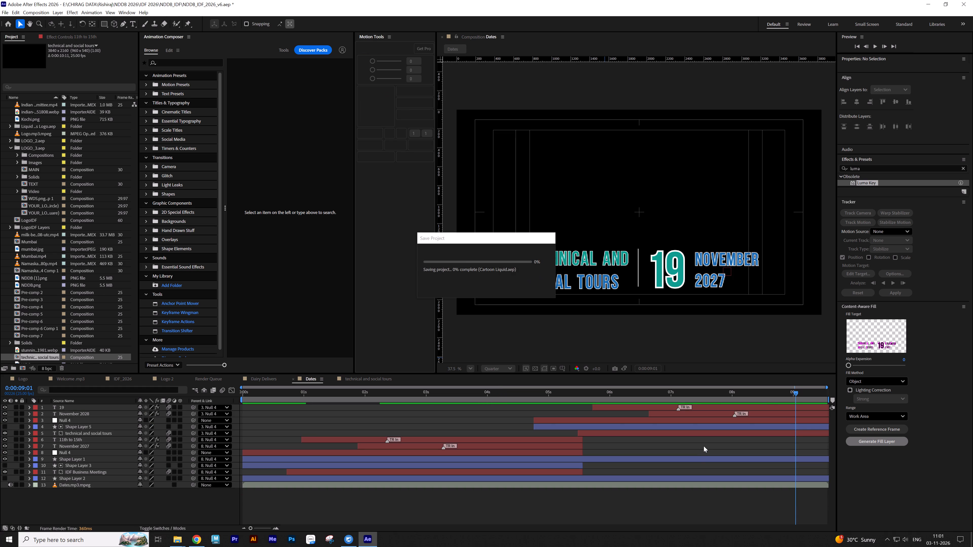
pyautogui.press('-')
pyautogui.press('-')
pyautogui.write('--')
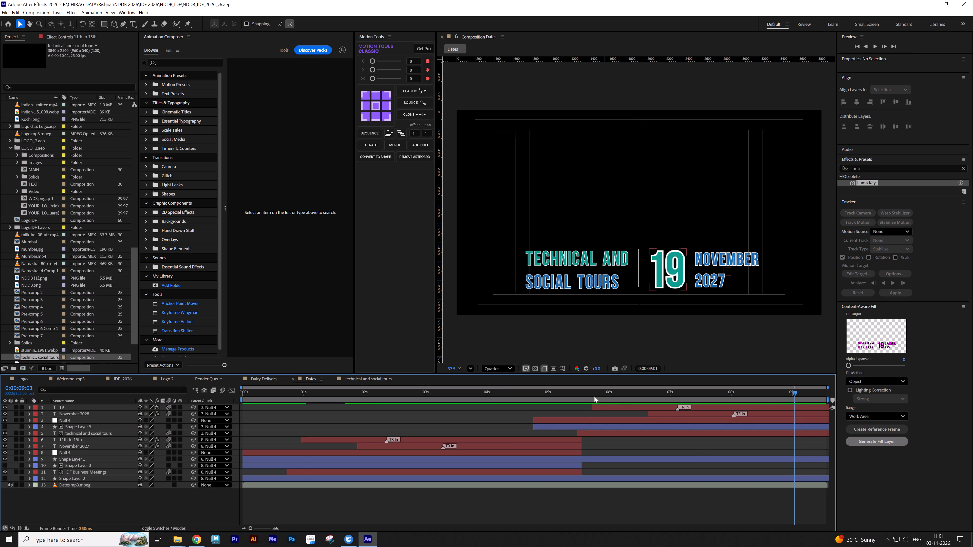
pyautogui.moveTo(593, 396); pyautogui.dragTo(122, 394)
pyautogui.click(324, 419)
pyautogui.hotkey('ctrl', 's')
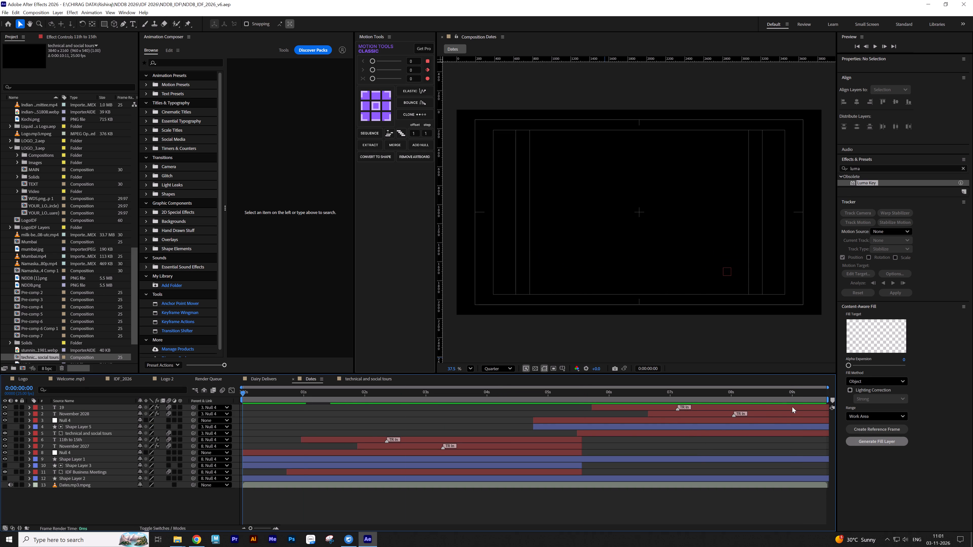
# Trim the out points of the five technical and social tours title layers to 0:00:09:13.
pyautogui.moveTo(810, 394); pyautogui.dragTo(867, 392)
pyautogui.click(824, 409)
pyautogui.keyDown('shift'); pyautogui.click(818, 431); pyautogui.keyUp('shift')
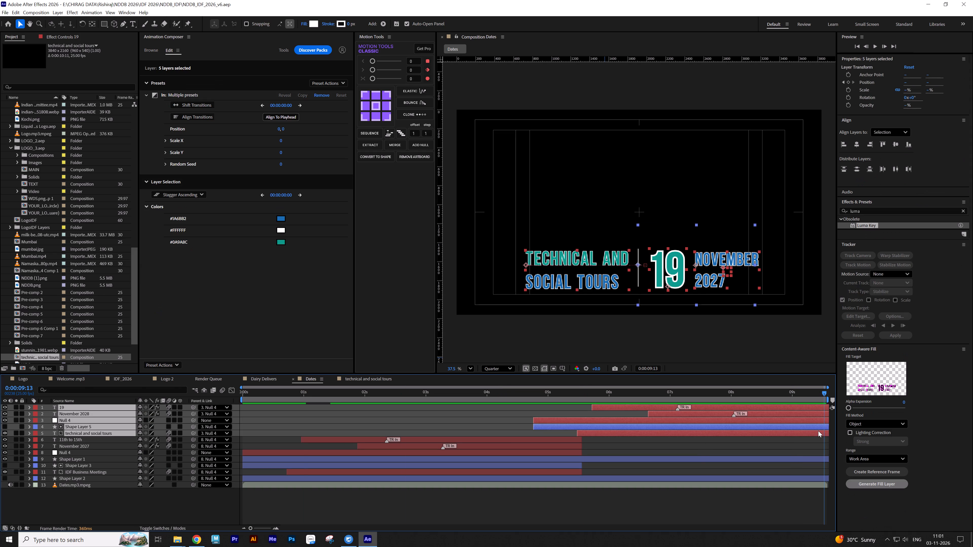
pyautogui.hotkey('alt', ']')
# Preview the Dates composition from the beginning through both titles.
pyautogui.press('Home')
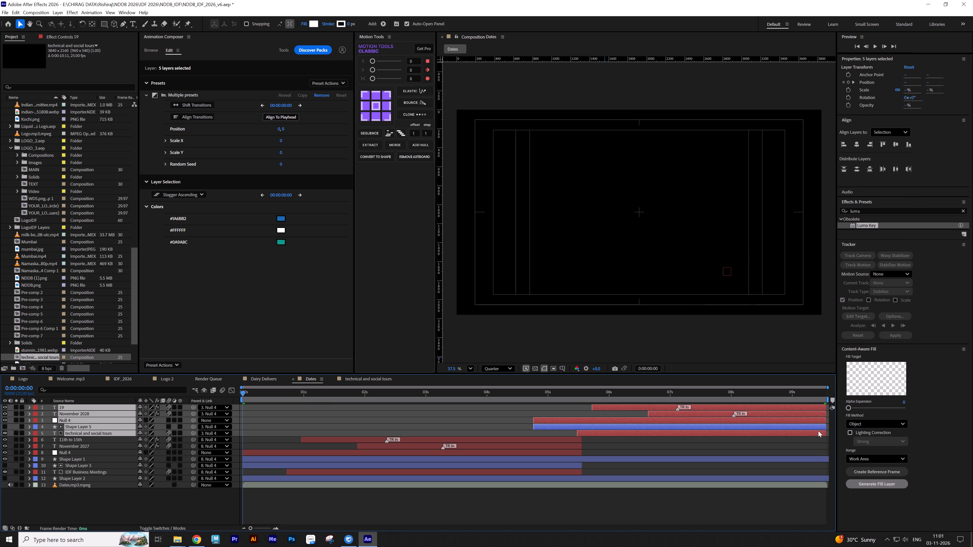
pyautogui.click(407, 425)
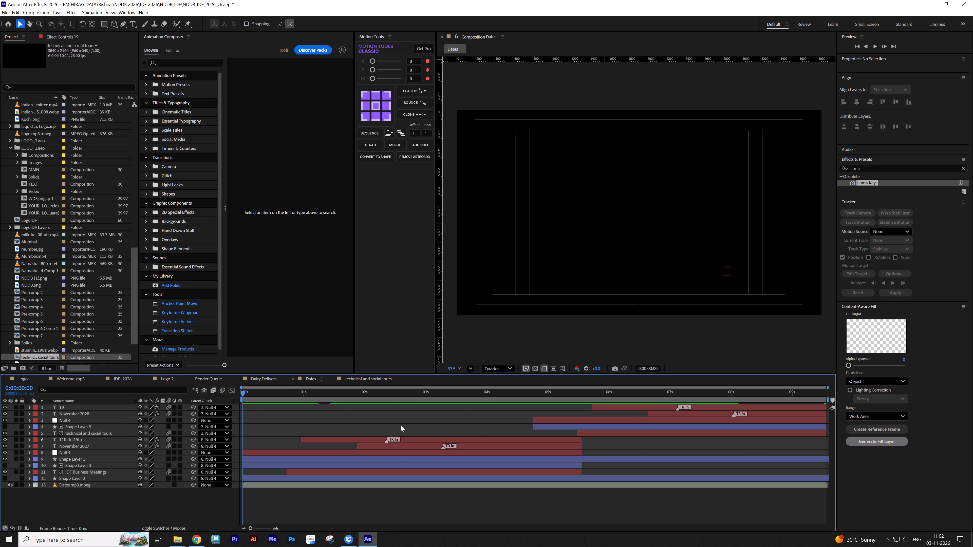
pyautogui.press('space')
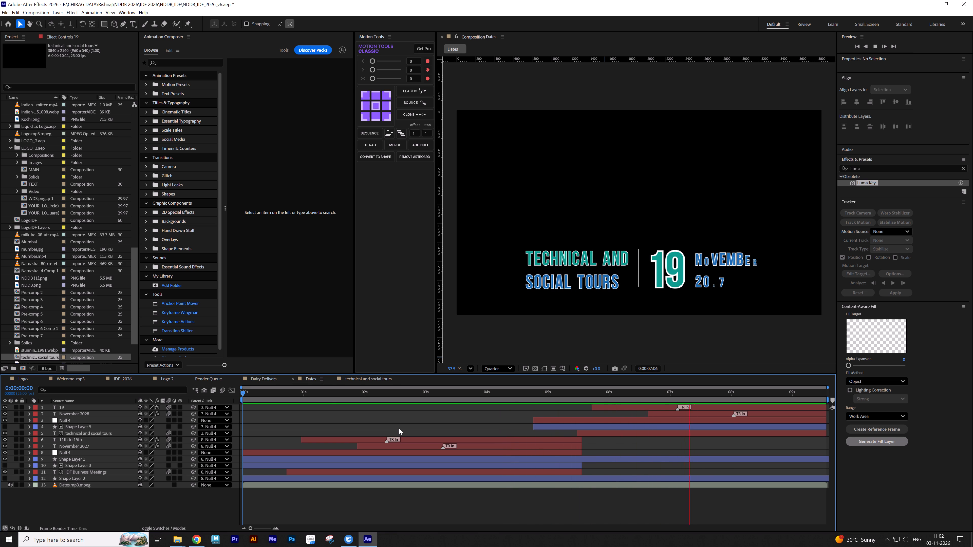
pyautogui.press('space')
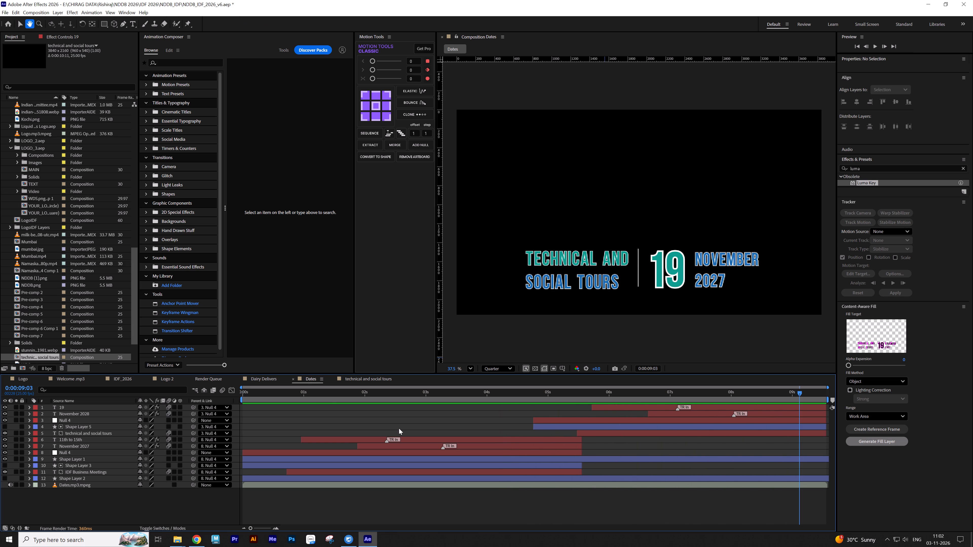
# Save the project with the retimed Dates composition.
pyautogui.hotkey('ctrl', 's')
pyautogui.click(463, 422)
pyautogui.press('s')
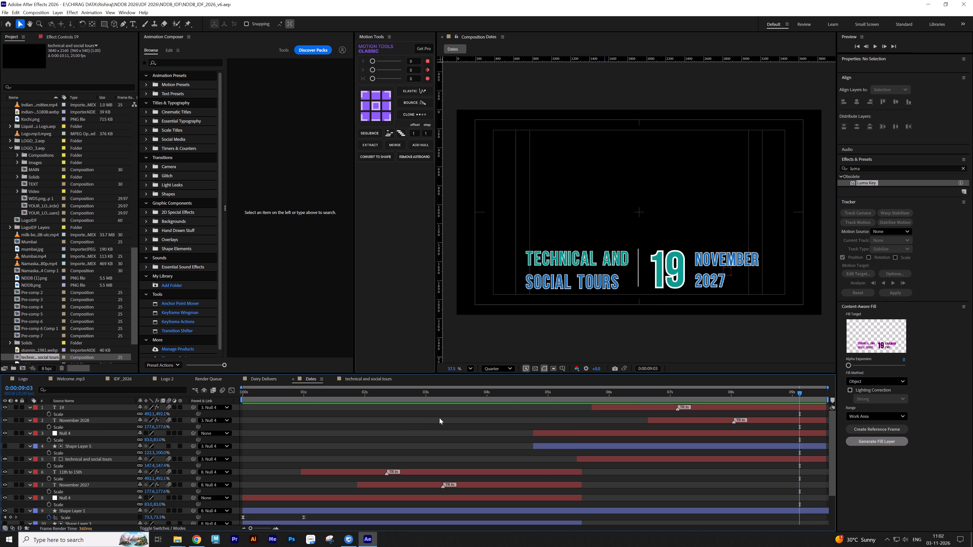
pyautogui.press('s')
pyautogui.hotkey('ctrl', 's')
# Close the technical and social tours composition in the timeline.
pyautogui.click(332, 380)
pyautogui.click(336, 419)
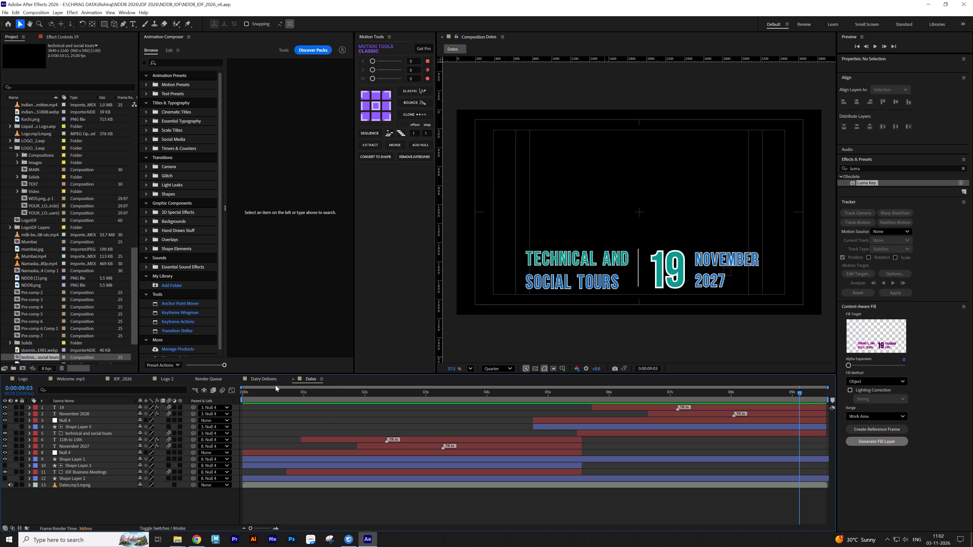
# Preview the Dairy Delivers composition from the start.
pyautogui.click(257, 381)
pyautogui.moveTo(260, 394); pyautogui.dragTo(241, 396)
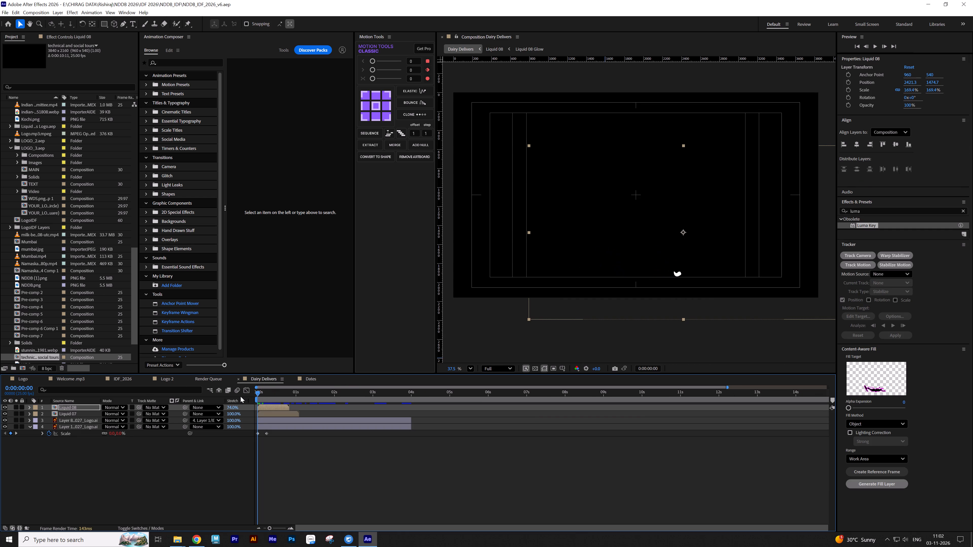
pyautogui.press('space')
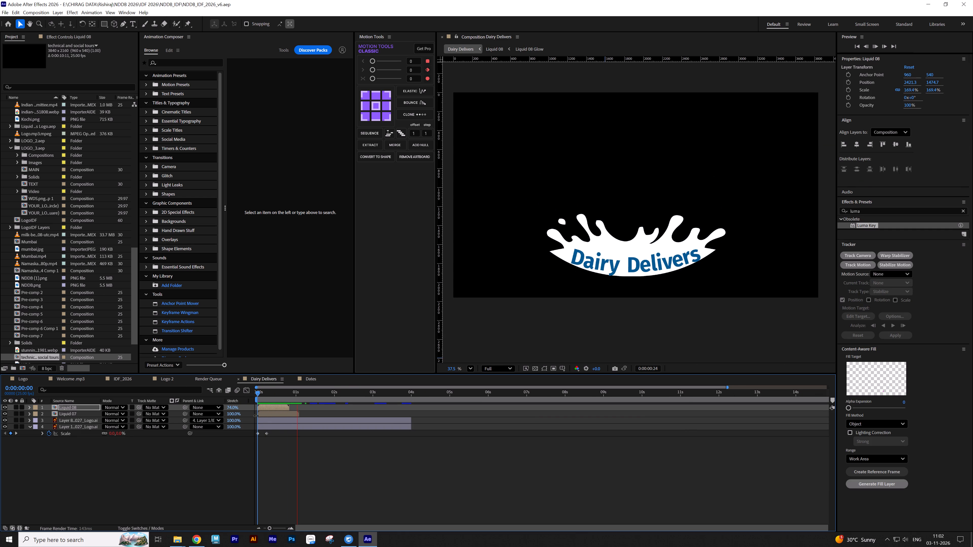
pyautogui.press('space')
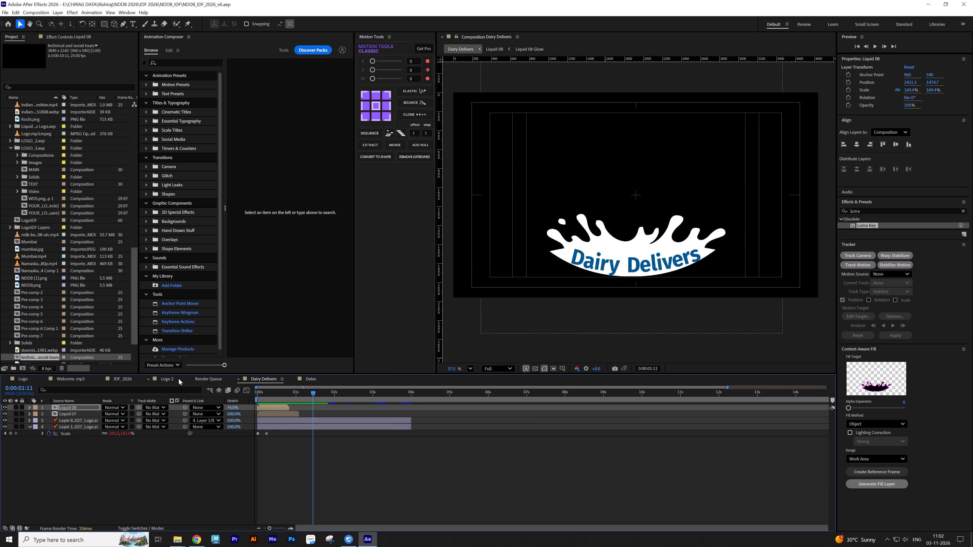
# Review the Logo composition's playback from 0:00:05:19 to about 0:00:08:00.
pyautogui.click(24, 378)
pyautogui.press('space')
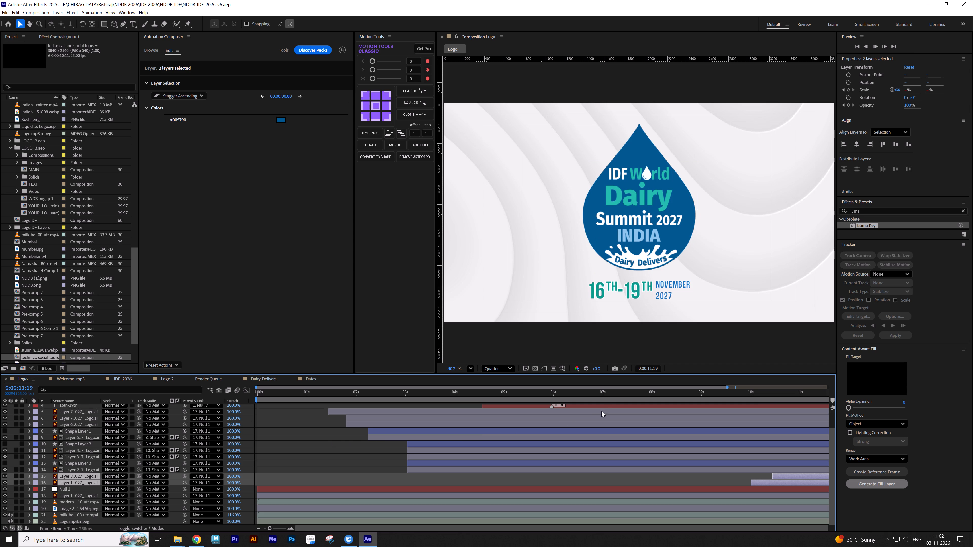
pyautogui.click(601, 400)
pyautogui.click(541, 399)
pyautogui.press('space')
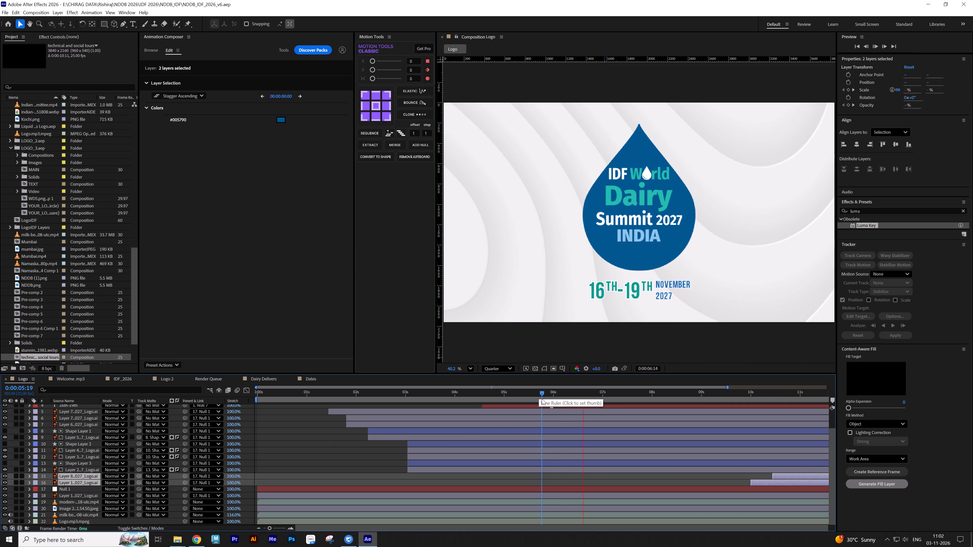
pyautogui.press('space')
pyautogui.press('space')
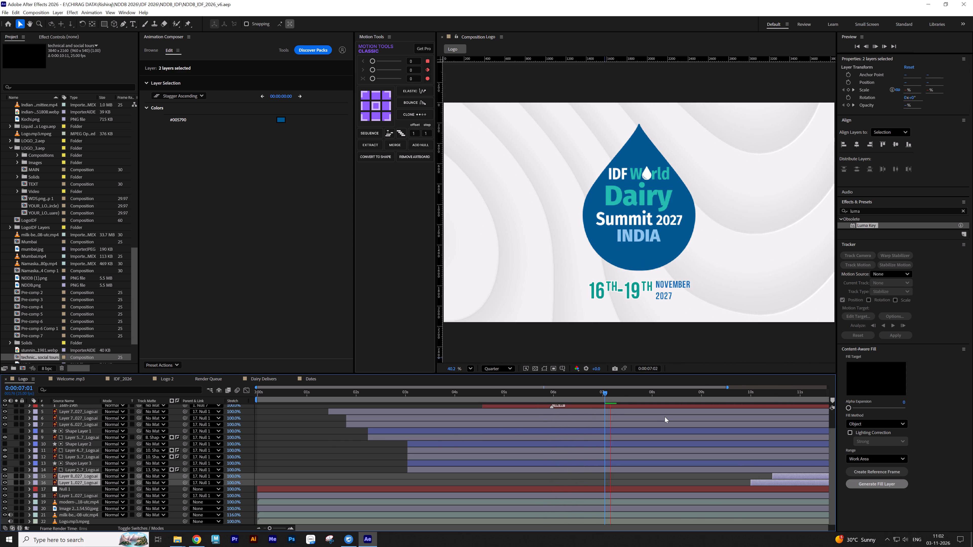
pyautogui.press('space')
pyautogui.press('space')
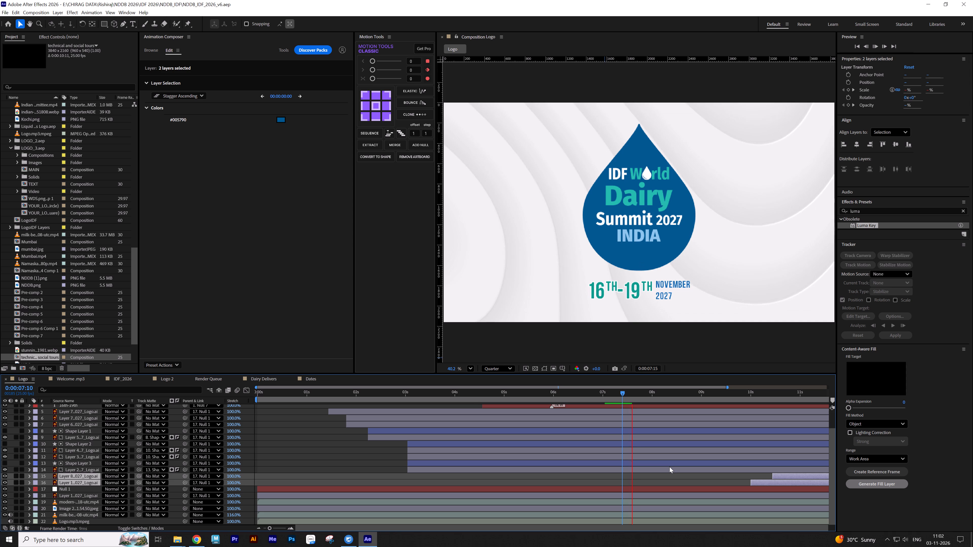
pyautogui.press('space')
pyautogui.scroll(-7, 670, 469)
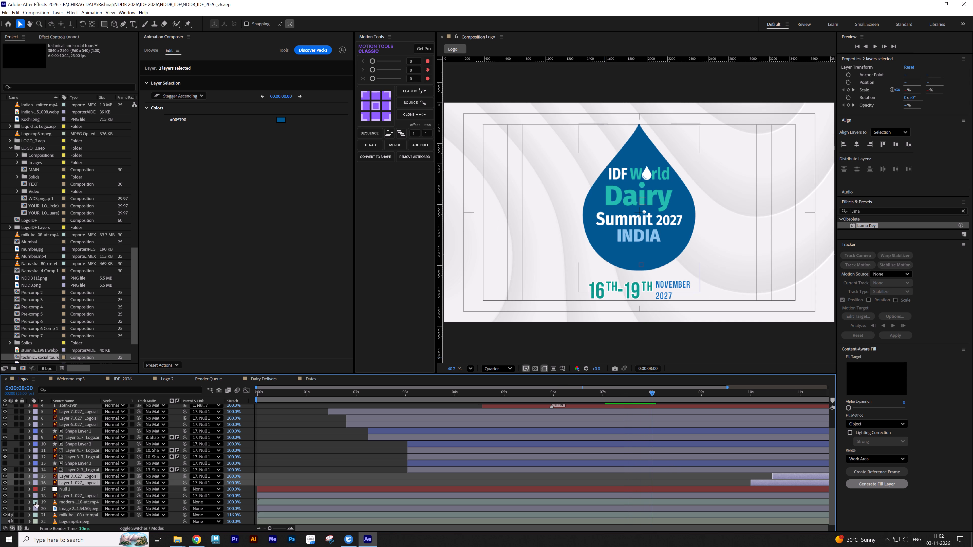
# Reveal the Logo.mp3.mpeg waveform in the Logo composition and preview playback from 0:00:08:00.
pyautogui.keyDown('ctrl'); pyautogui.click(28, 522); pyautogui.keyUp('ctrl')
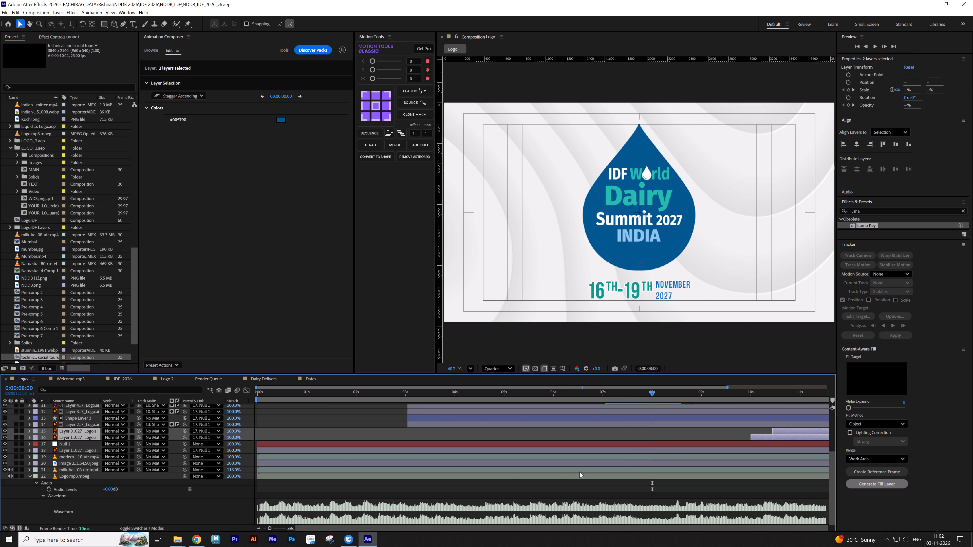
pyautogui.press('space')
pyautogui.press('space')
# Duplicate the Logo.mp3.mpeg layer, split the duplicate at 0:00:08:08 and delete its part before the split.
pyautogui.moveTo(673, 395); pyautogui.dragTo(668, 397)
pyautogui.click(670, 476)
pyautogui.hotkey('ctrl', 'd')
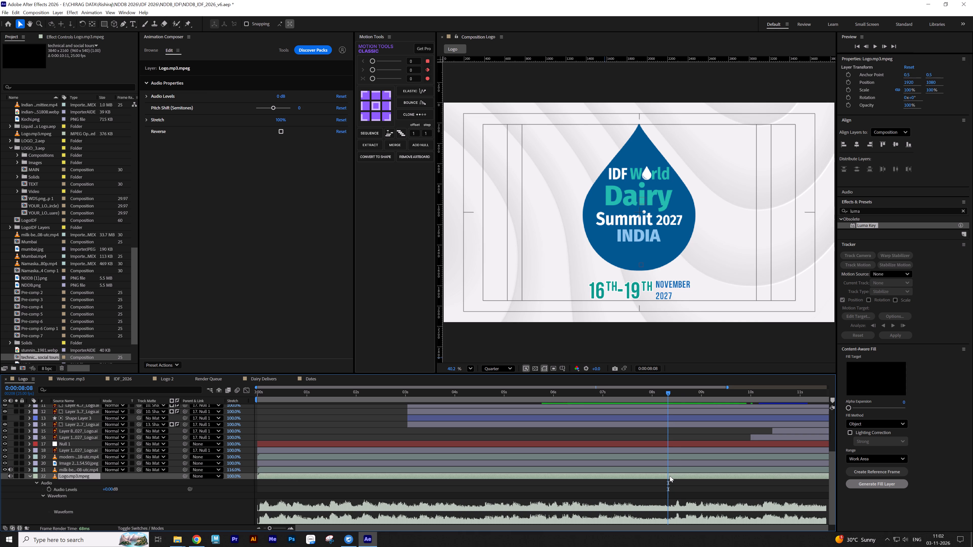
pyautogui.hotkey('ctrl', 'shift', 'd')
pyautogui.click(665, 483)
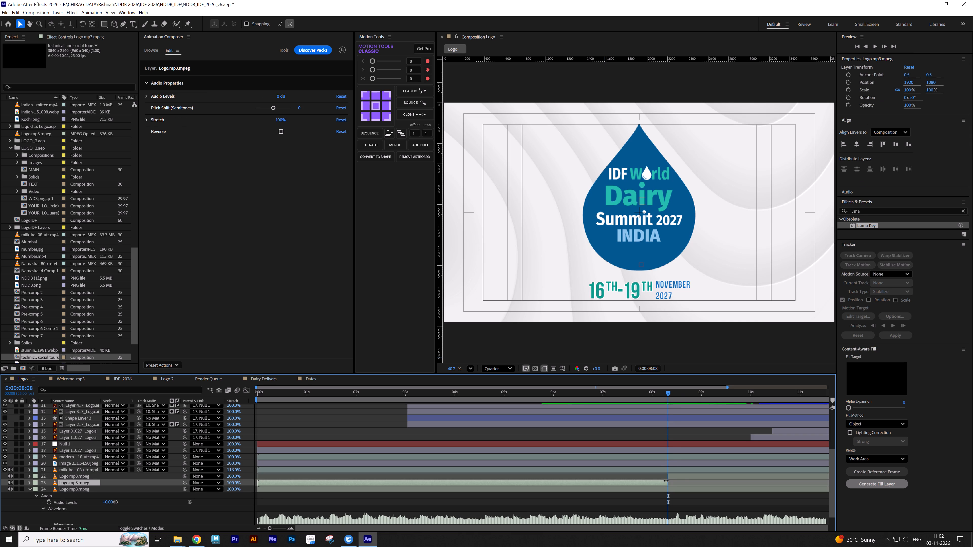
pyautogui.press('Delete')
# Move the remaining Logo.mp3.mpeg segment from the Logo composition into the Dairy Delivers composition.
pyautogui.click(681, 476)
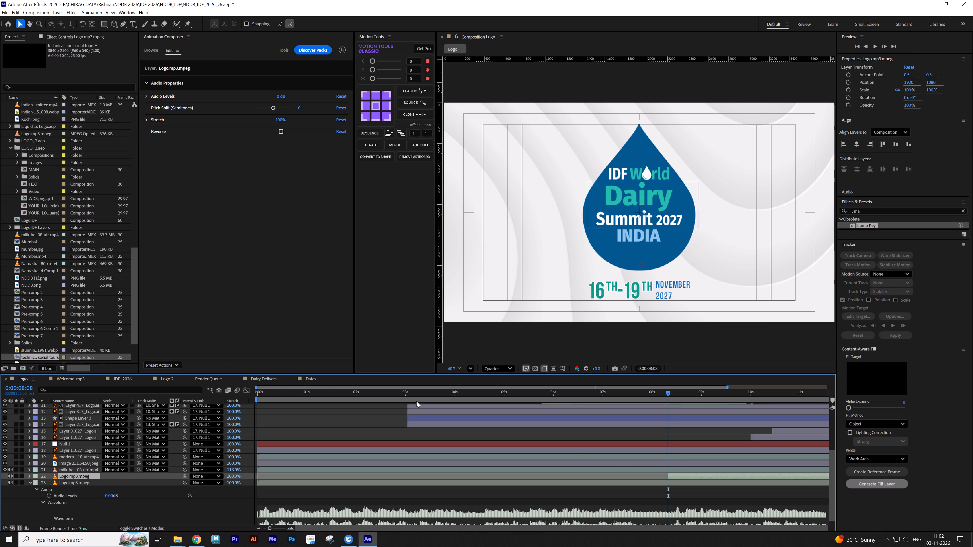
pyautogui.hotkey('ctrl', 'x')
pyautogui.click(264, 380)
pyautogui.keyDown('ctrl'); pyautogui.click(306, 444); pyautogui.keyUp('ctrl')
pyautogui.hotkey('ctrl', 'v')
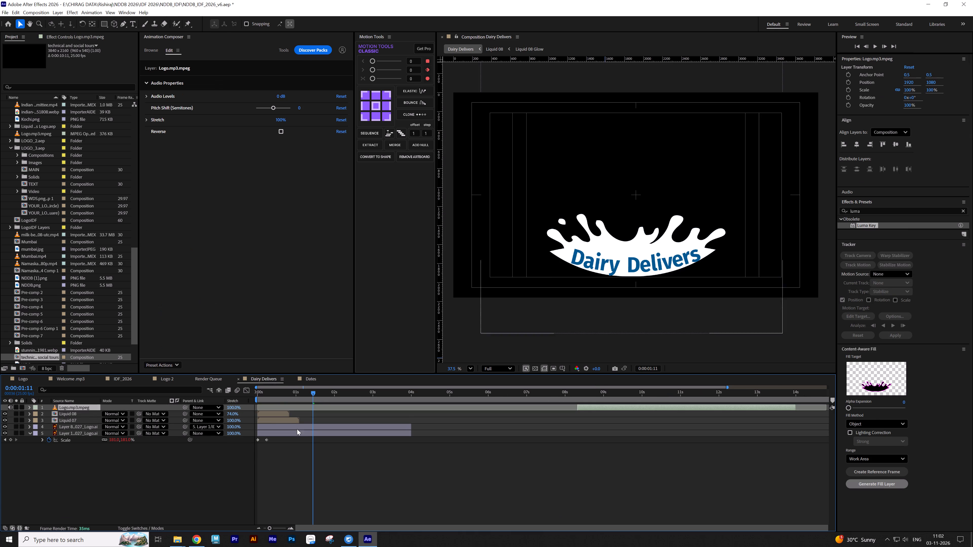
# Place the Logo.mp3.mpeg layer at the bottom of the Dairy Delivers stack, with its audio starting at 0:00:00:00.
pyautogui.moveTo(76, 408); pyautogui.dragTo(75, 446)
pyautogui.press('[')
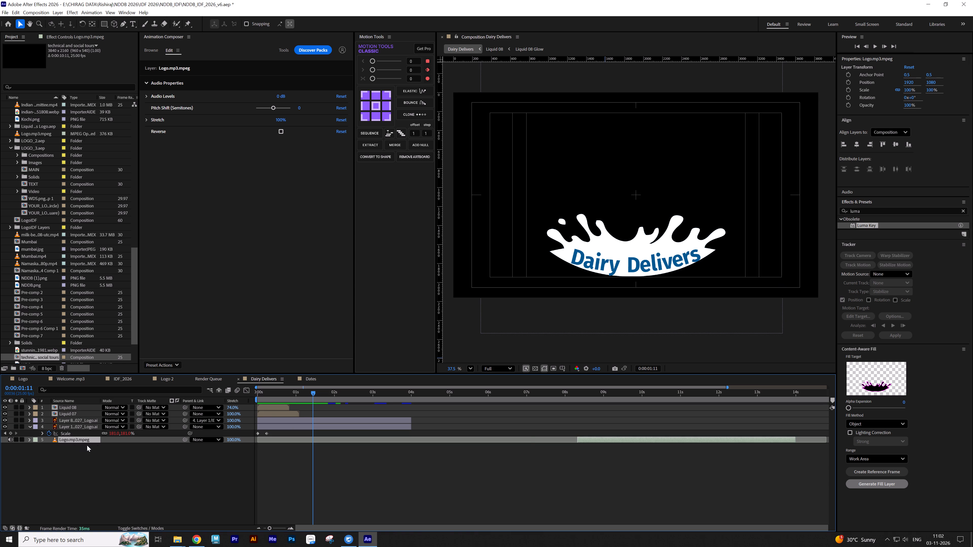
pyautogui.moveTo(331, 439); pyautogui.dragTo(275, 443)
pyautogui.moveTo(272, 394); pyautogui.dragTo(220, 397)
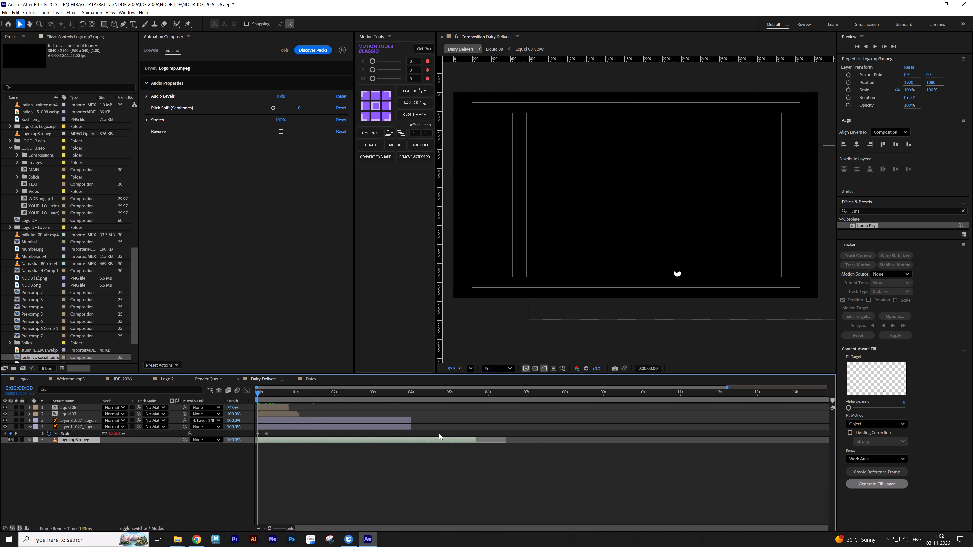
# Shift the Liquid 08, Liquid 07 and two logo artwork layers together to start at about 0:00:01:12.
pyautogui.click(284, 428)
pyautogui.keyDown('shift'); pyautogui.click(277, 408); pyautogui.keyUp('shift')
pyautogui.moveTo(269, 407); pyautogui.dragTo(325, 407)
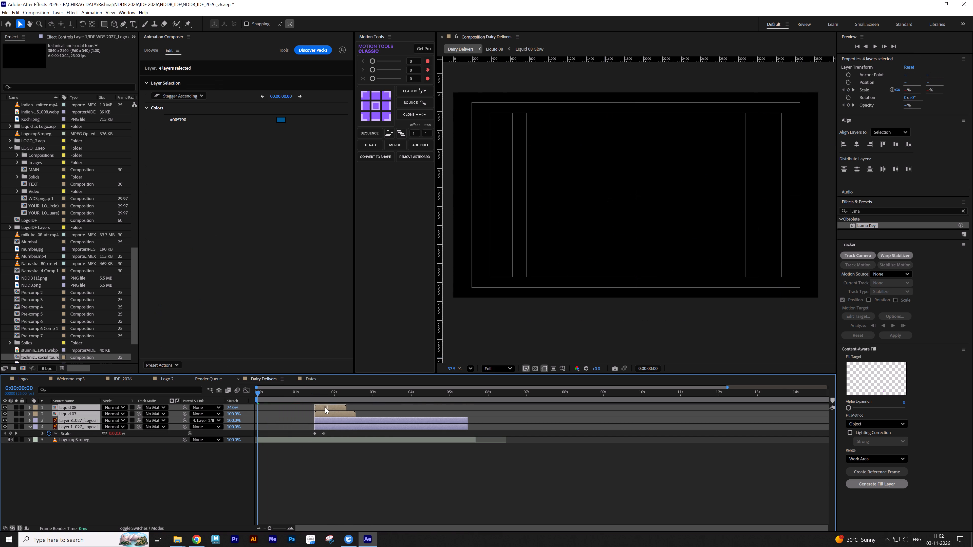
# Preview the Dairy Delivers composition from the start with the audio and delayed layers.
pyautogui.press('space')
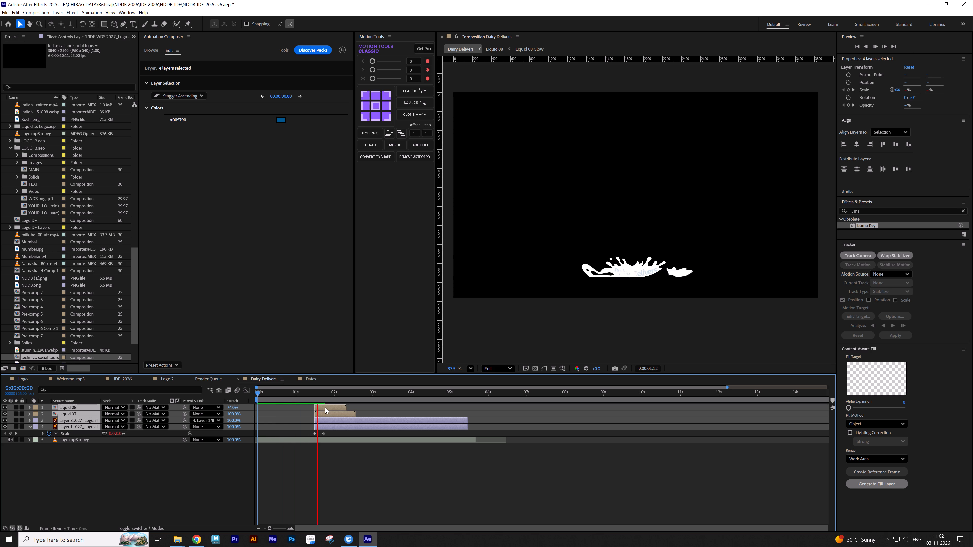
pyautogui.click(490, 463)
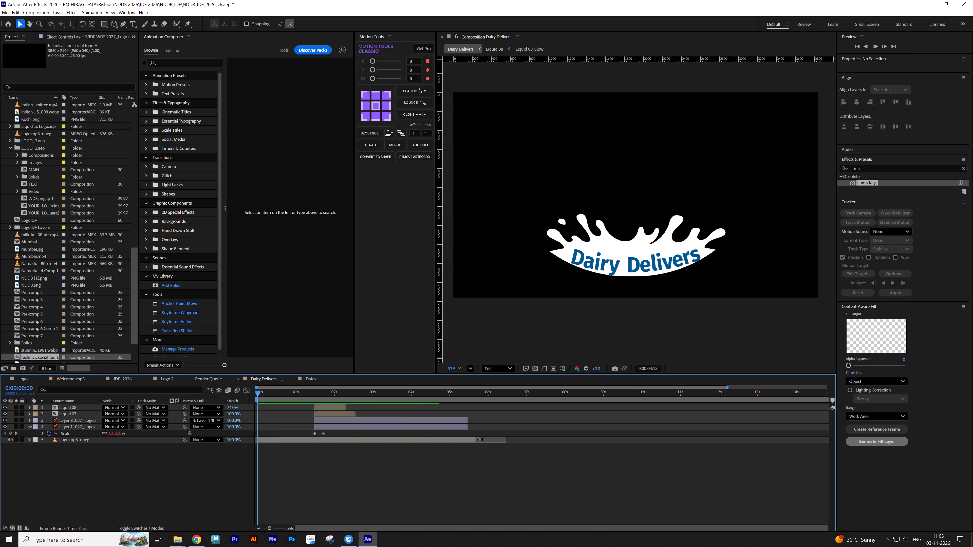
pyautogui.press('space')
# Extend the ends of both logo artwork layers to match the end of the Logo.mp3.mpeg audio.
pyautogui.click(461, 429)
pyautogui.keyDown('shift'); pyautogui.click(461, 423); pyautogui.keyUp('shift')
pyautogui.moveTo(467, 421); pyautogui.dragTo(472, 420)
pyautogui.click(472, 455)
# Reveal the Logo.mp3.mpeg waveform and end the work area at the audio's last frame, 0:00:05:16.
pyautogui.click(474, 441)
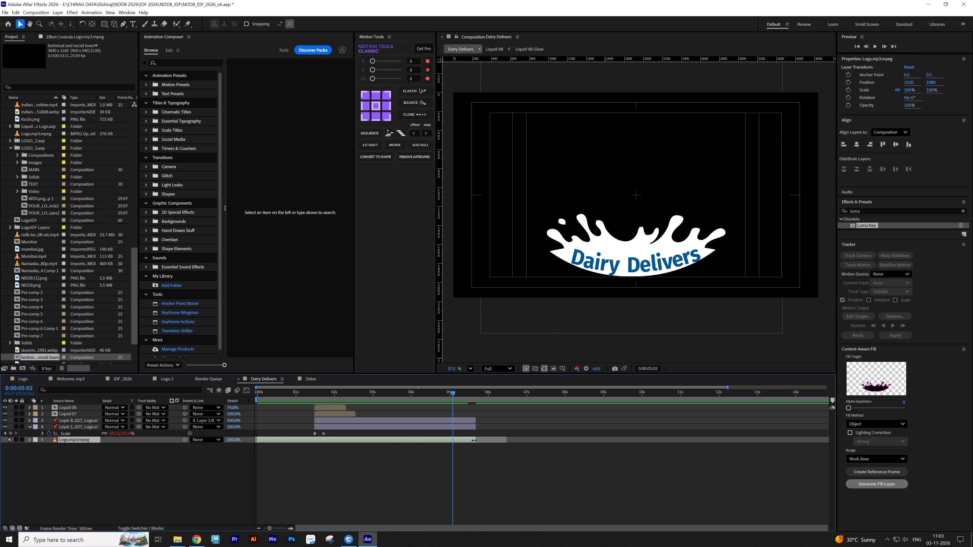
pyautogui.keyDown('ctrl'); pyautogui.click(30, 441); pyautogui.keyUp('ctrl')
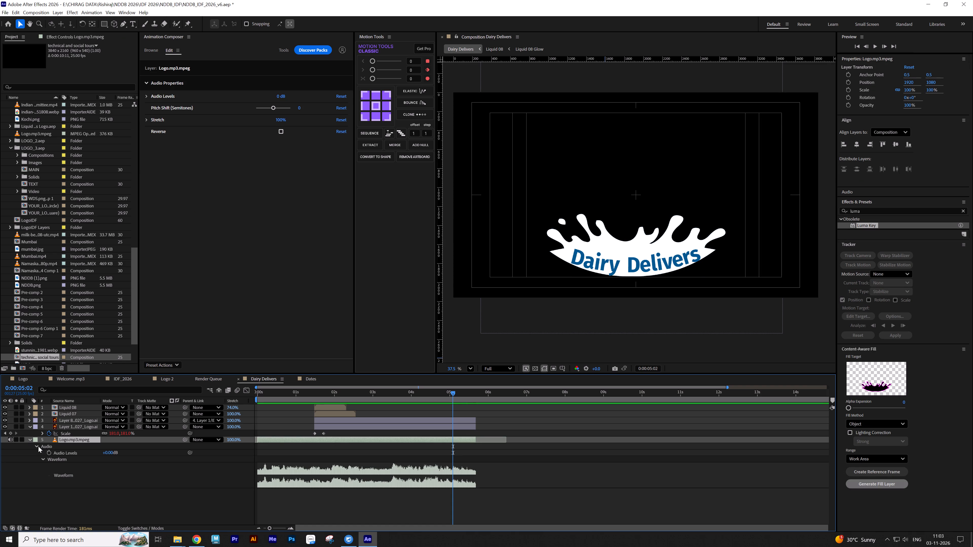
pyautogui.press('o')
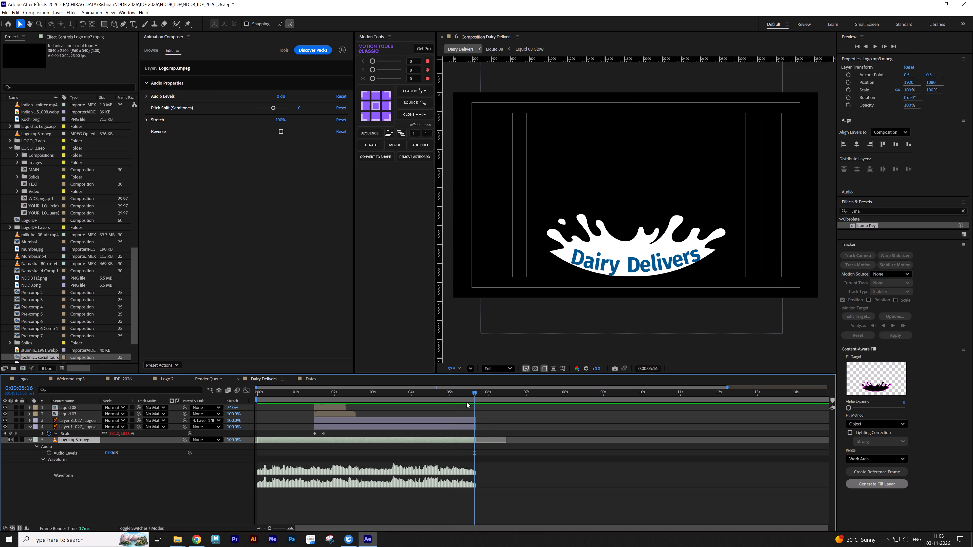
pyautogui.press('n')
pyautogui.click(507, 418)
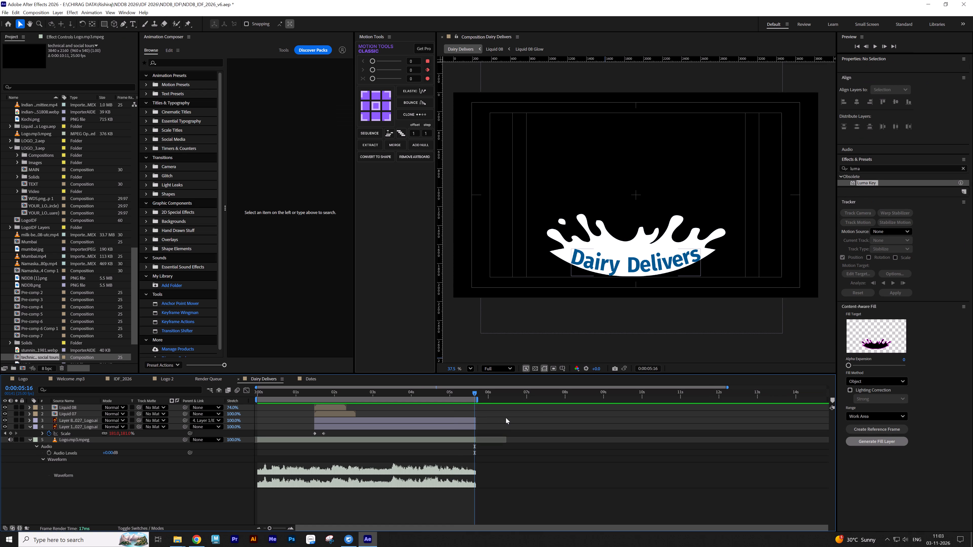
# Preview Dairy Delivers from 0:00:01:00 and examine the splash frames between about 0:00:01:16 and 0:00:02:00.
pyautogui.moveTo(460, 398); pyautogui.dragTo(388, 397)
pyautogui.moveTo(359, 392); pyautogui.dragTo(296, 399)
pyautogui.press('space')
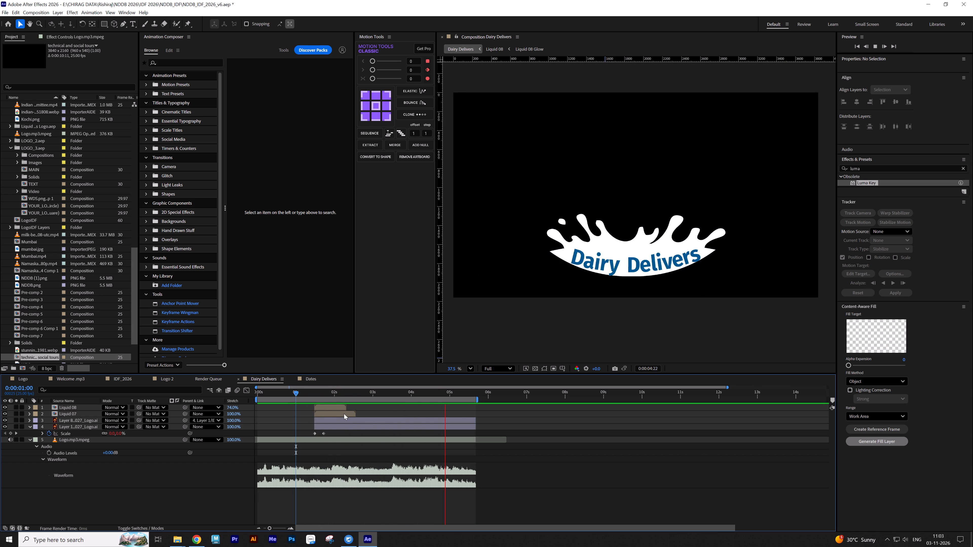
pyautogui.press('space')
pyautogui.moveTo(461, 396); pyautogui.dragTo(411, 399)
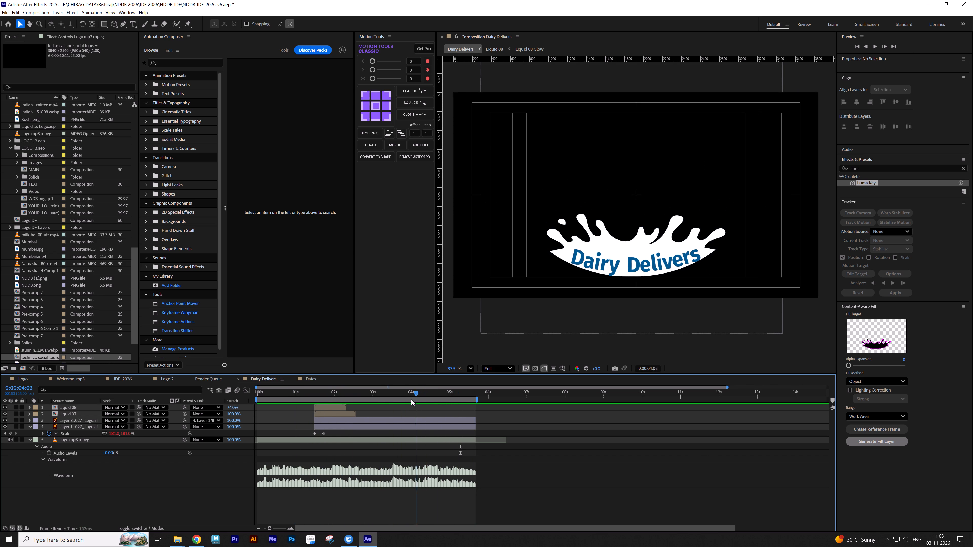
pyautogui.moveTo(411, 399); pyautogui.dragTo(329, 409)
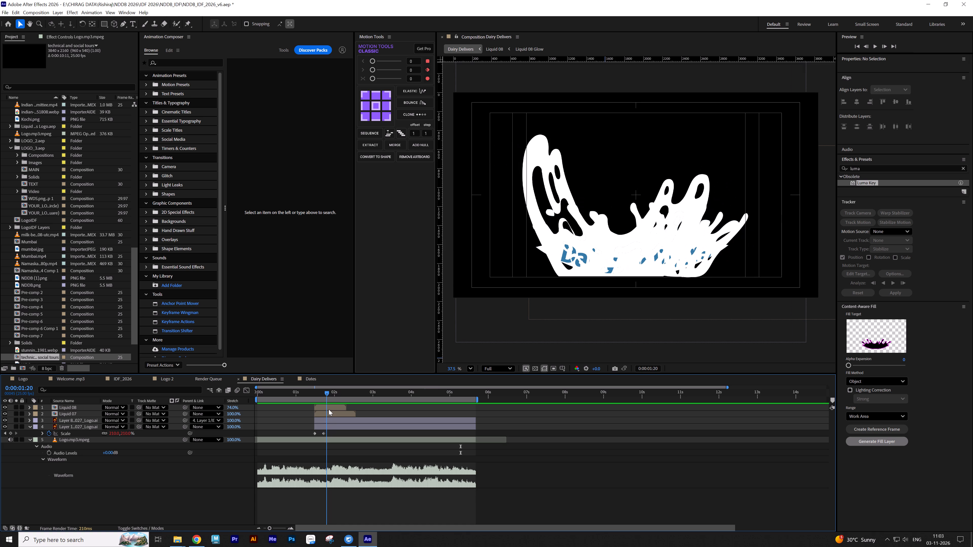
pyautogui.moveTo(329, 409); pyautogui.dragTo(323, 412)
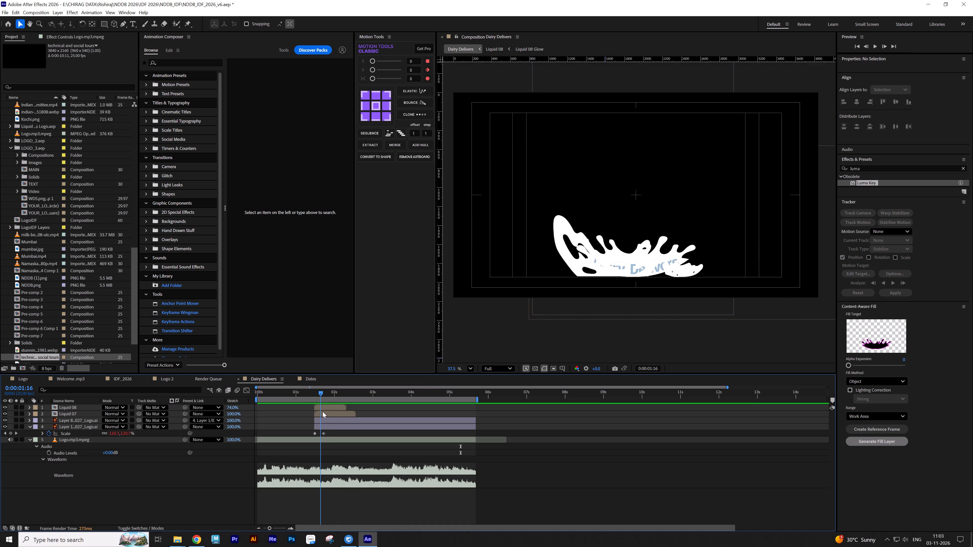
pyautogui.moveTo(323, 412); pyautogui.dragTo(334, 409)
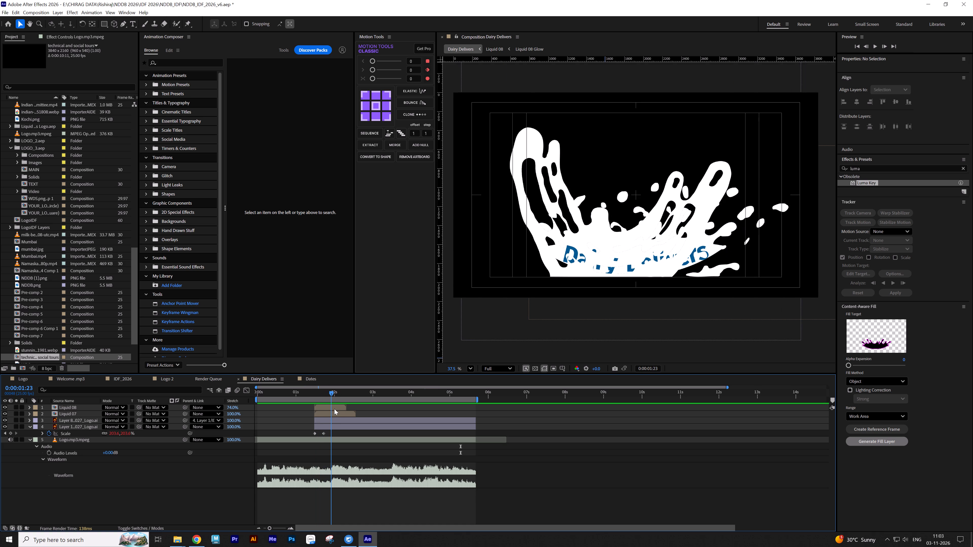
pyautogui.moveTo(334, 409); pyautogui.dragTo(336, 408)
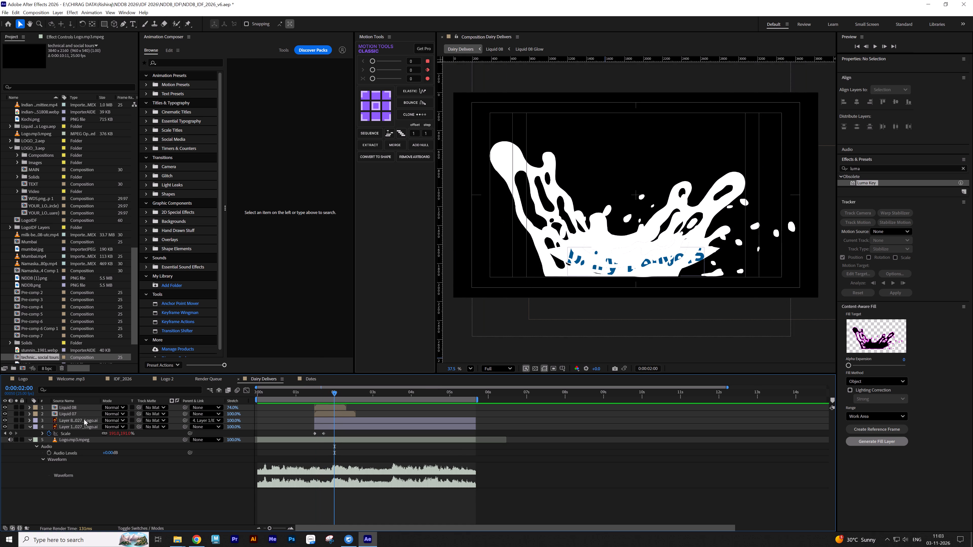
# Parent the Liquid 08 and Liquid 07 layers to the Layer 8/IDF WDS 2027_Logo.ai layer.
pyautogui.click(74, 425)
pyautogui.click(81, 416)
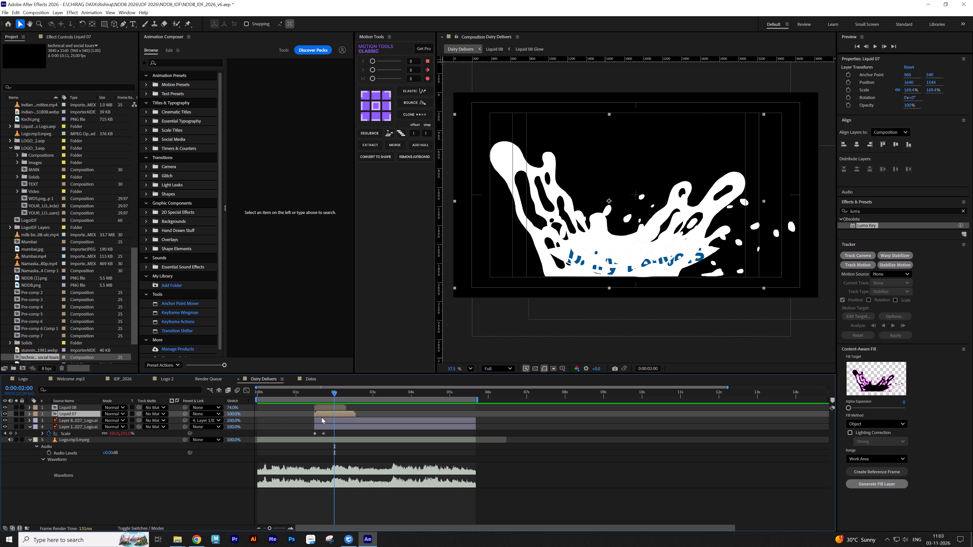
pyautogui.click(329, 396)
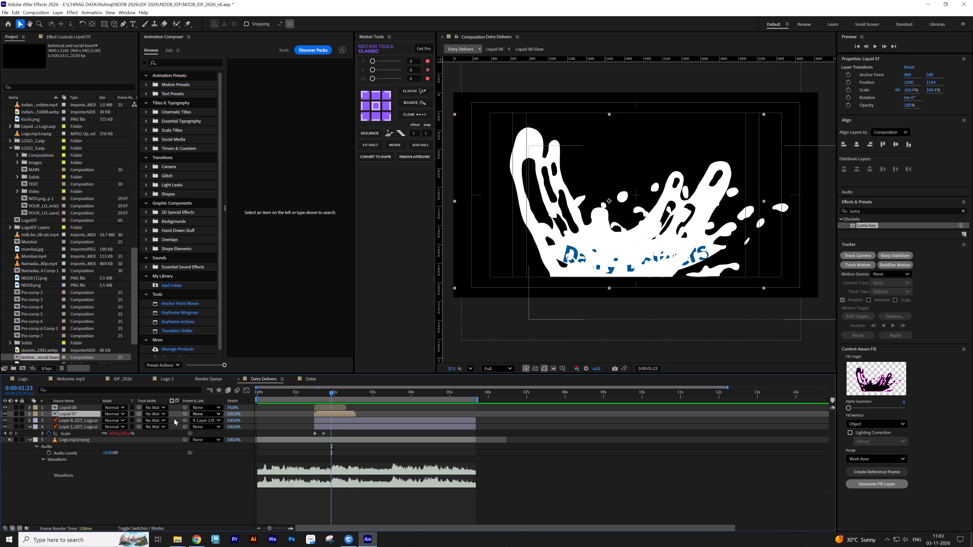
pyautogui.keyDown('ctrl'); pyautogui.click(78, 408); pyautogui.keyUp('ctrl')
pyautogui.moveTo(183, 414); pyautogui.dragTo(140, 417)
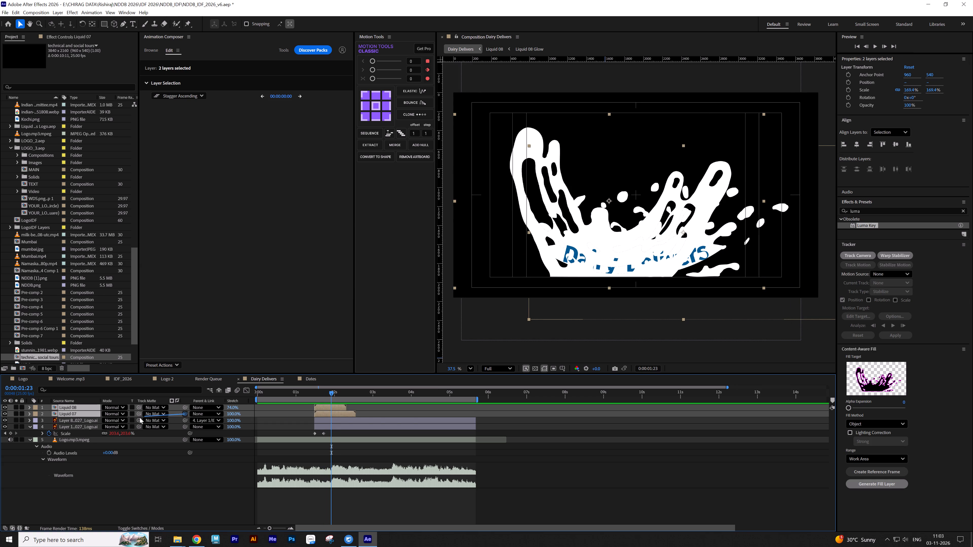
pyautogui.moveTo(140, 417); pyautogui.dragTo(95, 422)
# Set the Scale keyframe at 0:00:01:18 on the Layer 1/IDF WDS 2027_Logo.ai layer to about 144%.
pyautogui.click(84, 426)
pyautogui.press('s')
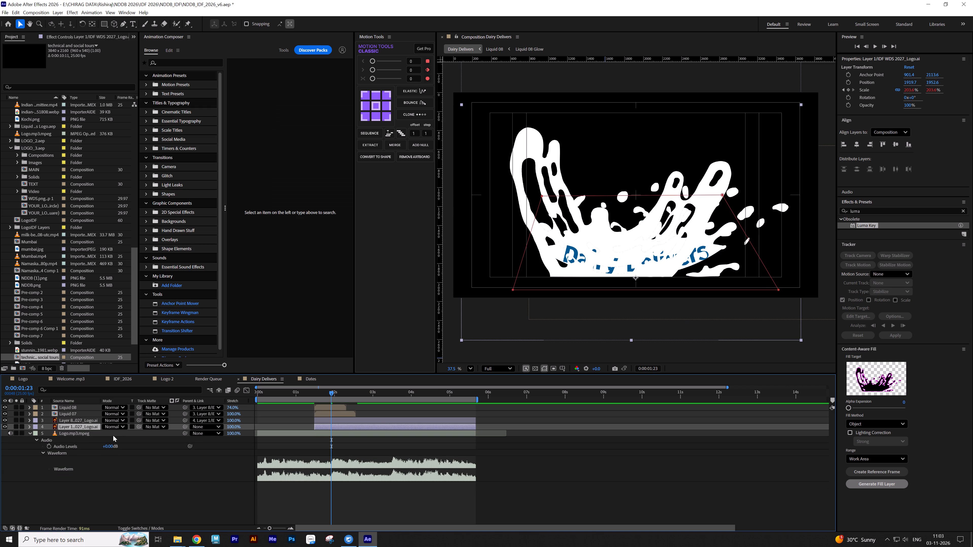
pyautogui.press('s')
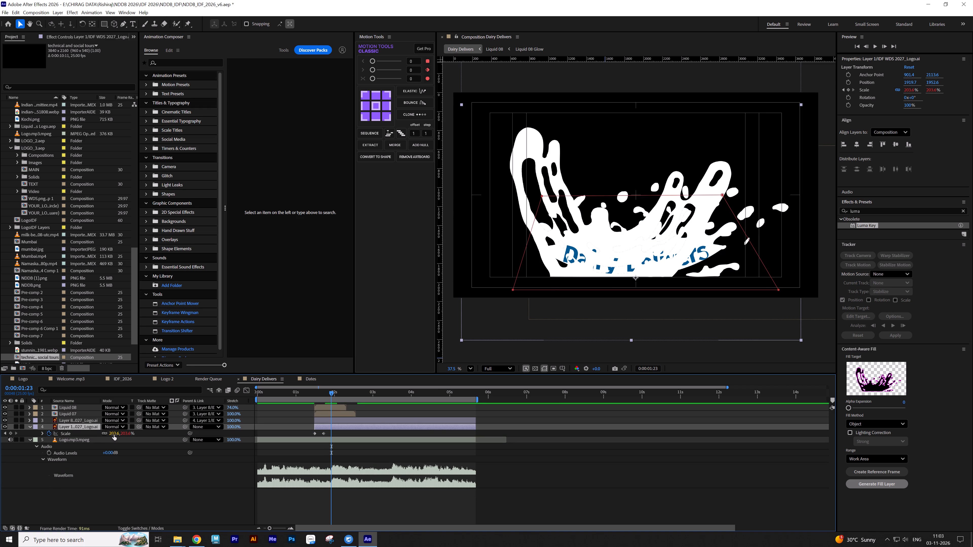
pyautogui.press('j')
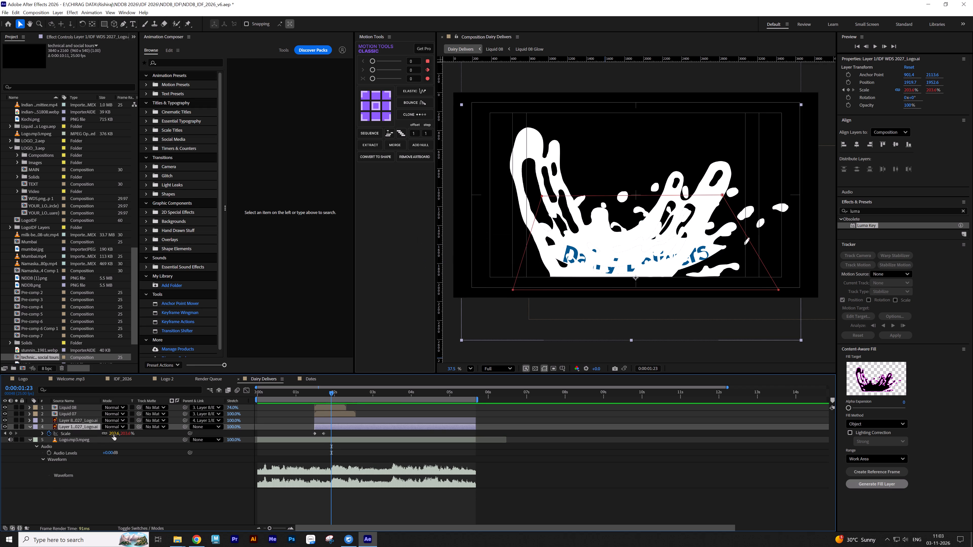
pyautogui.press('j')
pyautogui.moveTo(114, 434); pyautogui.dragTo(106, 435)
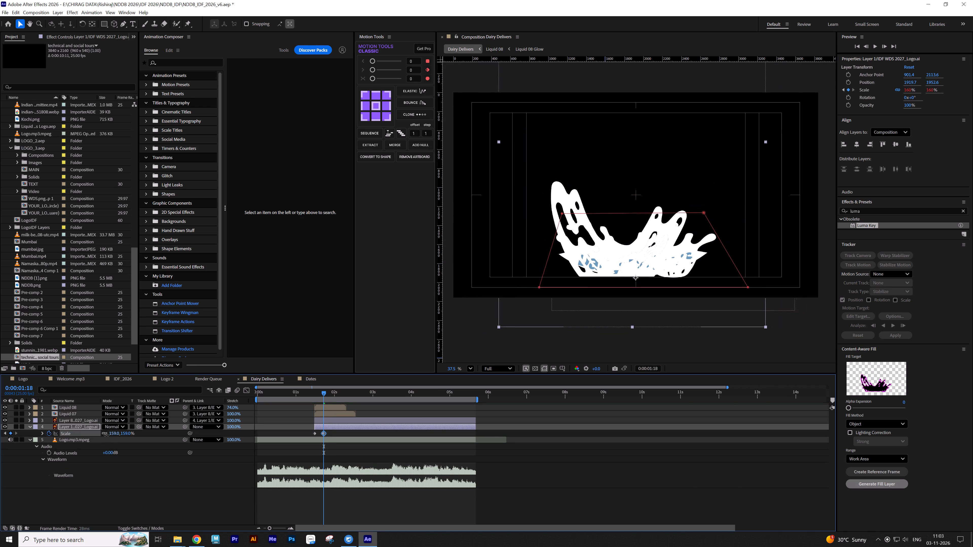
pyautogui.moveTo(106, 435); pyautogui.dragTo(102, 436)
# Preview the rescaled Dairy Delivers splash from 0:00:00:21.
pyautogui.click(289, 393)
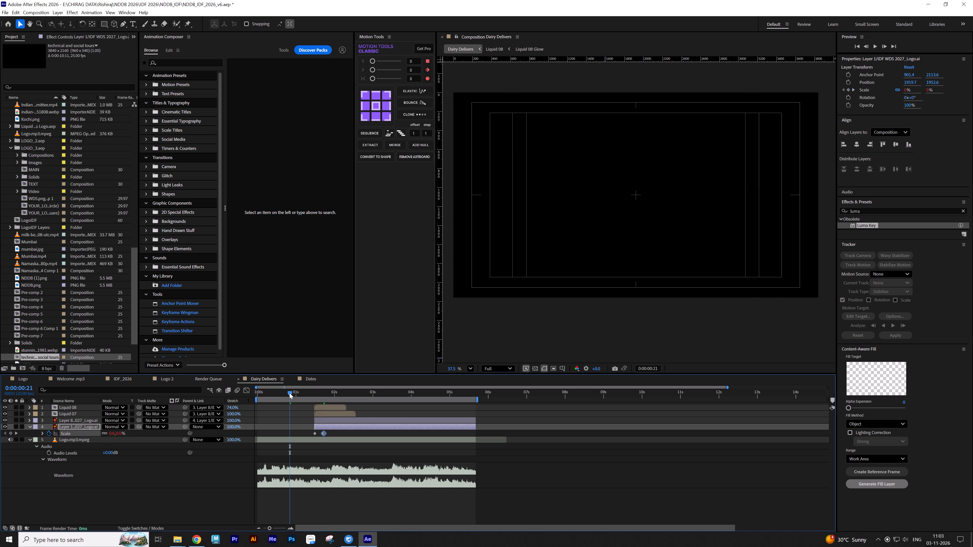
pyautogui.press('space')
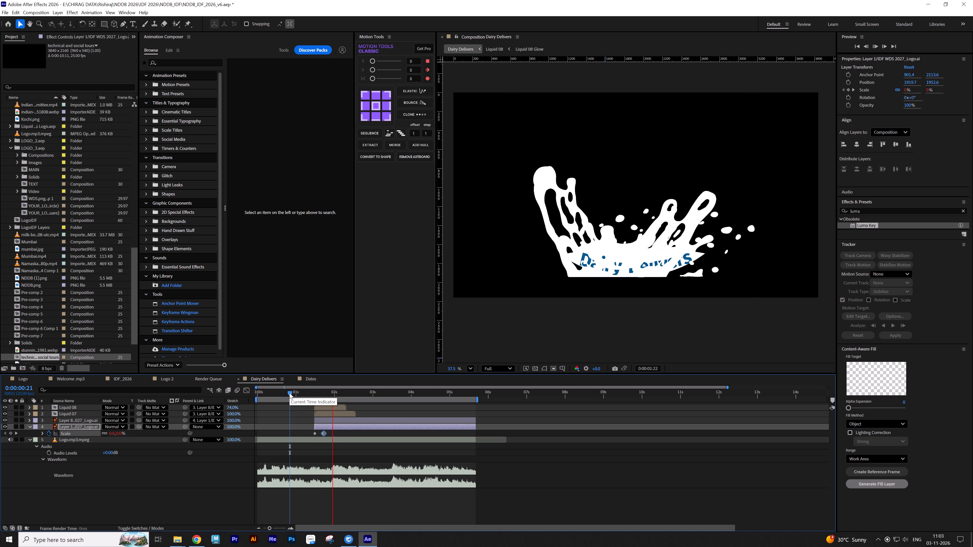
pyautogui.press('space')
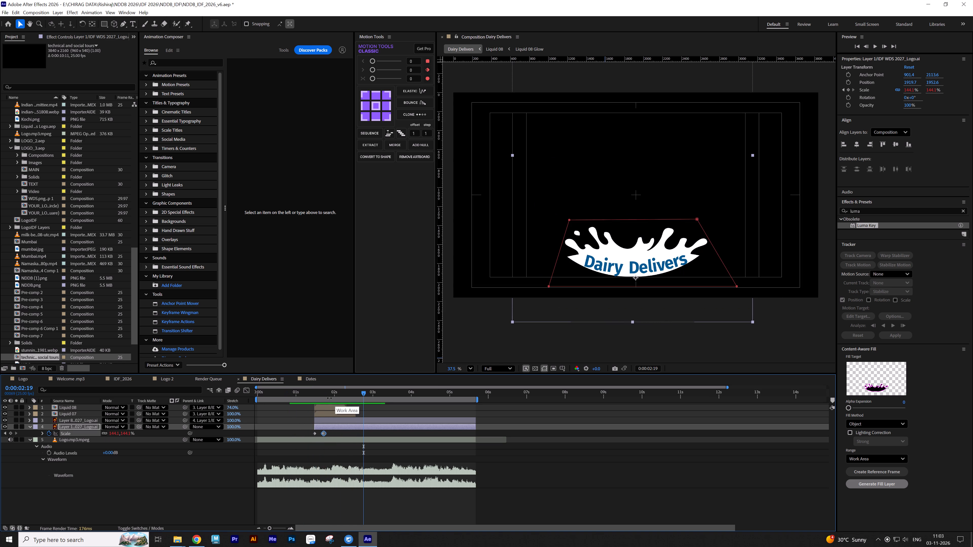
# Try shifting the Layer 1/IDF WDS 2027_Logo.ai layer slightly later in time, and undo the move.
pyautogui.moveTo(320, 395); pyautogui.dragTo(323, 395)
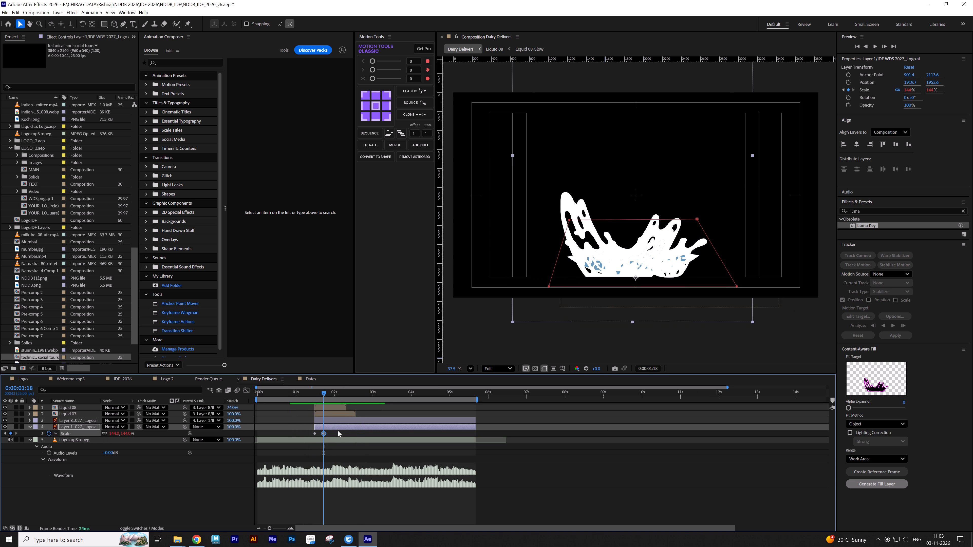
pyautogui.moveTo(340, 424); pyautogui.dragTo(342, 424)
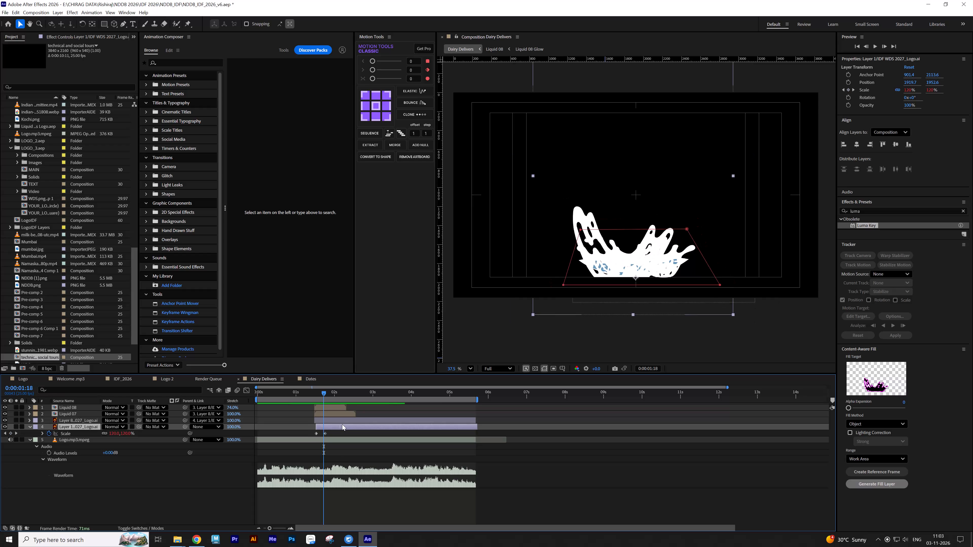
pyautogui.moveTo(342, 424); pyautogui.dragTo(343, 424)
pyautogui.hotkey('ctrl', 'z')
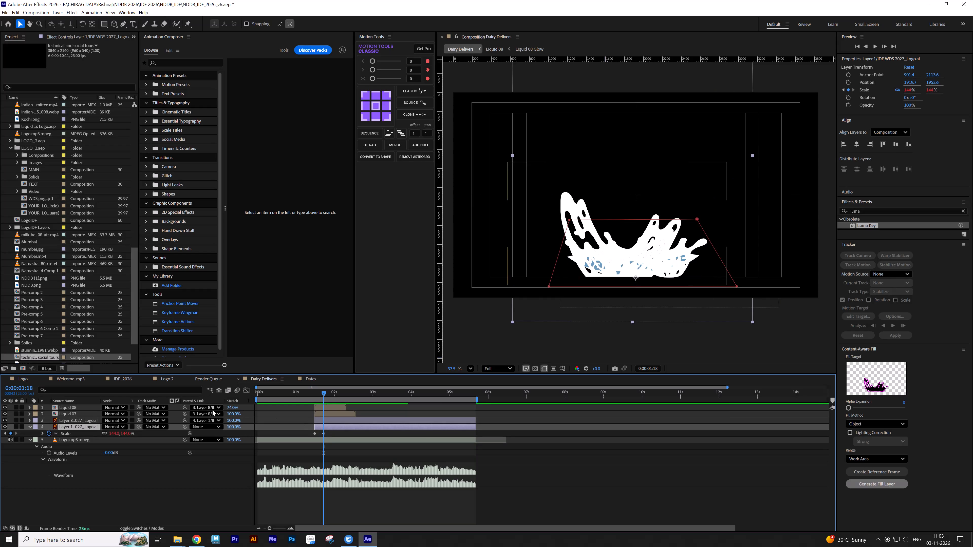
# Remove the parenting from the Liquid 07 and Liquid 08 layers by setting both parents to None.
pyautogui.click(207, 416)
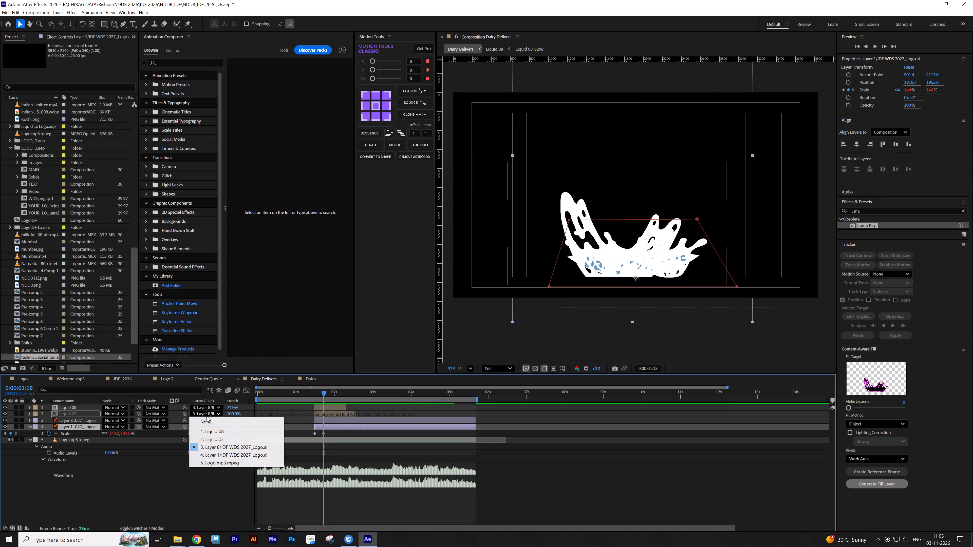
pyautogui.click(209, 420)
pyautogui.click(207, 408)
pyautogui.click(208, 415)
# Shift the Layer 1/IDF WDS 2027_Logo.ai layer and its Scale keyframes about 3 frames later in time.
pyautogui.moveTo(341, 428); pyautogui.dragTo(344, 427)
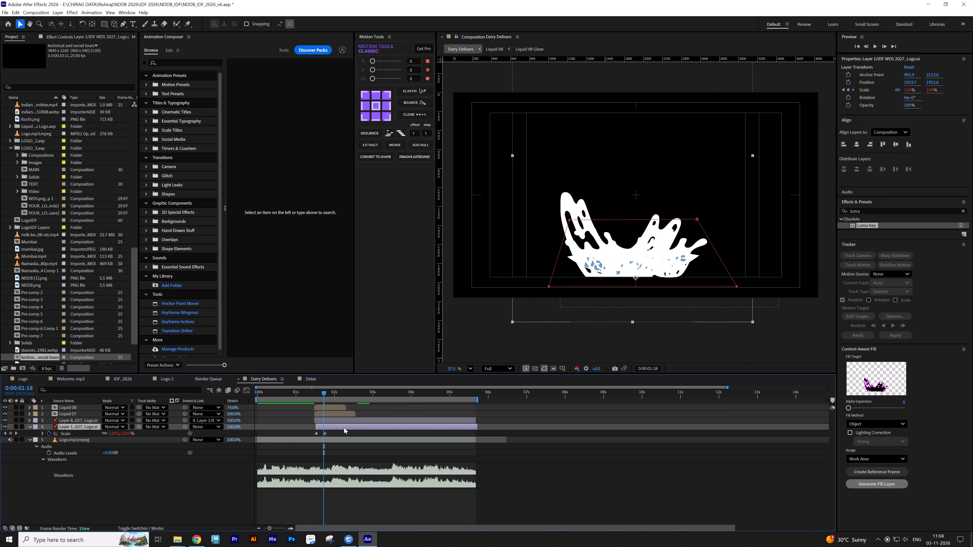
pyautogui.moveTo(344, 427); pyautogui.dragTo(346, 427)
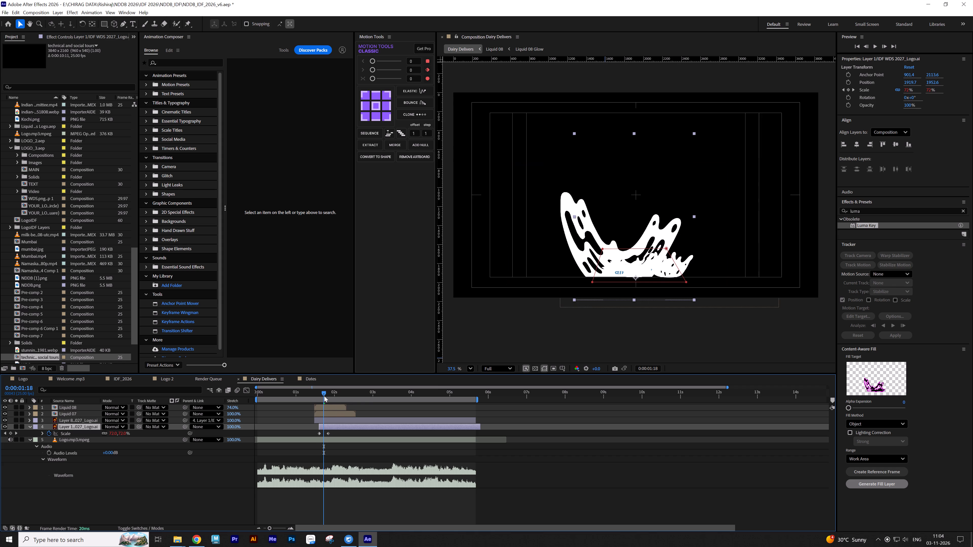
# Preview the retimed Dairy Delivers splash from 0:00:01:13 and again from 0:00:01:08.
pyautogui.click(316, 392)
pyautogui.press('space')
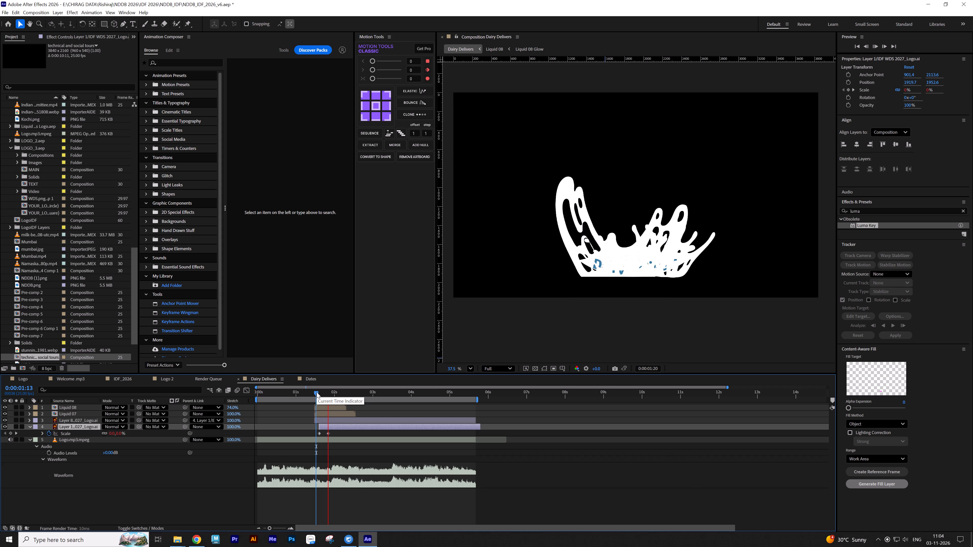
pyautogui.press('space')
pyautogui.click(308, 392)
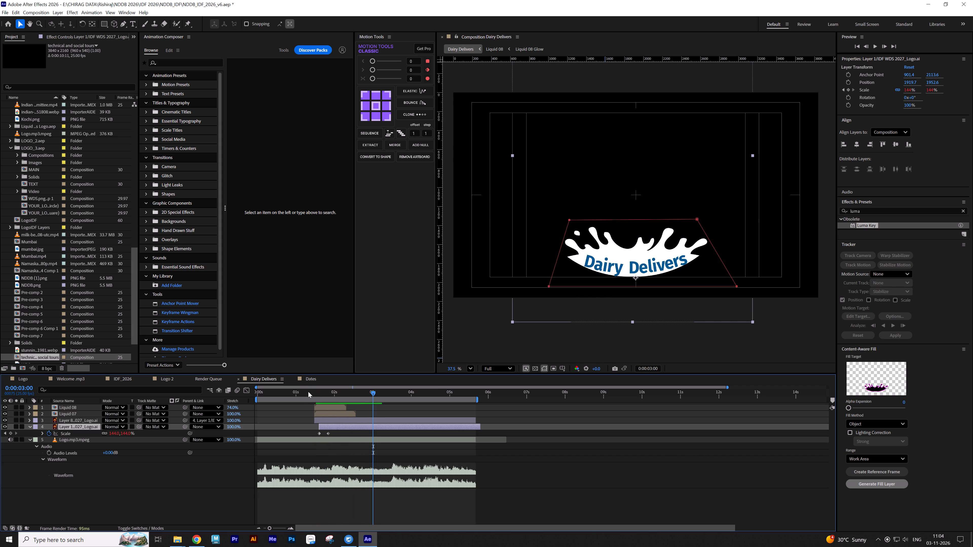
pyautogui.press('space')
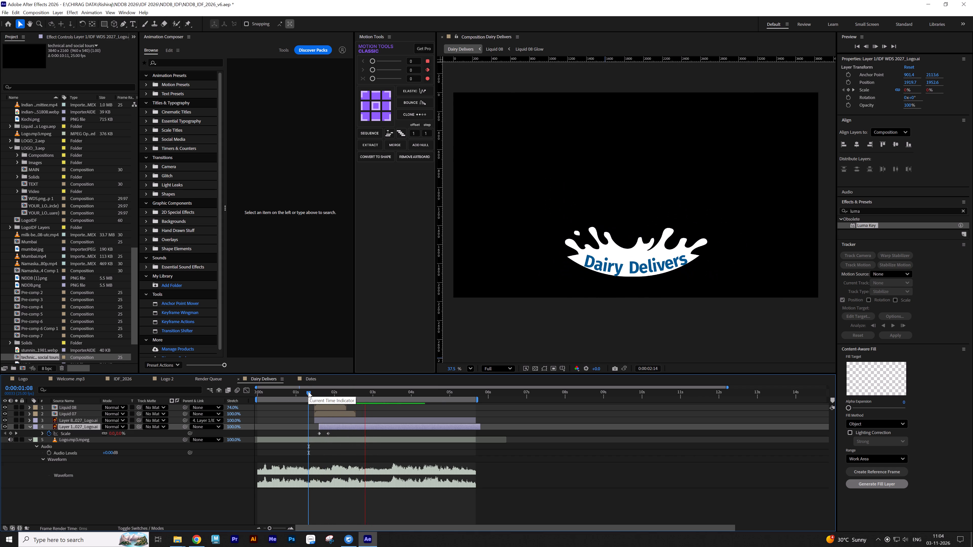
pyautogui.press('space')
pyautogui.click(308, 393)
pyautogui.press('space')
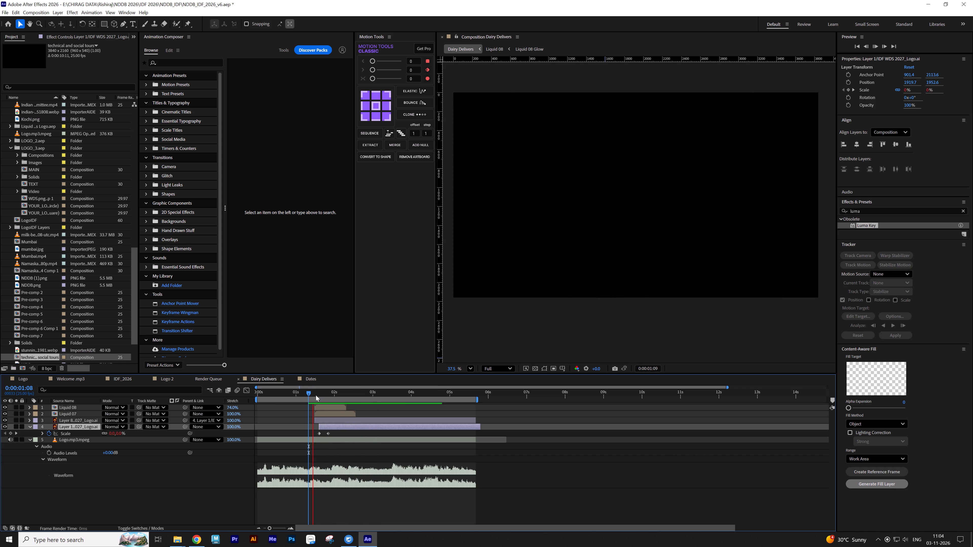
pyautogui.press('space')
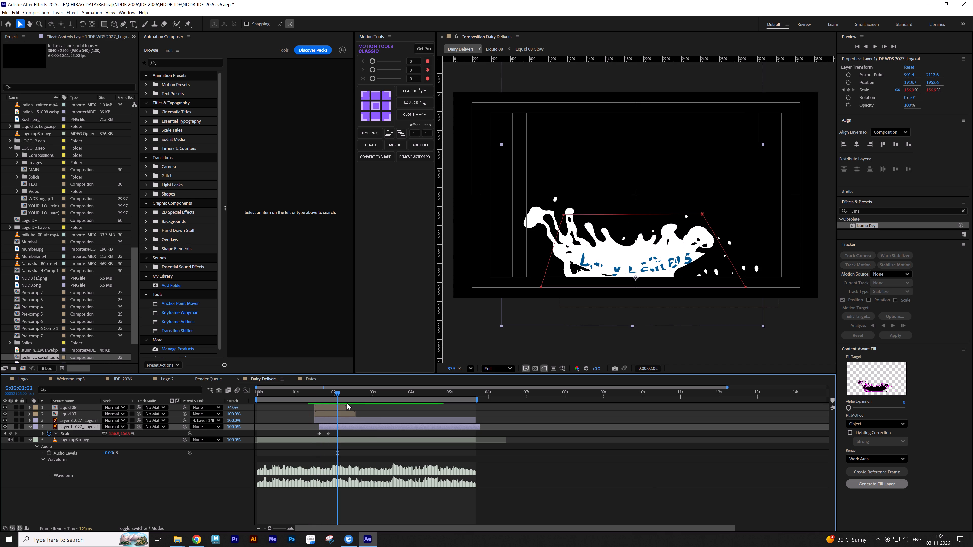
# Move the second Scale keyframe of the Layer 1/IDF WDS 2027_Logo.ai layer to 0:00:02:02 and preview from 0:00:01:13.
pyautogui.moveTo(328, 433); pyautogui.dragTo(331, 433)
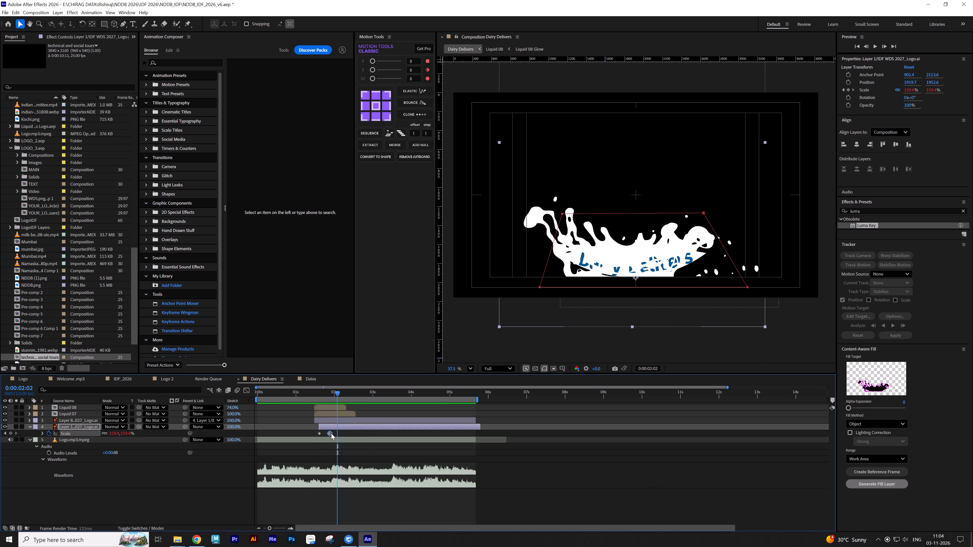
pyautogui.moveTo(331, 433); pyautogui.dragTo(337, 433)
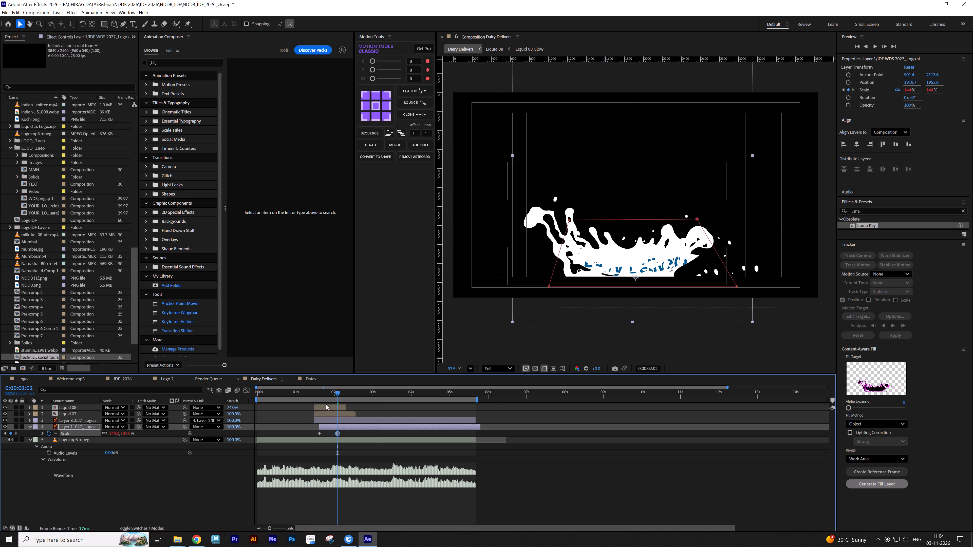
pyautogui.click(315, 394)
pyautogui.press('space')
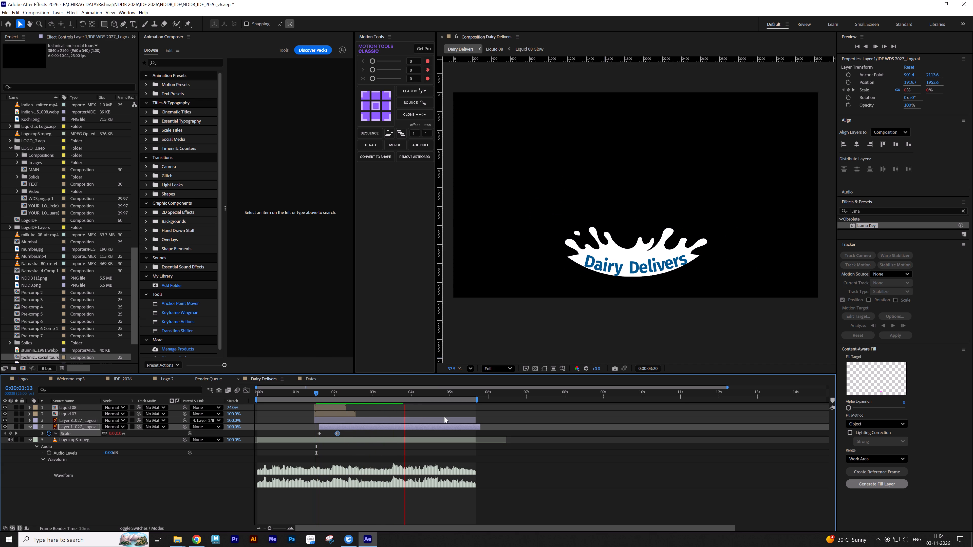
pyautogui.press('space')
# Save the project with the retimed Dairy Delivers animation.
pyautogui.click(506, 416)
pyautogui.hotkey('ctrl', 's')
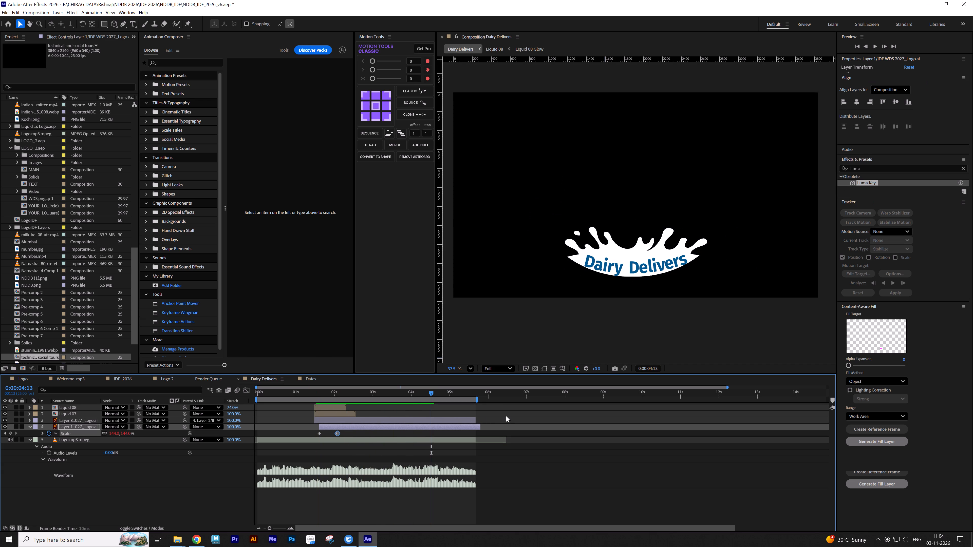
# Trim the end of the Layer 1/IDF WDS 2027_Logo.ai layer back to match the end of the layer above it.
pyautogui.moveTo(482, 426); pyautogui.dragTo(479, 427)
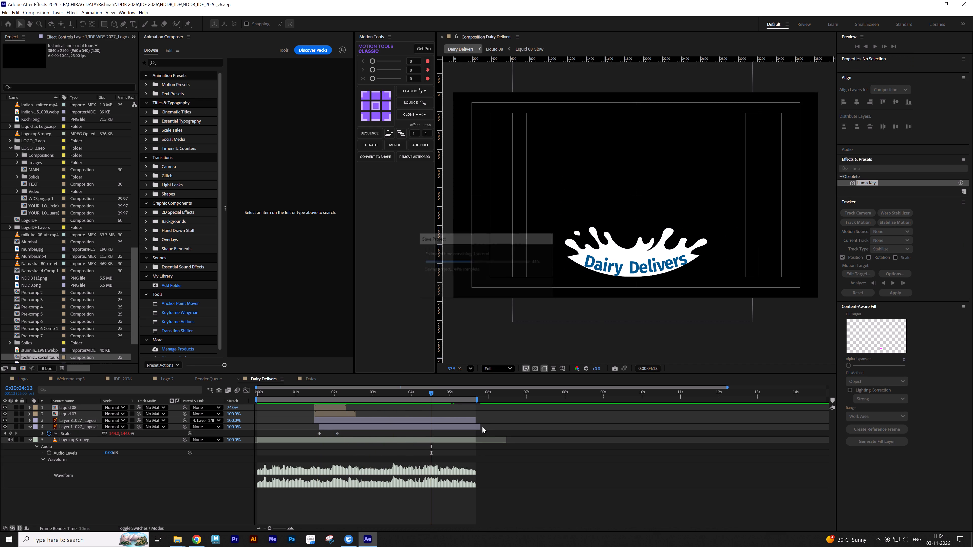
pyautogui.moveTo(482, 427); pyautogui.dragTo(477, 428)
pyautogui.click(482, 420)
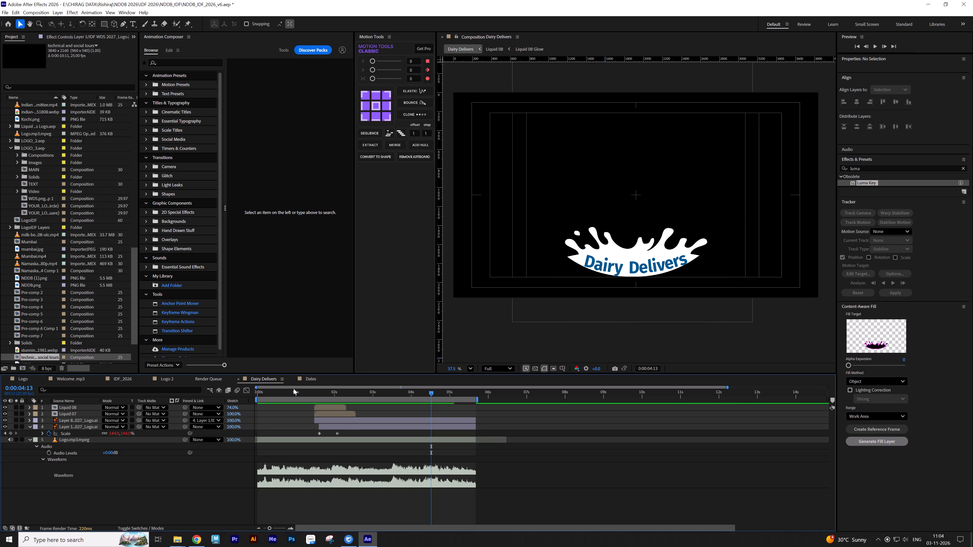
# Switch to the Dates composition and save the project.
pyautogui.click(304, 379)
pyautogui.click(342, 419)
pyautogui.write('ss')
pyautogui.hotkey('ctrl', 's')
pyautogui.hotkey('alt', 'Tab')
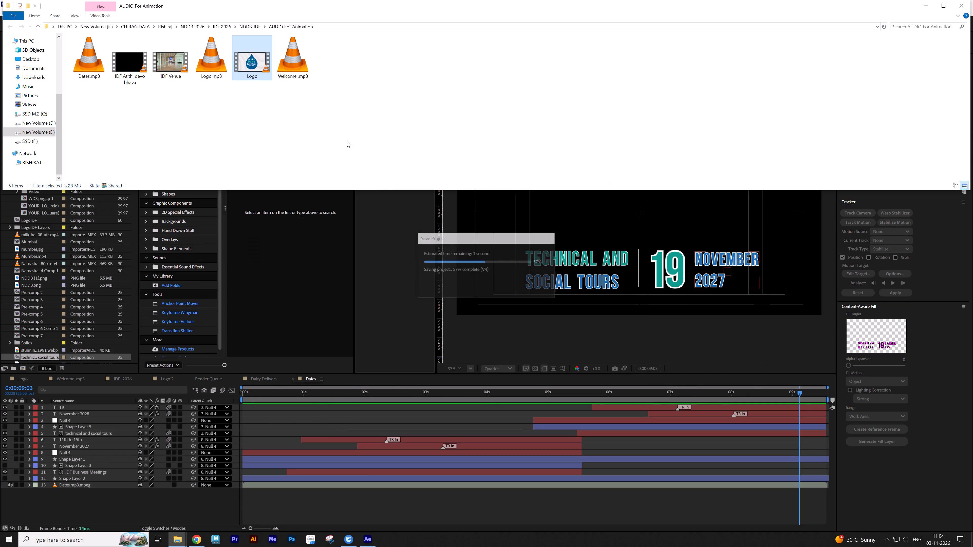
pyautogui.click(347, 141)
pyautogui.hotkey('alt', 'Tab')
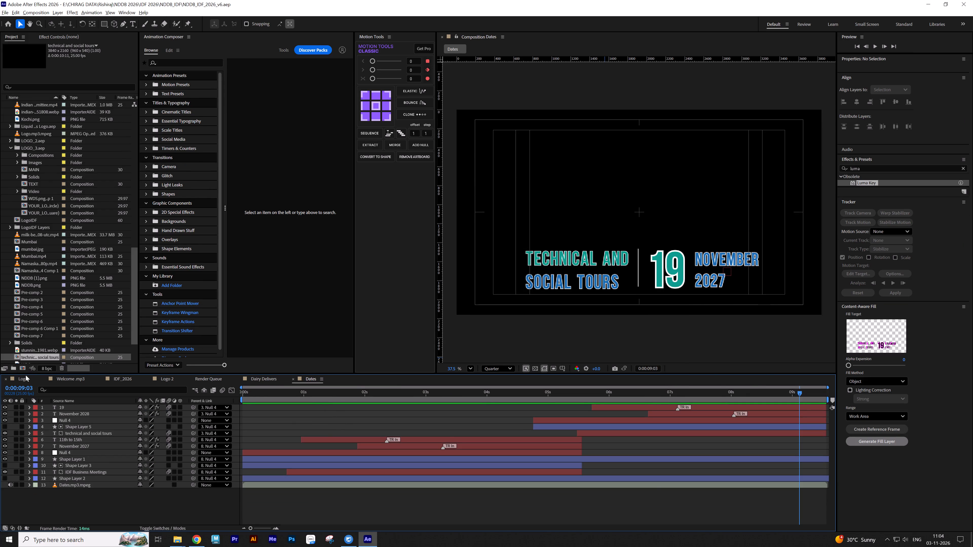
# Locate the Logo composition in the project, duplicate it, and open the copy, Logo 3.
pyautogui.click(24, 381)
pyautogui.click(321, 425)
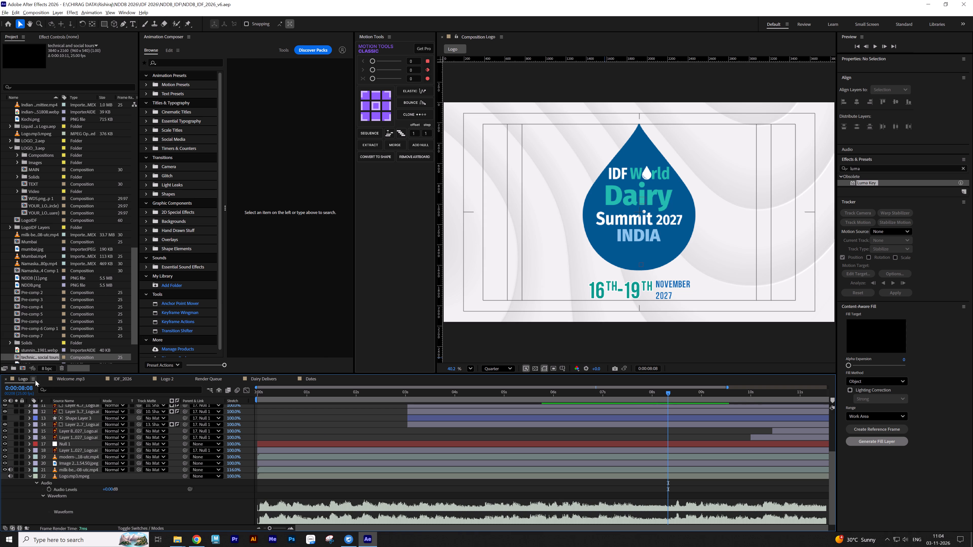
pyautogui.rightClick(26, 380)
pyautogui.click(91, 270)
pyautogui.hotkey('ctrl', 'd')
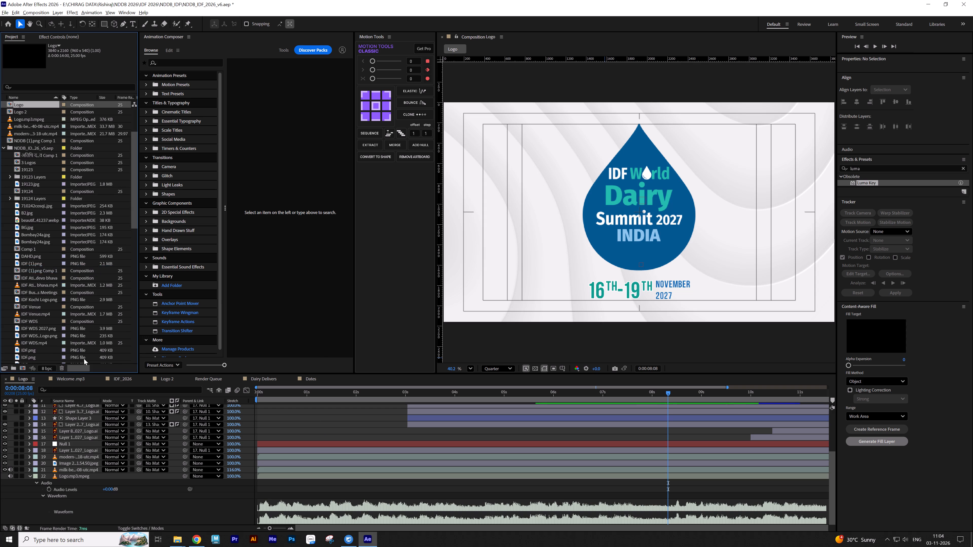
pyautogui.doubleClick(34, 183)
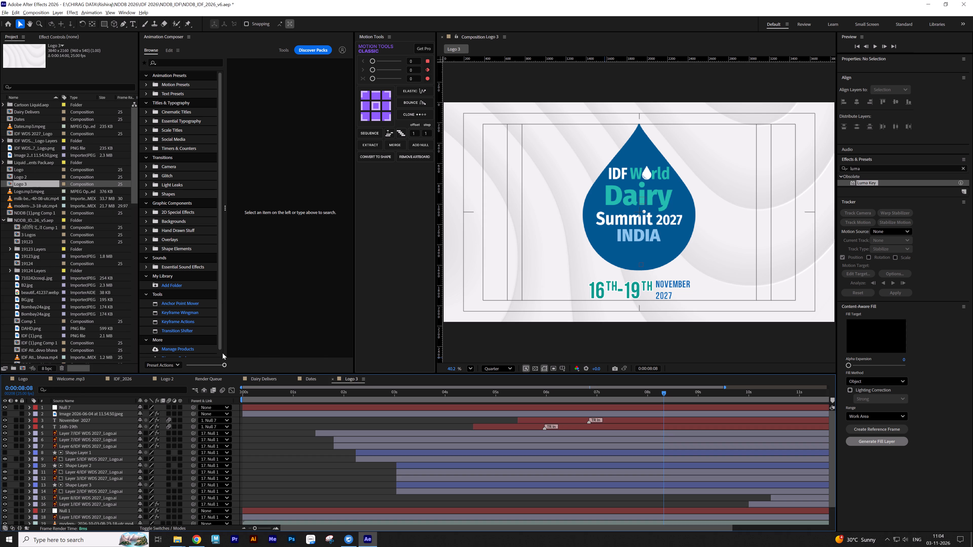
# Import the Logo video from the AUDIO For Animation folder in File Explorer into the Logo 3 composition's timeline.
pyautogui.hotkey('alt', 'Tab')
pyautogui.moveTo(256, 66); pyautogui.dragTo(268, 184)
pyautogui.hotkey('alt', 'Tab')
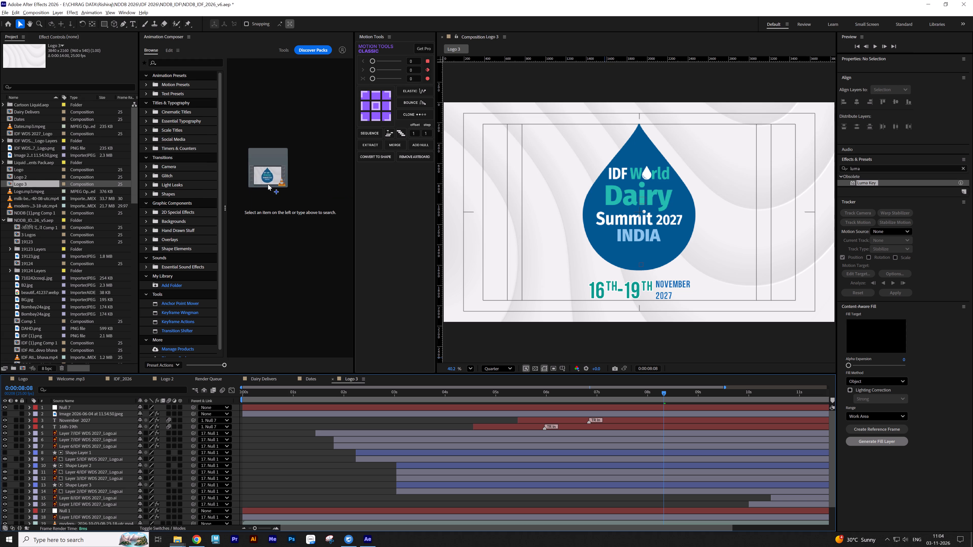
pyautogui.moveTo(268, 184); pyautogui.dragTo(274, 461)
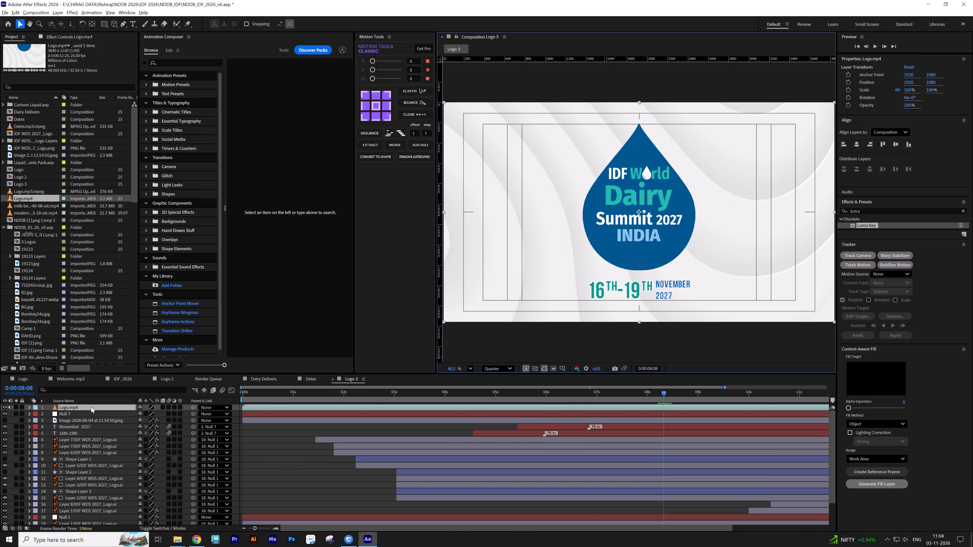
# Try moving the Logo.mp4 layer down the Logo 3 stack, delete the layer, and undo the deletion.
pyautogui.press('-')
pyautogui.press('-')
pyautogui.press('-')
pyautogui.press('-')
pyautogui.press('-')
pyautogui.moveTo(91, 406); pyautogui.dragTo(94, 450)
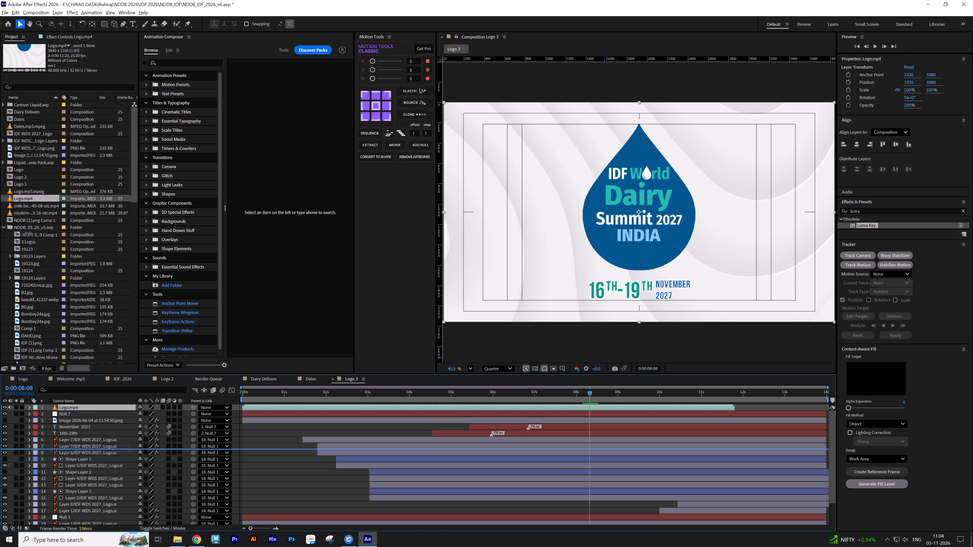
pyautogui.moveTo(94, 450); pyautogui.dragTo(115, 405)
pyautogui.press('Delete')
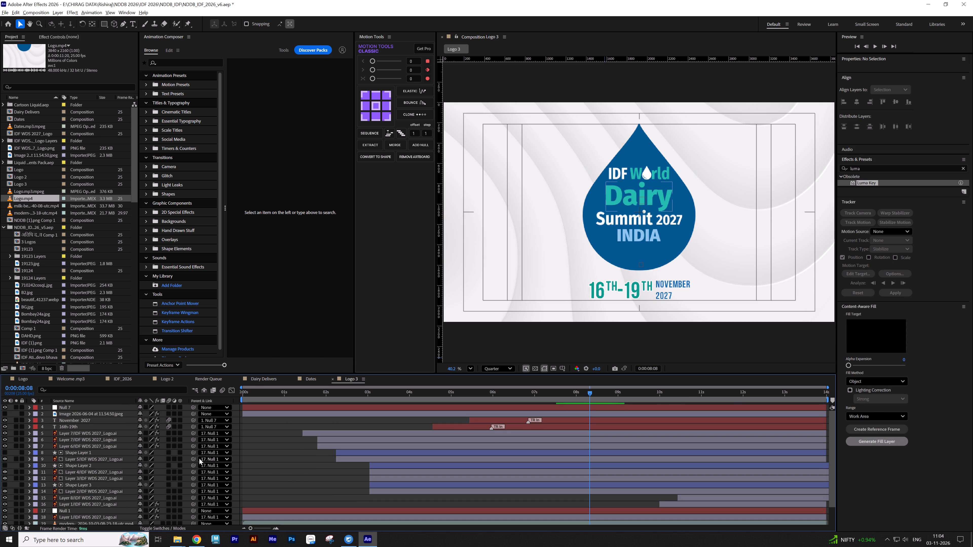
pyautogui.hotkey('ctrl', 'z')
# Move the Logo.mp4 layer down the Logo 3 layer stack to directly above Logo.mp3.mpeg.
pyautogui.scroll(-7, 89, 433)
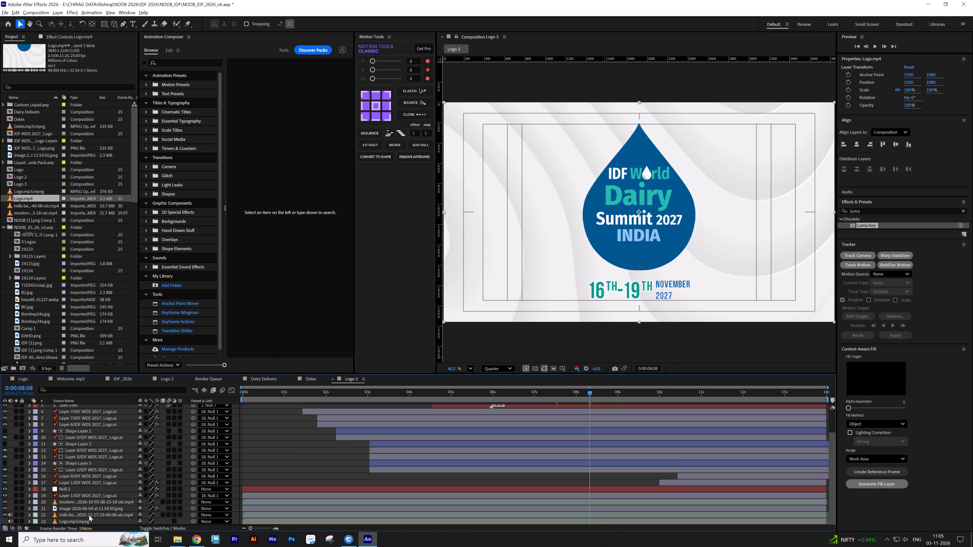
pyautogui.scroll(7, 89, 515)
pyautogui.moveTo(88, 406); pyautogui.dragTo(93, 521)
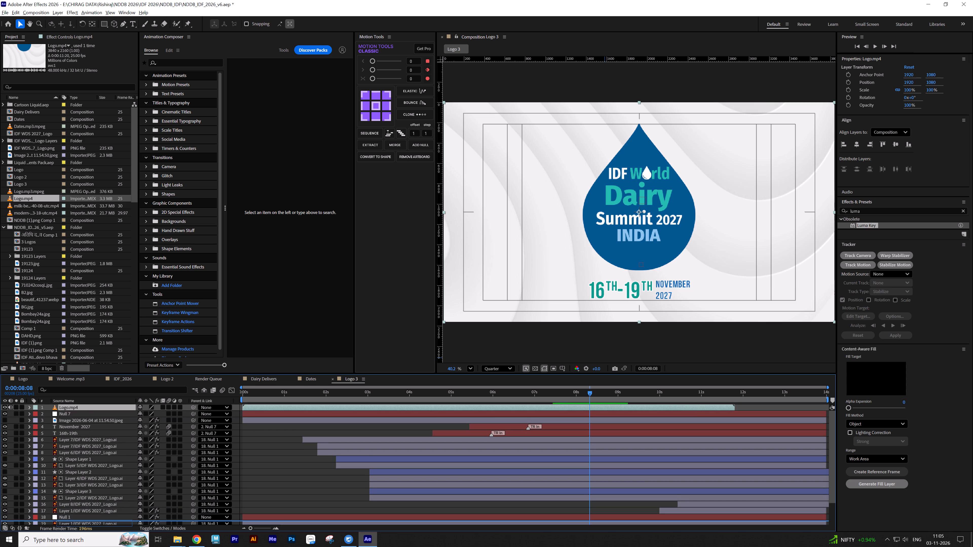
pyautogui.moveTo(93, 521); pyautogui.dragTo(95, 518)
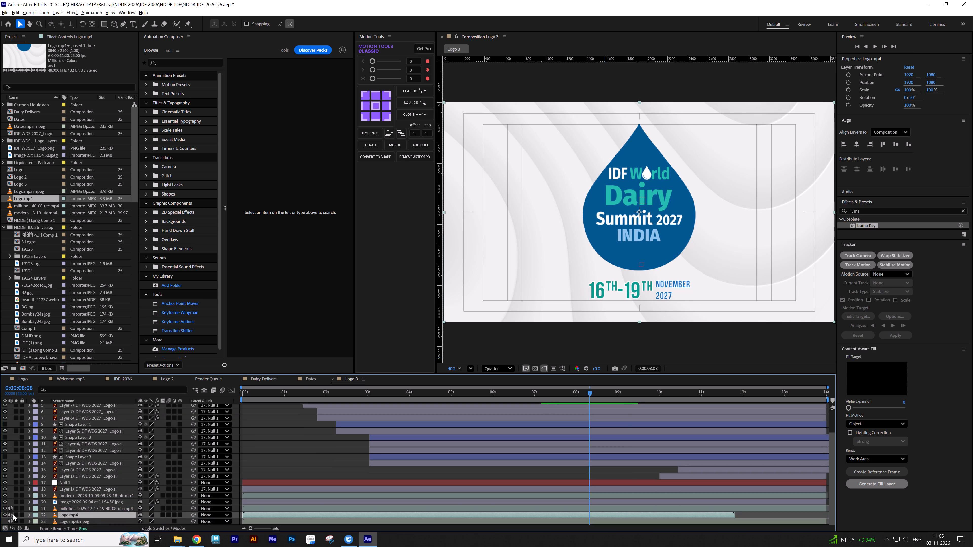
# Hide the video of the Logo.mp4 layer and mute the audio of the Logo.mp3.mpeg and milk-be video layers.
pyautogui.click(3, 515)
pyautogui.click(11, 520)
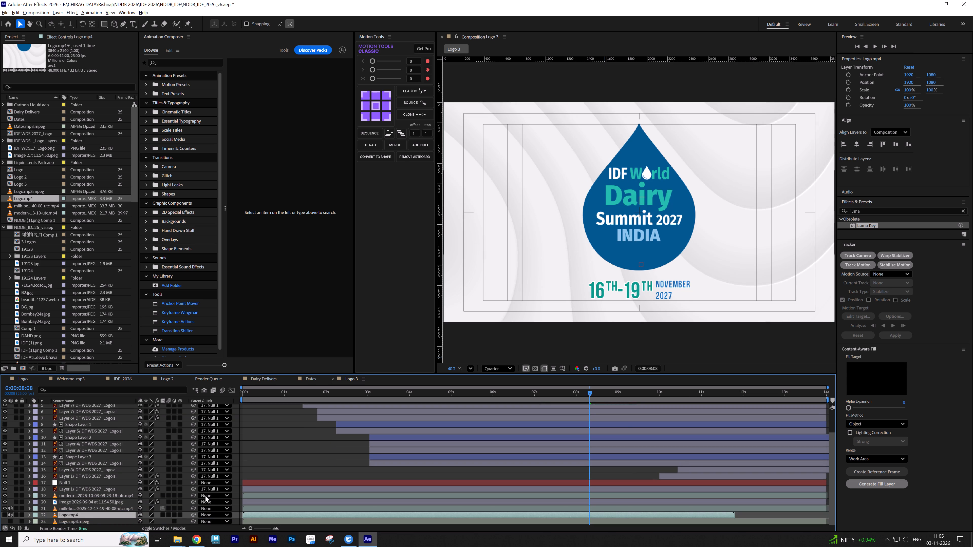
pyautogui.click(251, 515)
pyautogui.click(10, 508)
pyautogui.scroll(6, 296, 467)
pyautogui.click(296, 465)
pyautogui.scroll(-4, 297, 463)
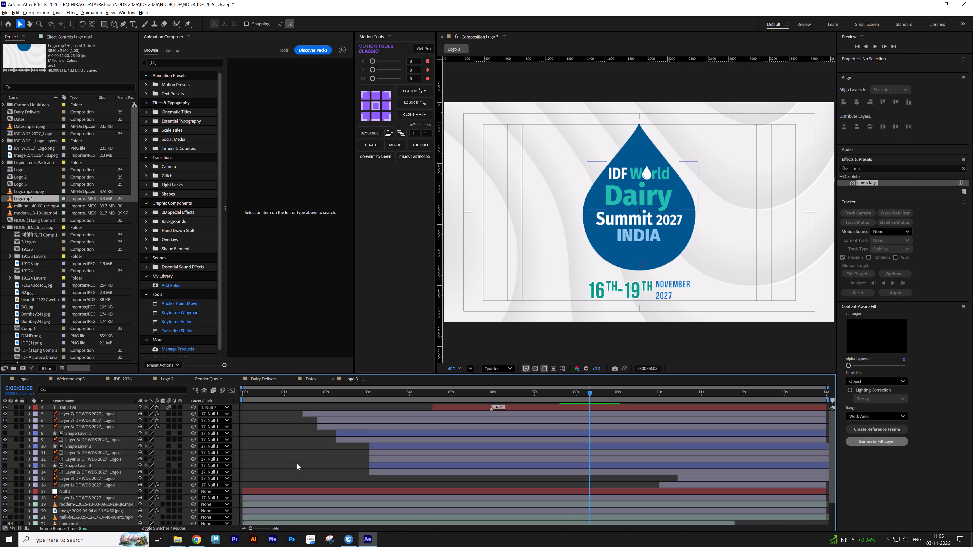
pyautogui.scroll(-1, 297, 463)
# Preview the Logo 3 animation with its audio from the start, and return the playhead to 0:00:00:00.
pyautogui.moveTo(255, 395); pyautogui.dragTo(230, 394)
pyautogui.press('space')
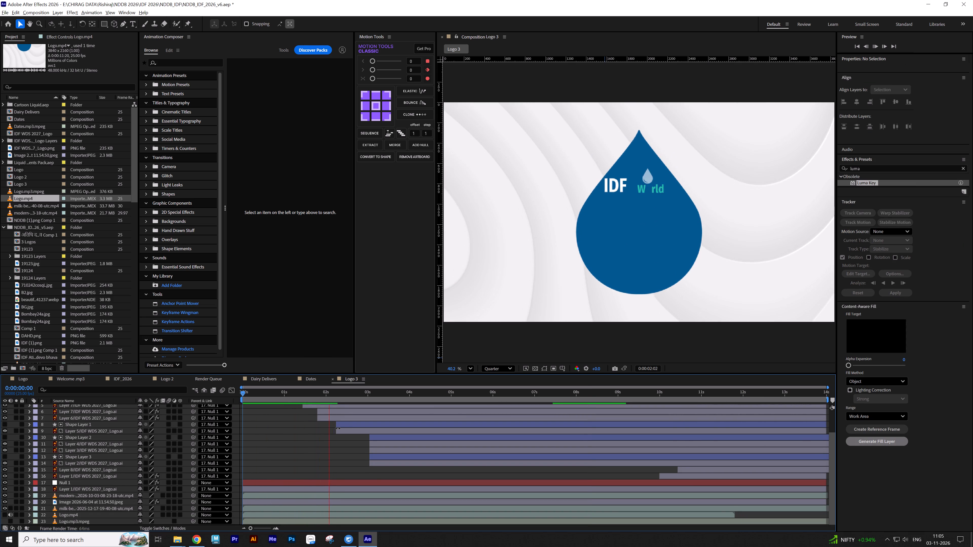
pyautogui.moveTo(271, 395); pyautogui.dragTo(210, 395)
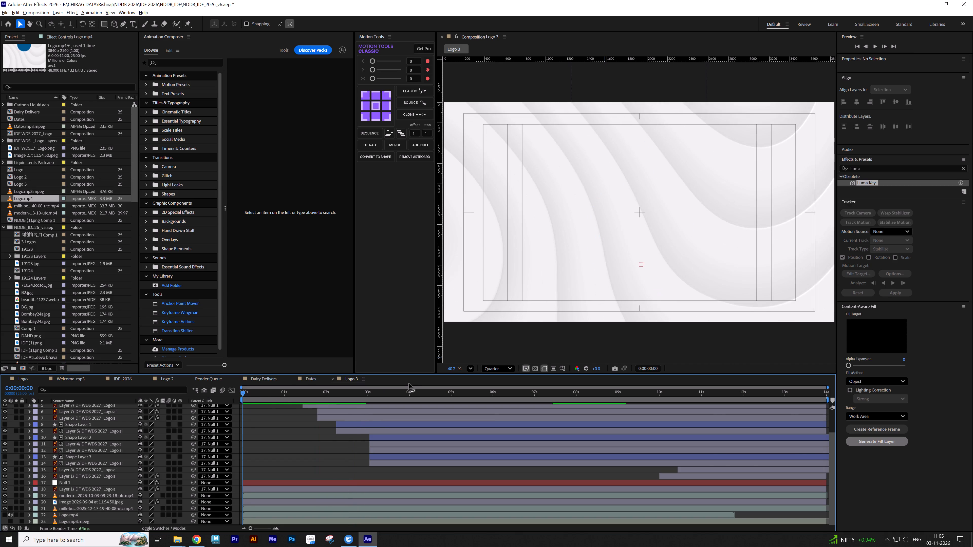
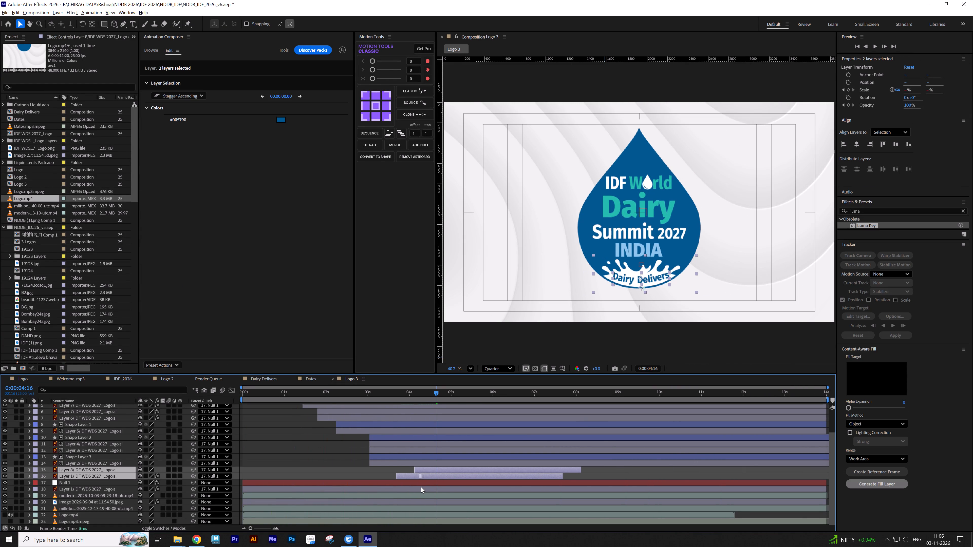
# Shift the two selected Dairy Delivers and splash layers slightly earlier and extend their out points to the composition's end.
pyautogui.moveTo(421, 487); pyautogui.dragTo(415, 488)
pyautogui.moveTo(556, 474); pyautogui.dragTo(971, 466)
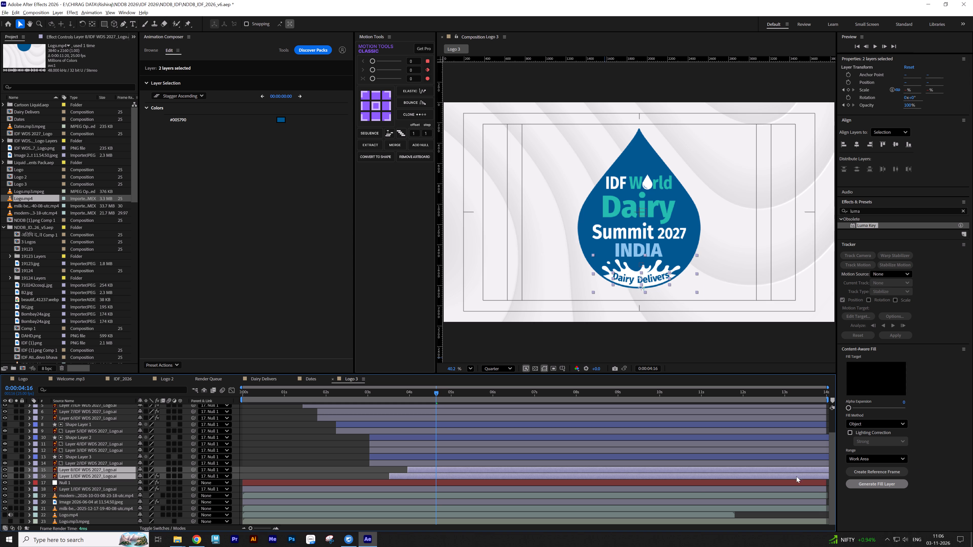
# Move the November 2027 and 16th-19th text layers together about one second earlier in the Logo 3 timeline.
pyautogui.scroll(7, 649, 482)
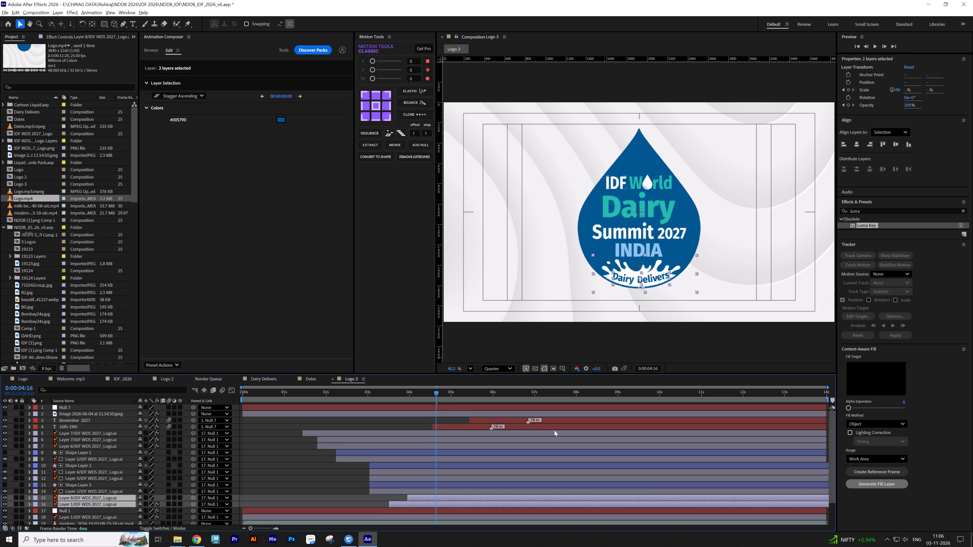
pyautogui.click(552, 427)
pyautogui.keyDown('ctrl'); pyautogui.click(563, 418); pyautogui.keyUp('ctrl')
pyautogui.moveTo(575, 421); pyautogui.dragTo(530, 426)
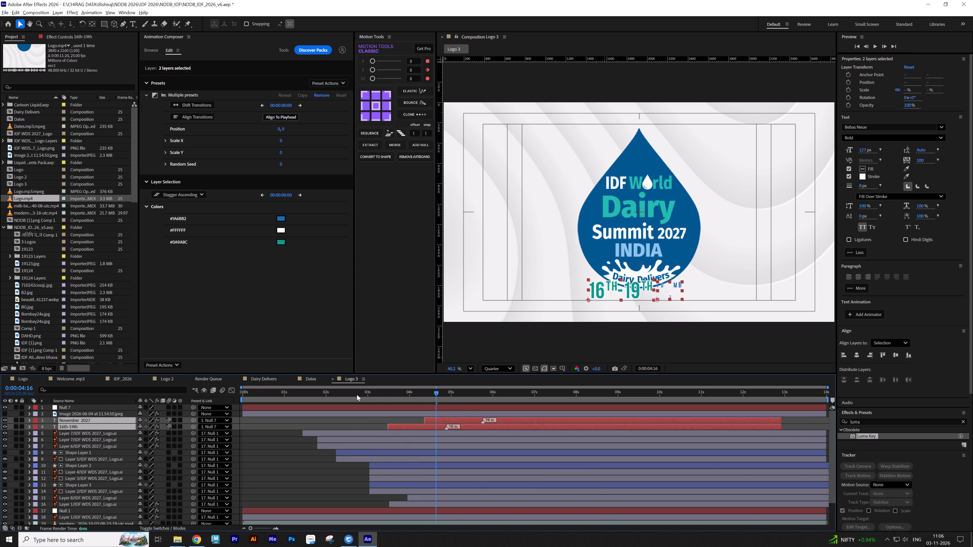
# Preview the Logo 3 animation from 0:00:02:16 to check the timing of the date text and Dairy Delivers reveal.
pyautogui.click(354, 395)
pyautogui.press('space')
pyautogui.click(327, 422)
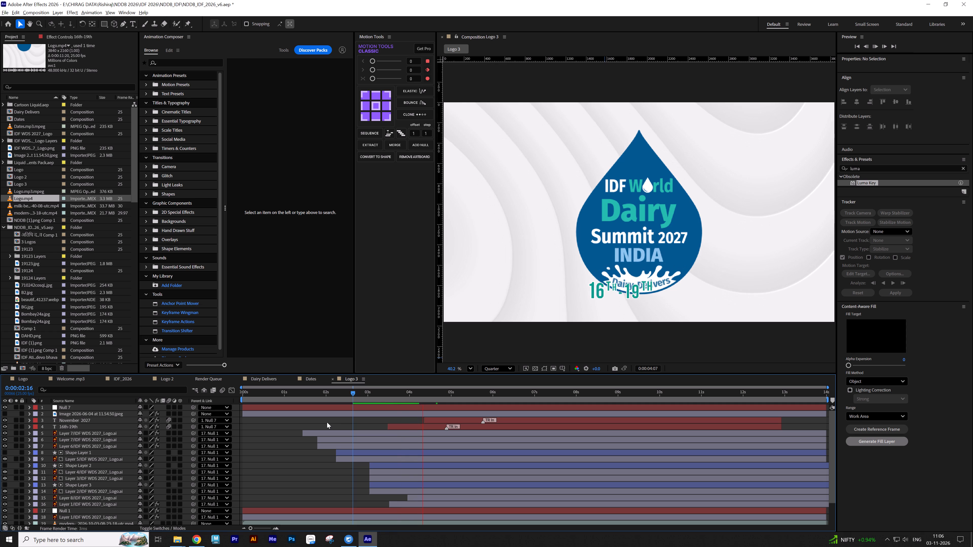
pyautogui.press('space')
# Reveal the keyframed properties of all layers in the Logo 3 timeline.
pyautogui.click(397, 421)
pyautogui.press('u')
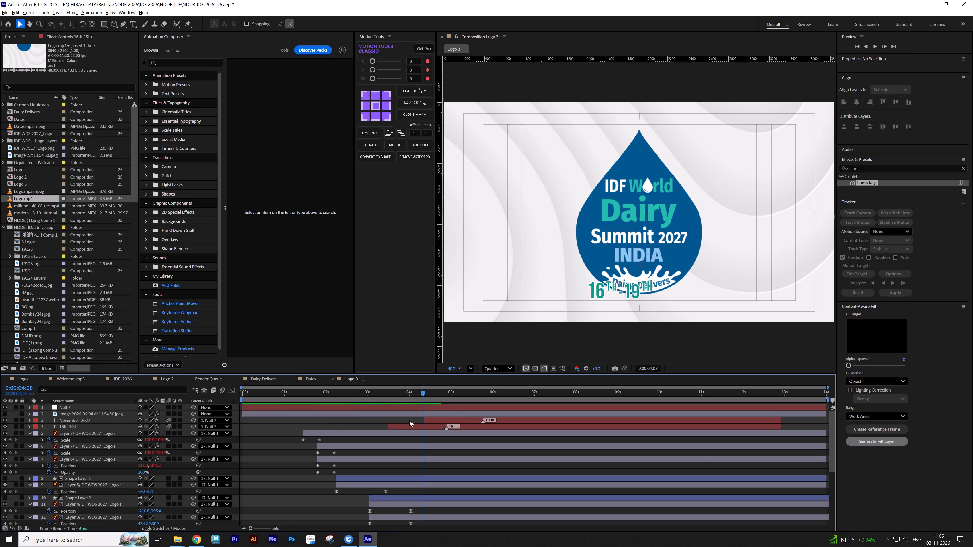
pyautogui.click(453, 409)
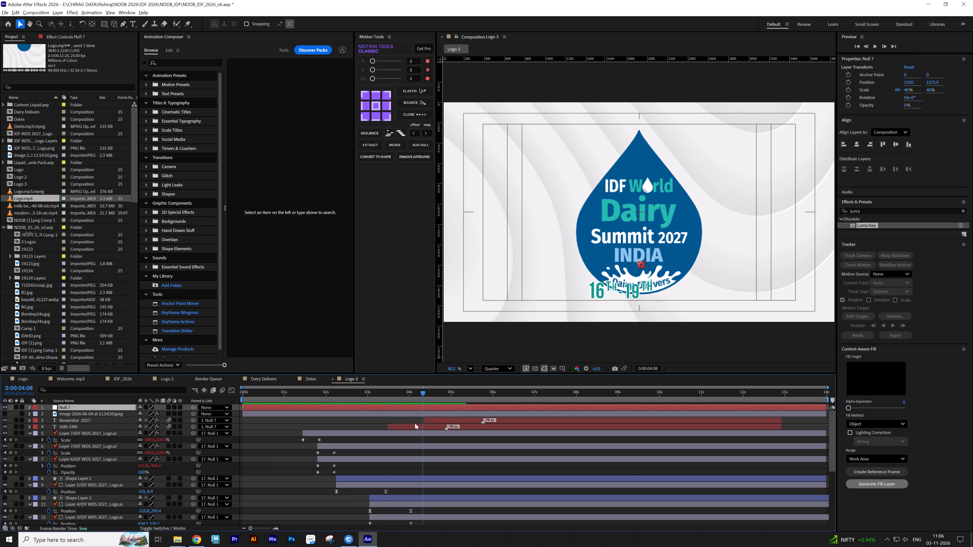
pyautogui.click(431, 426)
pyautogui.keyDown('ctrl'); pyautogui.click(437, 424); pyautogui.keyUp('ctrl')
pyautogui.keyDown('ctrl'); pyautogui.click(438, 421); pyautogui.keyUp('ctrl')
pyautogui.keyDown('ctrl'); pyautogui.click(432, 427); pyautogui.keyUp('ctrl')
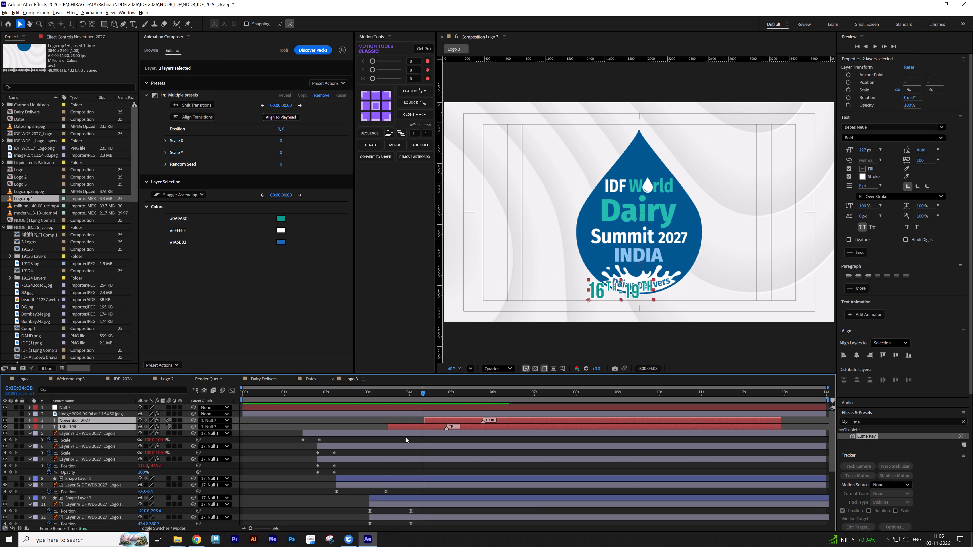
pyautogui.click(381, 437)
# Shift layers 10 to 14, from Shape Layer 2 down to Layer 2, earlier so they start at about 2.6 seconds.
pyautogui.scroll(-4, 391, 440)
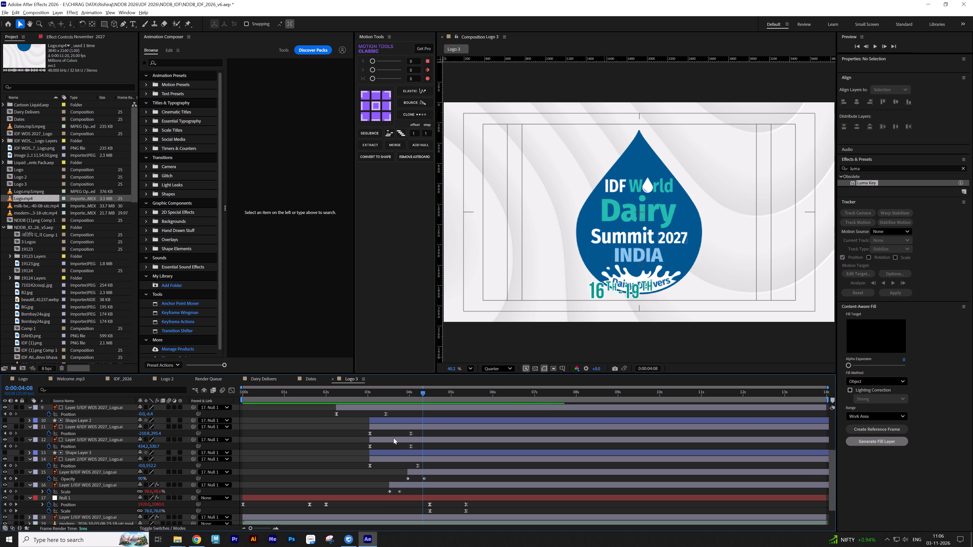
pyautogui.click(400, 423)
pyautogui.keyDown('shift'); pyautogui.click(396, 459); pyautogui.keyUp('shift')
pyautogui.moveTo(401, 459); pyautogui.dragTo(384, 460)
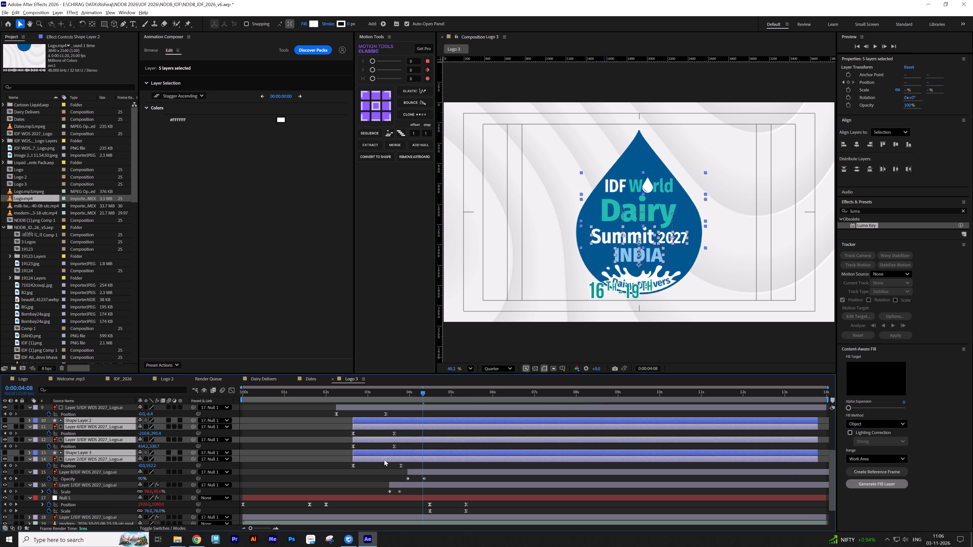
pyautogui.moveTo(384, 460); pyautogui.dragTo(383, 460)
# Shift logo layers 15 and 16 together about 0.6 seconds earlier in the Logo 3 timeline.
pyautogui.click(420, 471)
pyautogui.keyDown('ctrl'); pyautogui.click(414, 484); pyautogui.keyUp('ctrl')
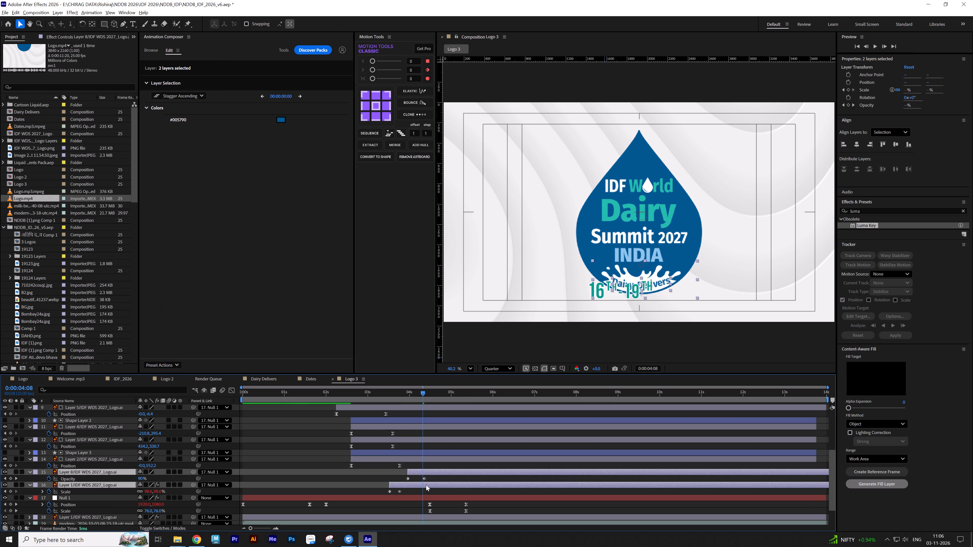
pyautogui.moveTo(426, 485); pyautogui.dragTo(400, 486)
# Move Null 1's last two pairs of Position and Scale keyframes earlier, to about 3.1 and 4 seconds.
pyautogui.moveTo(410, 505); pyautogui.dragTo(466, 511)
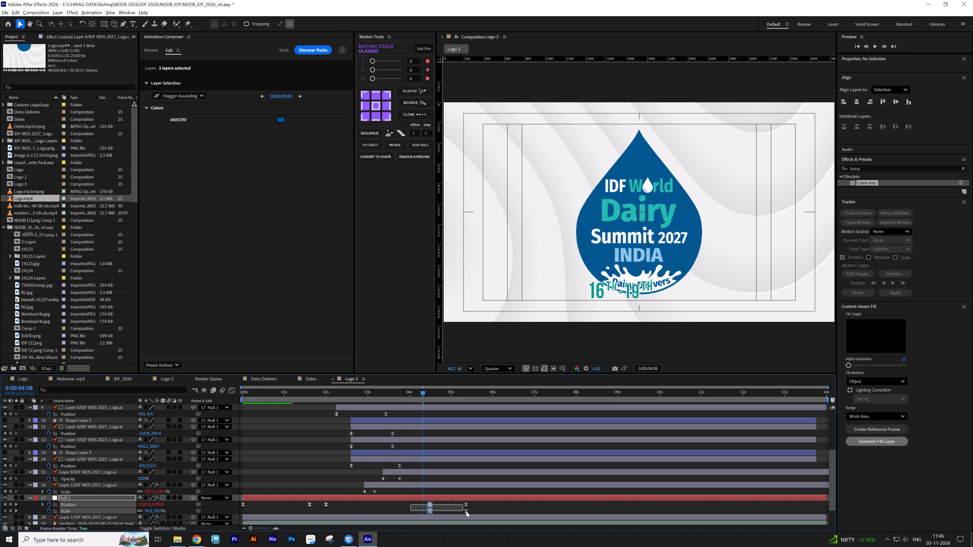
pyautogui.moveTo(466, 511); pyautogui.dragTo(475, 512)
pyautogui.moveTo(466, 502); pyautogui.dragTo(435, 502)
pyautogui.scroll(4, 437, 498)
pyautogui.scroll(-1, 441, 471)
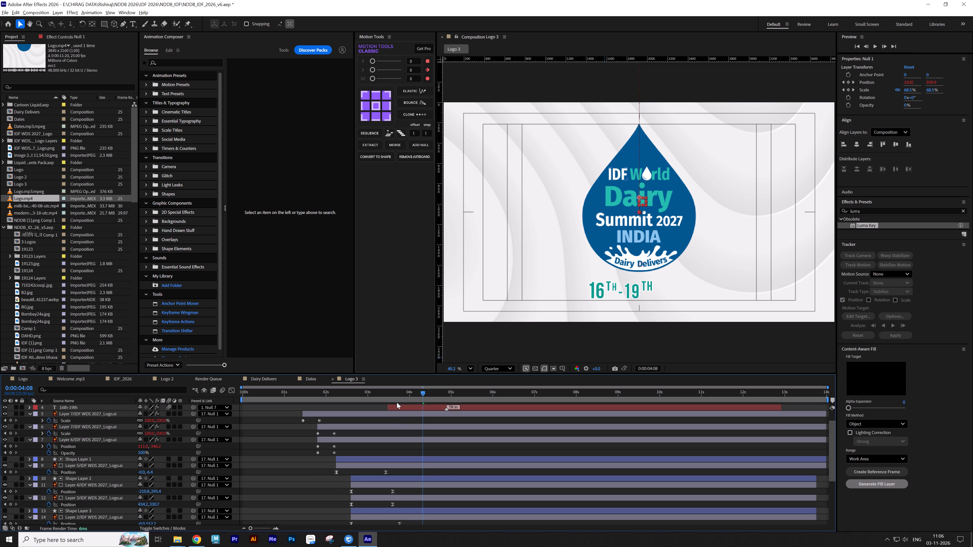
pyautogui.moveTo(400, 395); pyautogui.dragTo(389, 399)
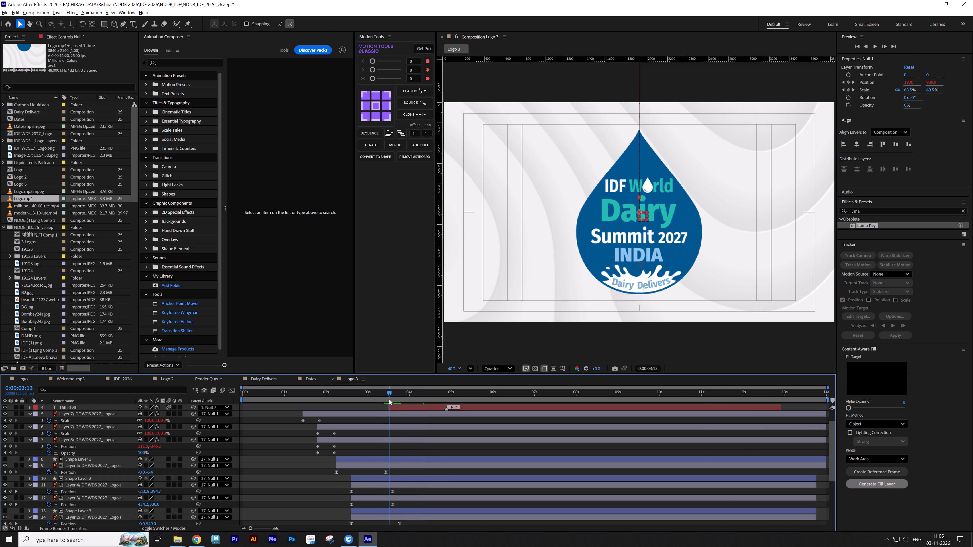
pyautogui.moveTo(389, 399); pyautogui.dragTo(388, 399)
pyautogui.scroll(-6, 420, 443)
pyautogui.moveTo(436, 476); pyautogui.dragTo(420, 478)
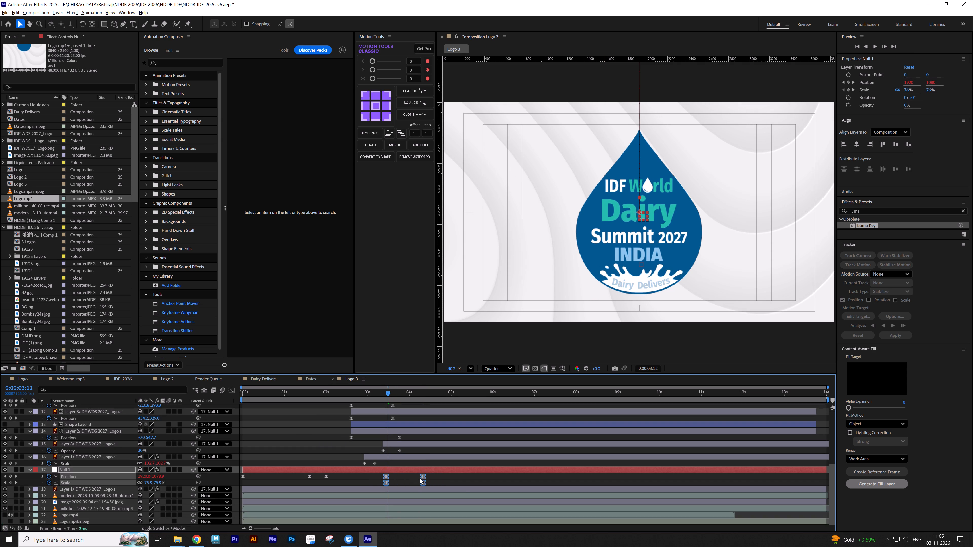
pyautogui.moveTo(420, 478); pyautogui.dragTo(409, 479)
# Preview the retimed logo animation from about 2 seconds and return the playhead to the start of Logo 3.
pyautogui.moveTo(358, 392); pyautogui.dragTo(331, 393)
pyautogui.press('space')
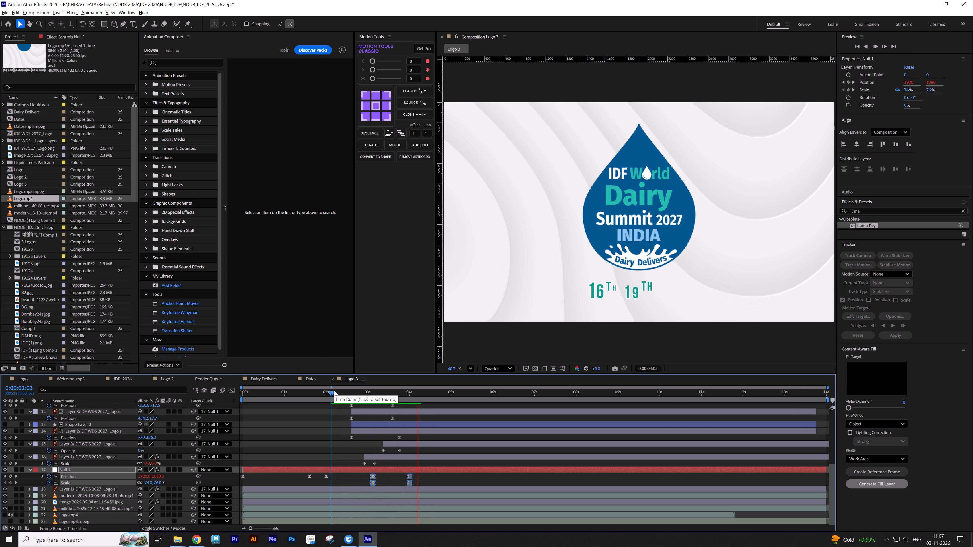
pyautogui.press('space')
pyautogui.moveTo(320, 391); pyautogui.dragTo(210, 399)
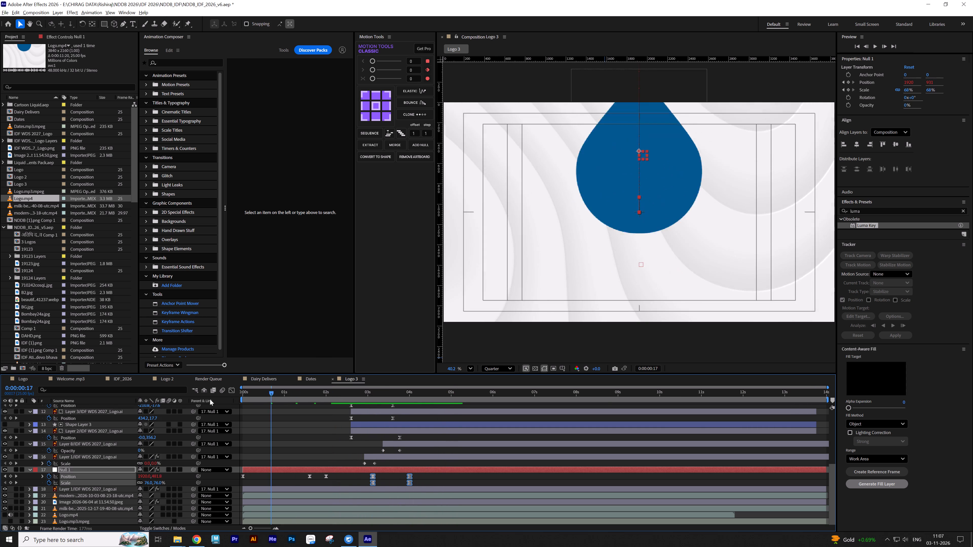
pyautogui.moveTo(210, 399); pyautogui.dragTo(205, 399)
pyautogui.click(303, 451)
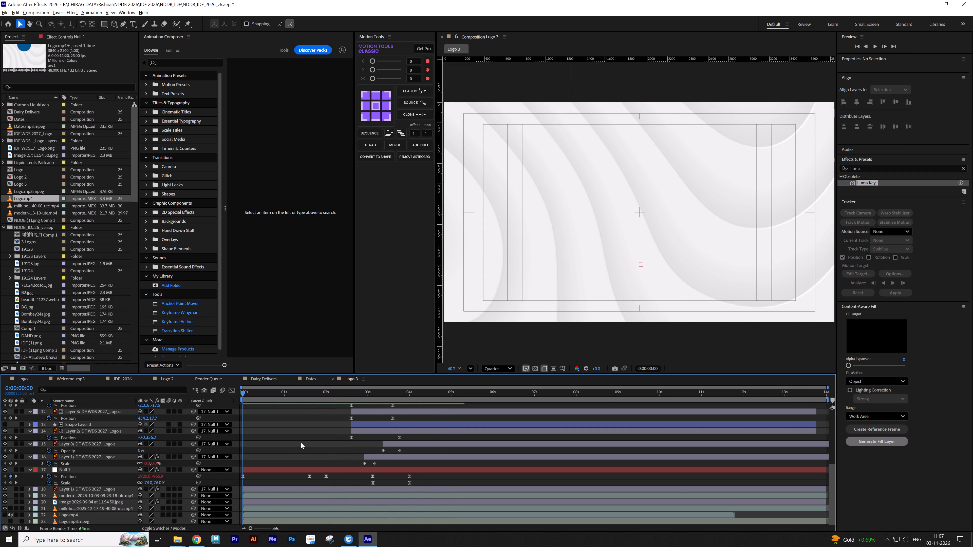
# Lower the Windows speaker volume to 40.
pyautogui.click(904, 540)
pyautogui.scroll(-3, 904, 540)
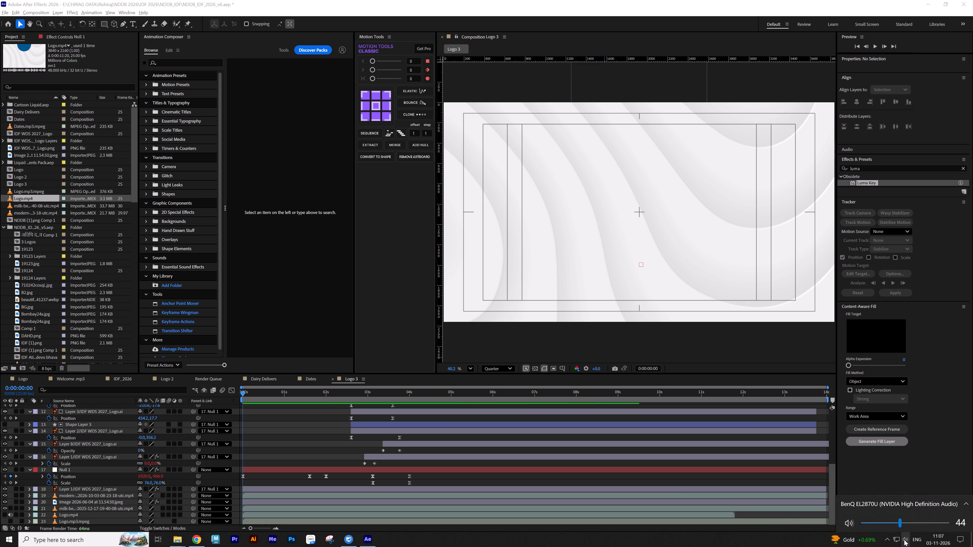
pyautogui.scroll(-2, 904, 540)
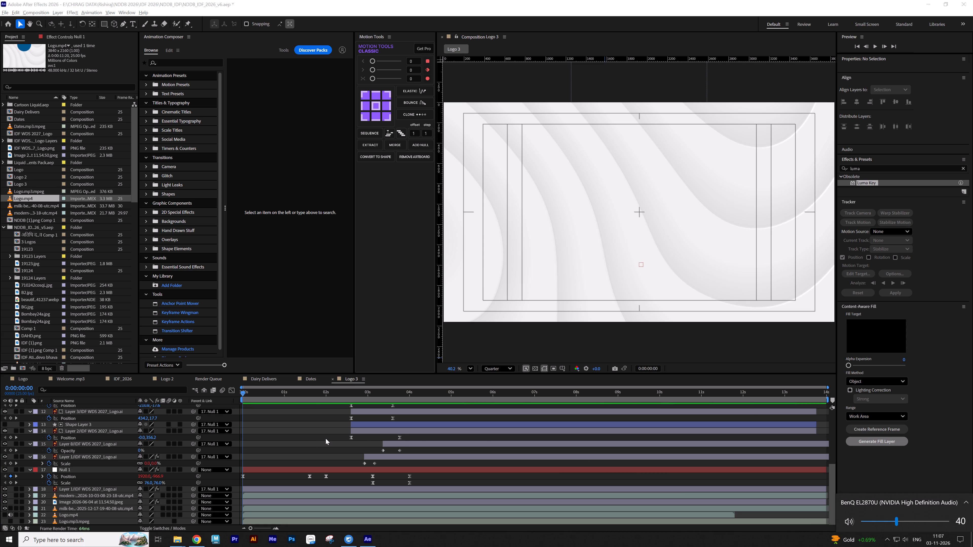
pyautogui.click(325, 438)
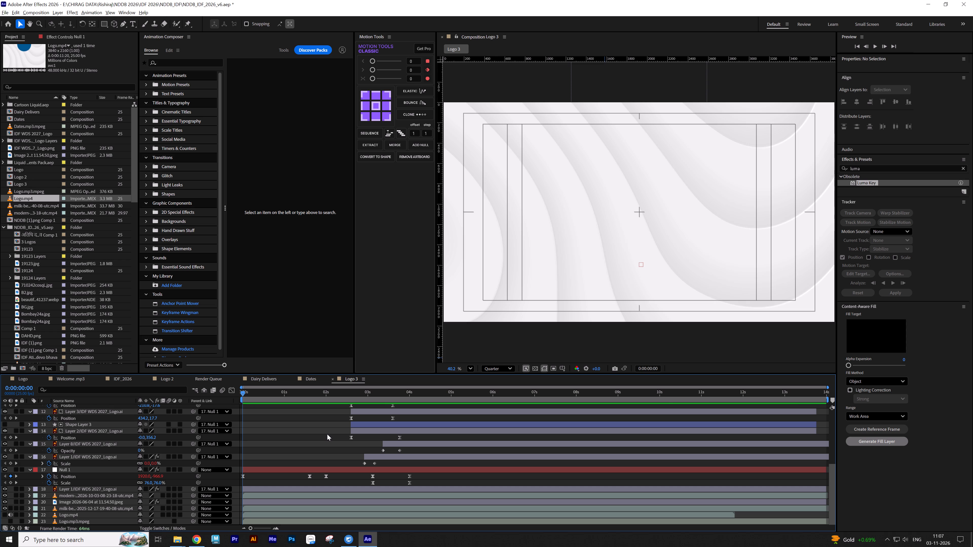
# Preview the Logo 3 animation from the start and stop playback at 0:00:06:20.
pyautogui.click(338, 427)
pyautogui.press('space')
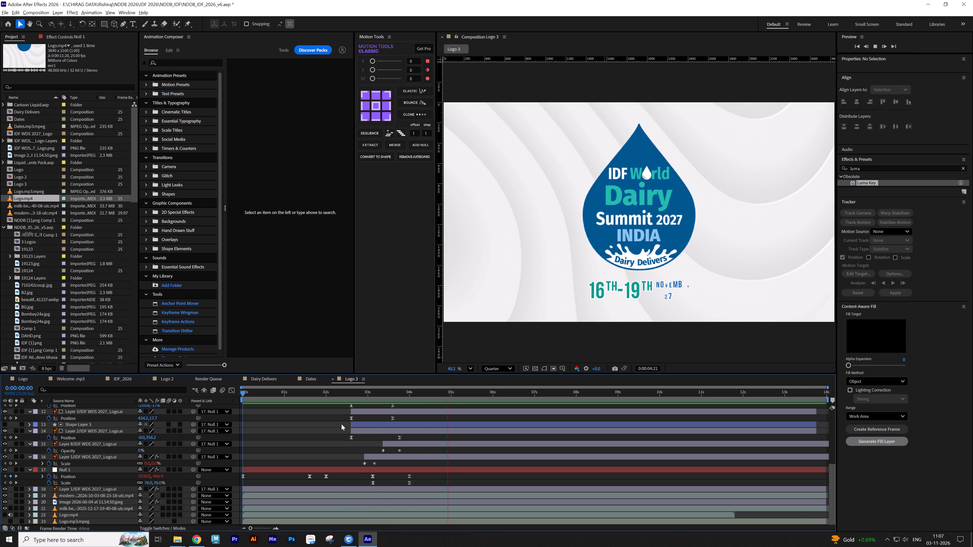
pyautogui.press('space')
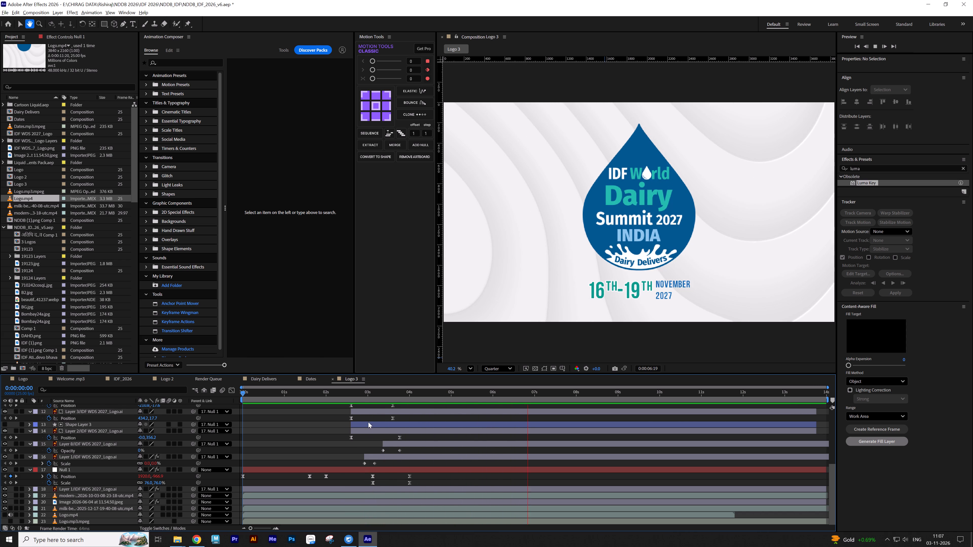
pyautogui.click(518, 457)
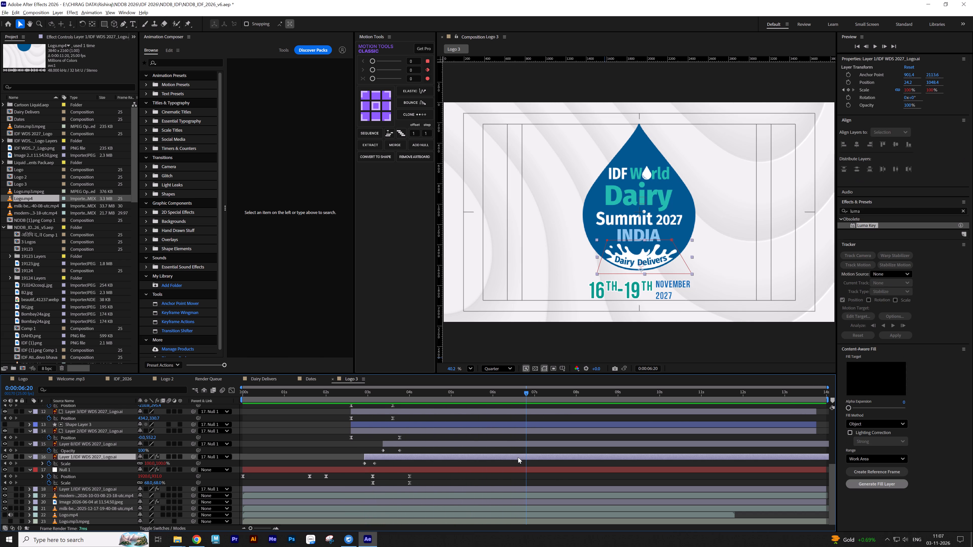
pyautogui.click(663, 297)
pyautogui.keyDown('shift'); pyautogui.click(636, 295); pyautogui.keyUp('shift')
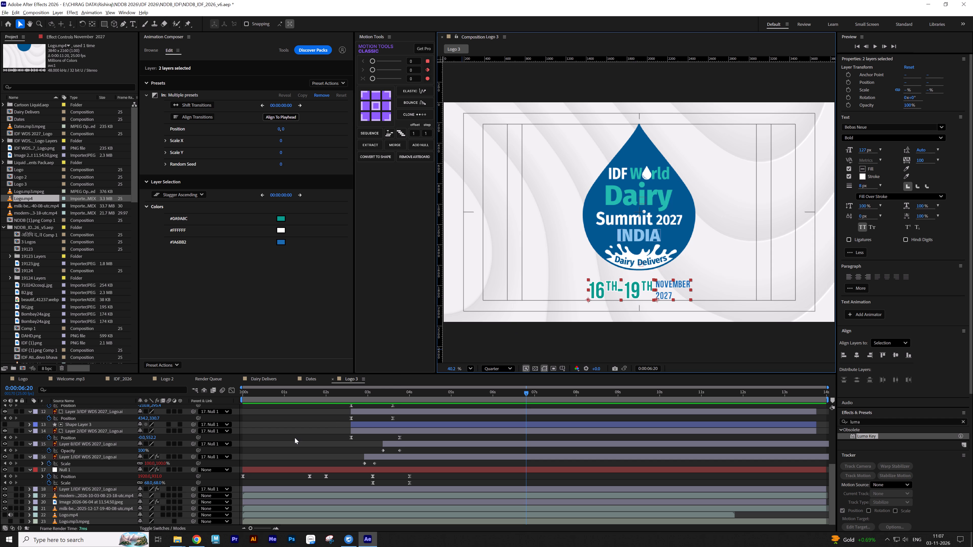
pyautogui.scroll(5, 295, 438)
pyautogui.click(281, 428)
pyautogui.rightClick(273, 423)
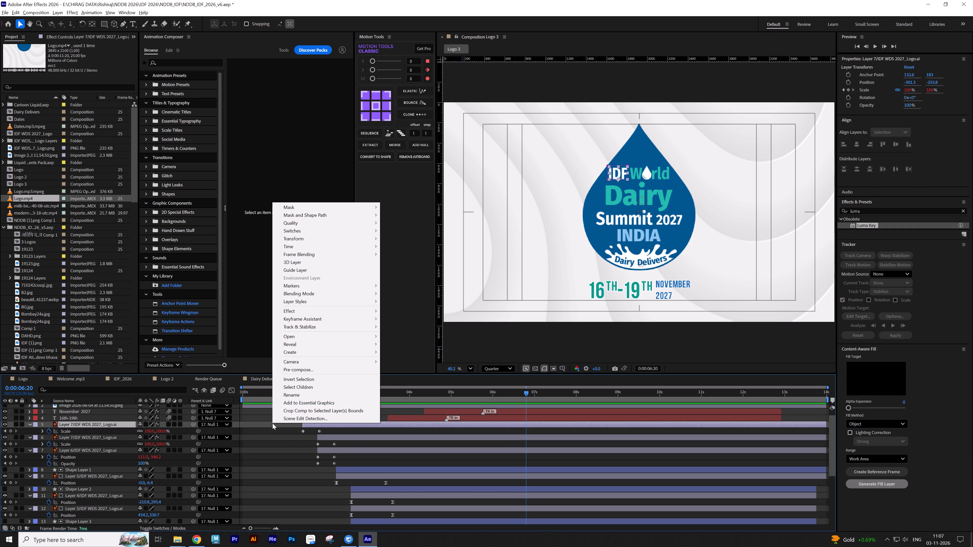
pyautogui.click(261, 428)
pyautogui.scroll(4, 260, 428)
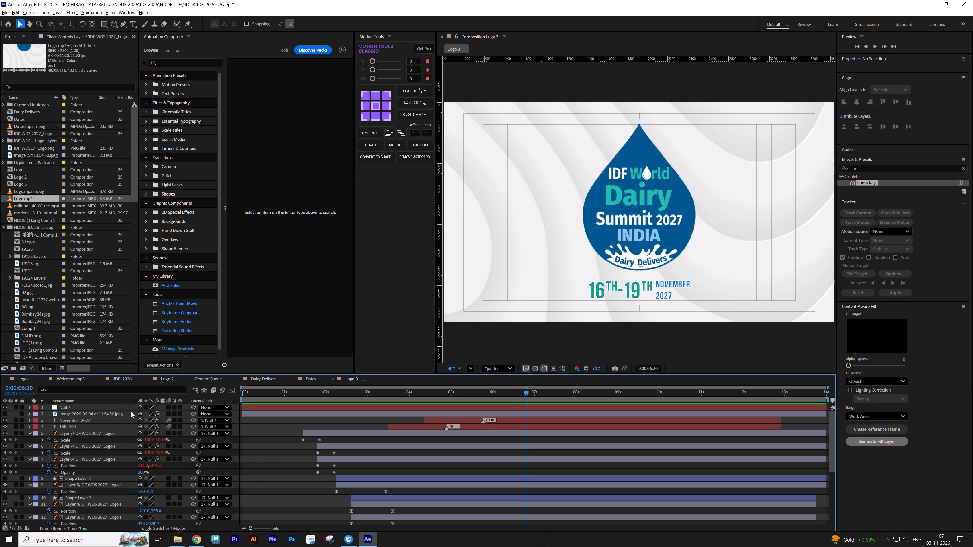
# Move the Null 7 layer down one place in the stack, directly below the Image 2026-06-04 layer.
pyautogui.moveTo(108, 407); pyautogui.dragTo(108, 415)
pyautogui.click(108, 415)
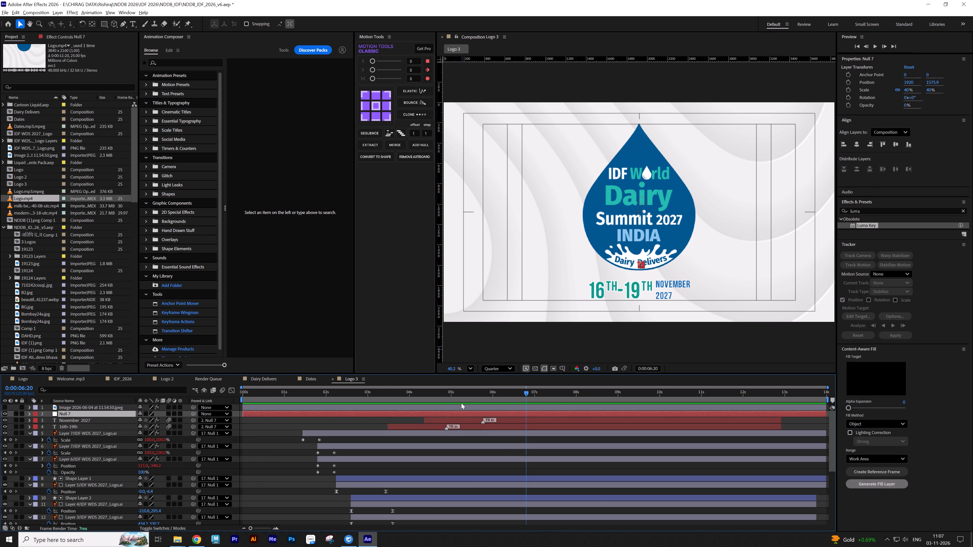
# Keyframe Null 7's Position at 0:00:06:20 and slide the date text left to 894, 1575.9 at 0:00:07:11.
pyautogui.press('p')
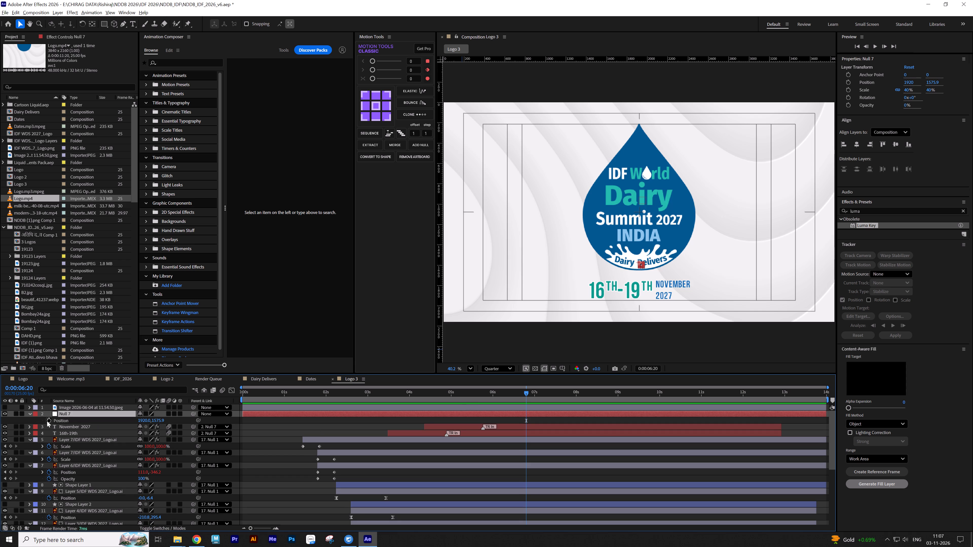
pyautogui.click(47, 421)
pyautogui.click(554, 395)
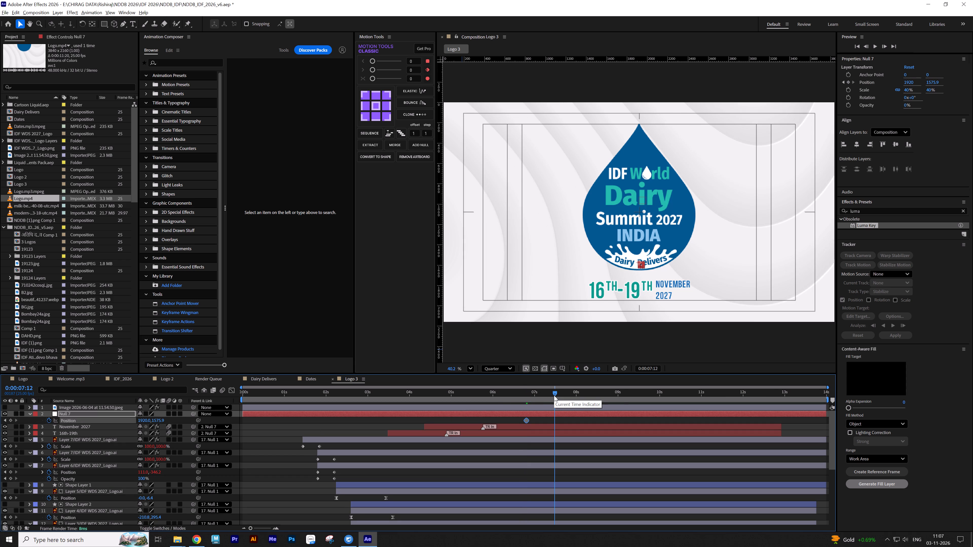
pyautogui.click(565, 395)
pyautogui.click(522, 395)
pyautogui.press('space')
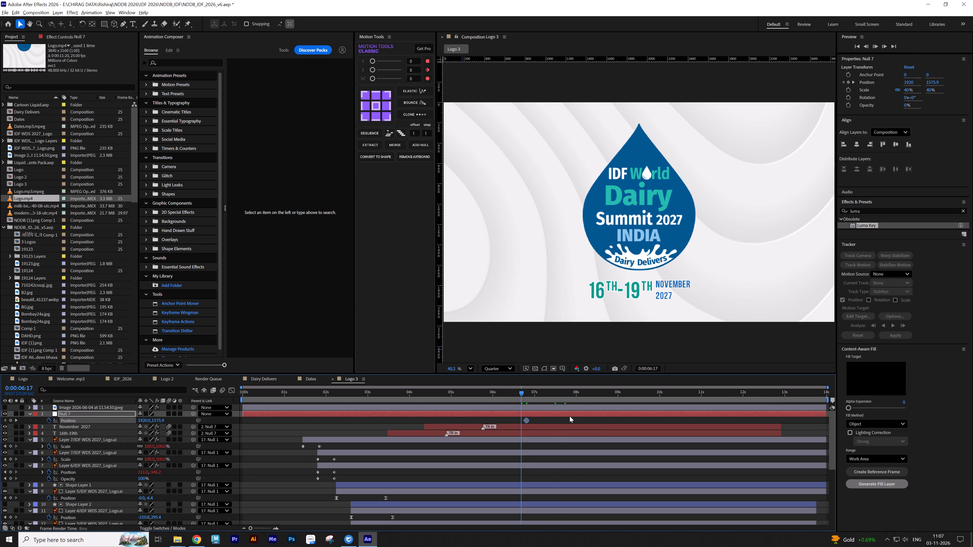
pyautogui.press('space')
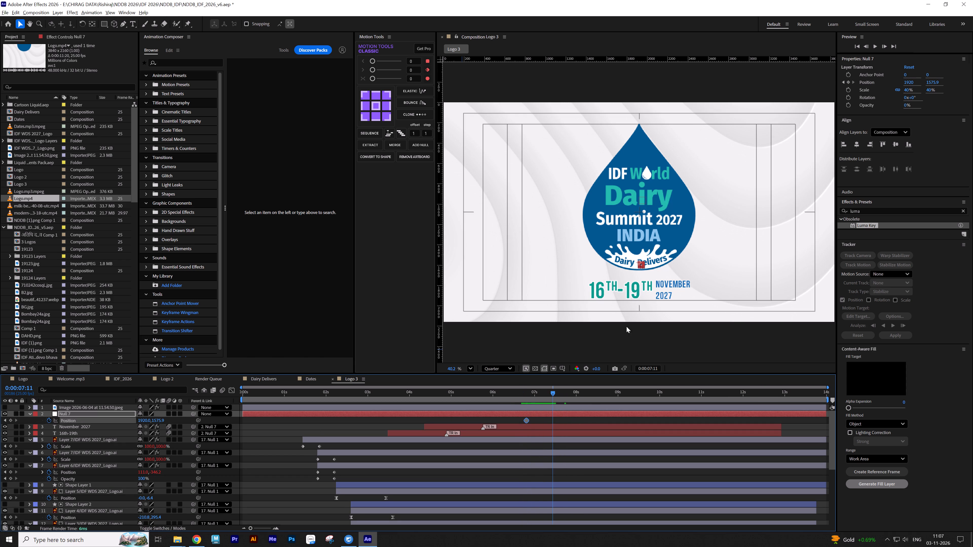
pyautogui.moveTo(639, 264); pyautogui.dragTo(519, 263)
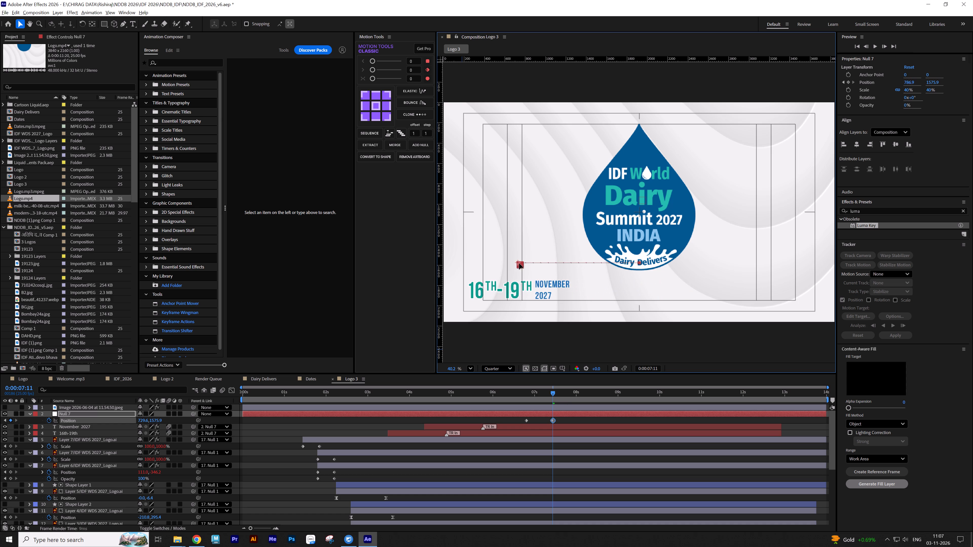
pyautogui.moveTo(519, 263); pyautogui.dragTo(534, 263)
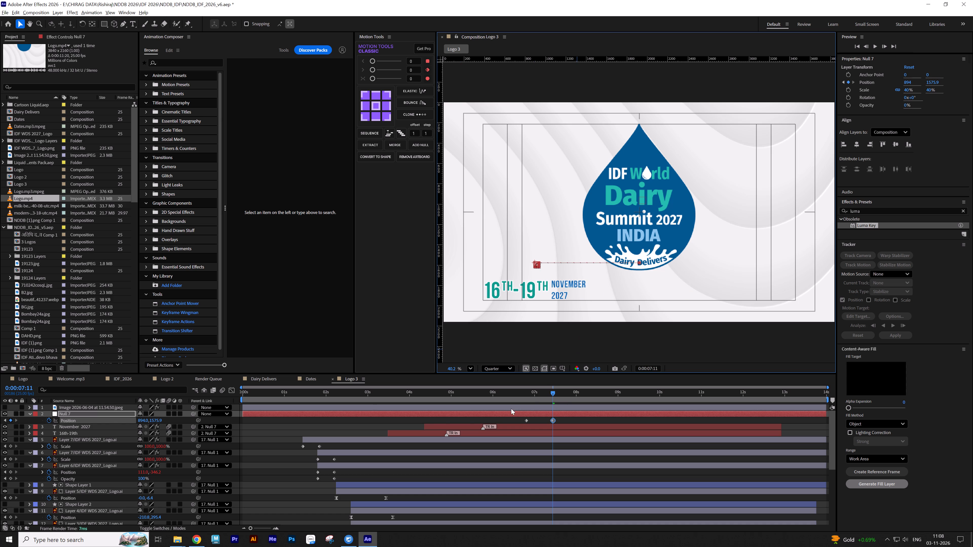
# Move Null 7's first Position keyframe earlier, to about 0:00:06:11.
pyautogui.click(434, 422)
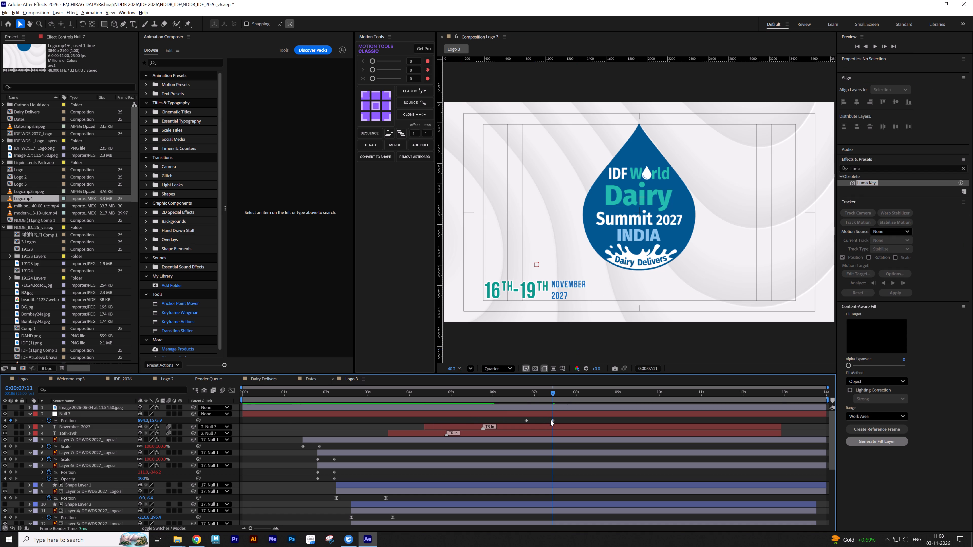
pyautogui.moveTo(525, 421); pyautogui.dragTo(515, 422)
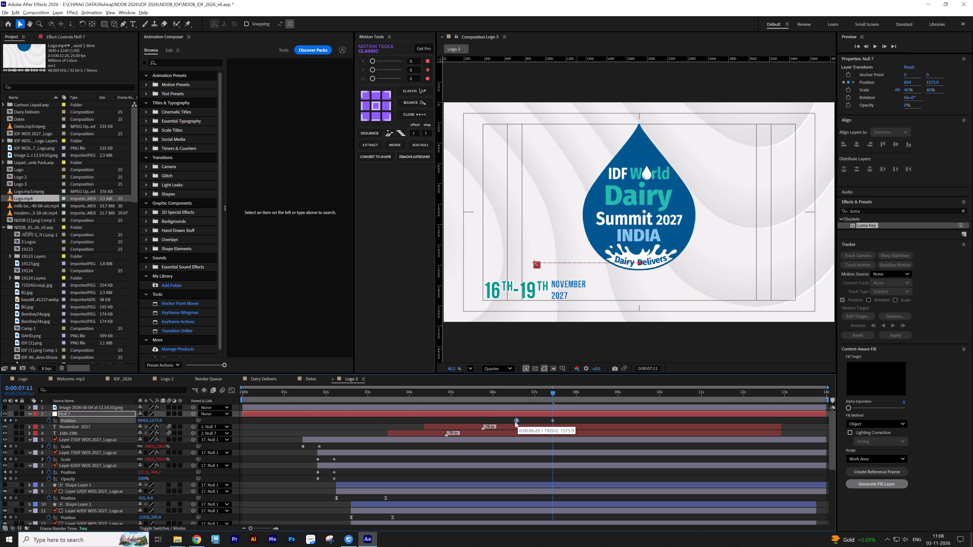
pyautogui.moveTo(515, 422); pyautogui.dragTo(511, 422)
# Apply Easy Ease to both Null 7 Position keyframes and reshape the speed graph for a fast start and long slow finish.
pyautogui.moveTo(573, 417); pyautogui.dragTo(499, 428)
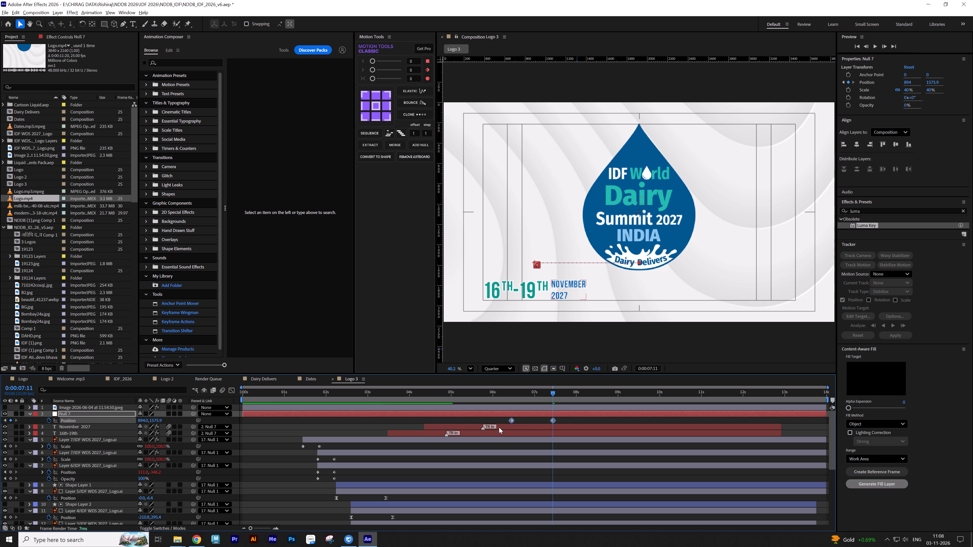
pyautogui.press('F9')
pyautogui.click(233, 392)
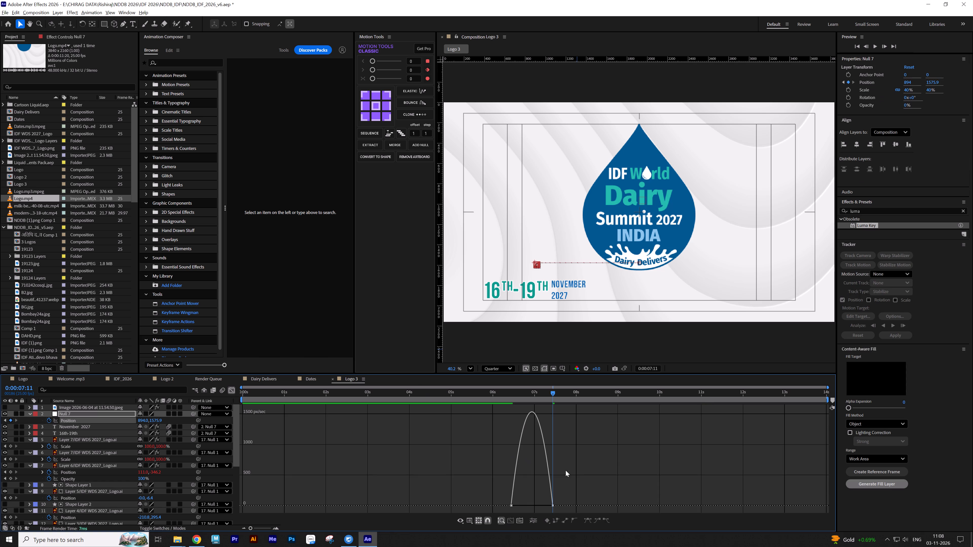
pyautogui.moveTo(570, 474); pyautogui.dragTo(539, 514)
pyautogui.moveTo(548, 506); pyautogui.dragTo(529, 506)
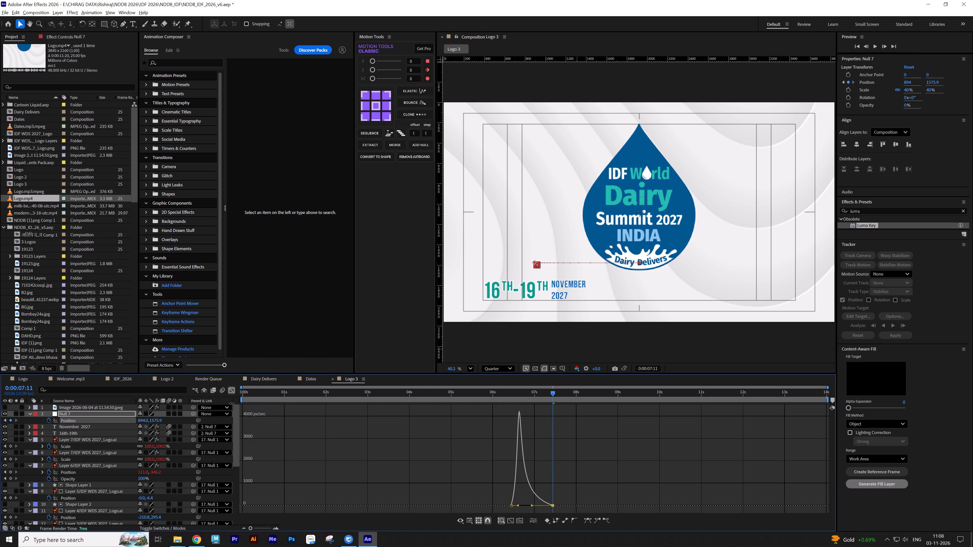
pyautogui.click(231, 393)
# Extend the November 2027 and 16th-19th text layers in Logo 3 to the end of the composition.
pyautogui.click(772, 425)
pyautogui.keyDown('ctrl'); pyautogui.click(771, 433); pyautogui.keyUp('ctrl')
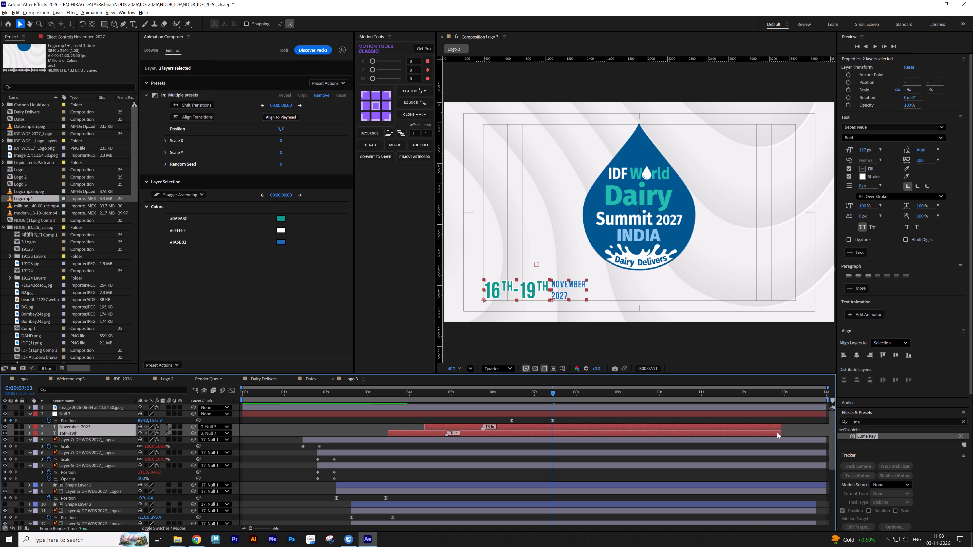
pyautogui.moveTo(781, 432); pyautogui.dragTo(882, 432)
pyautogui.click(763, 420)
pyautogui.press('s')
pyautogui.press('s')
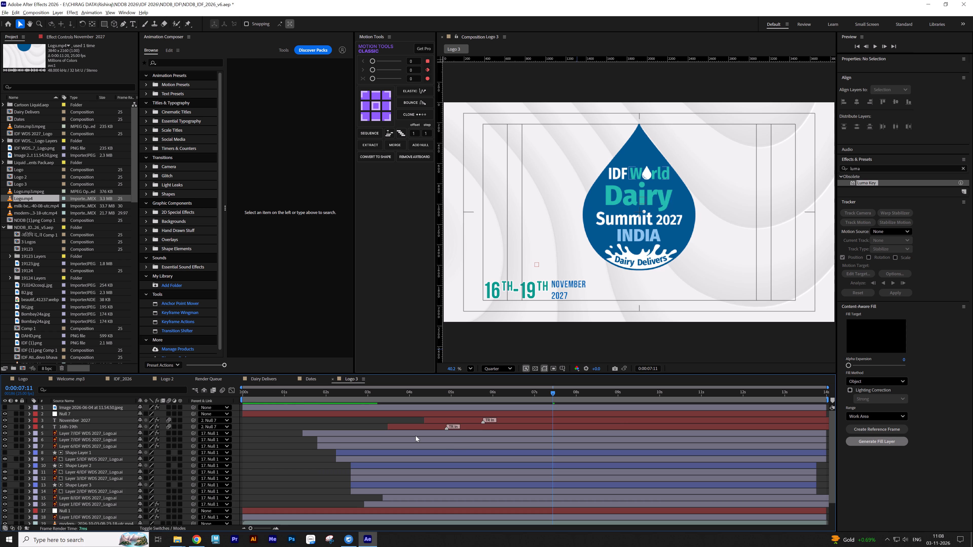
pyautogui.press('s')
pyautogui.press('s')
# Look through the IDF_2026 and Logo 2 compositions for the venue text.
pyautogui.click(123, 380)
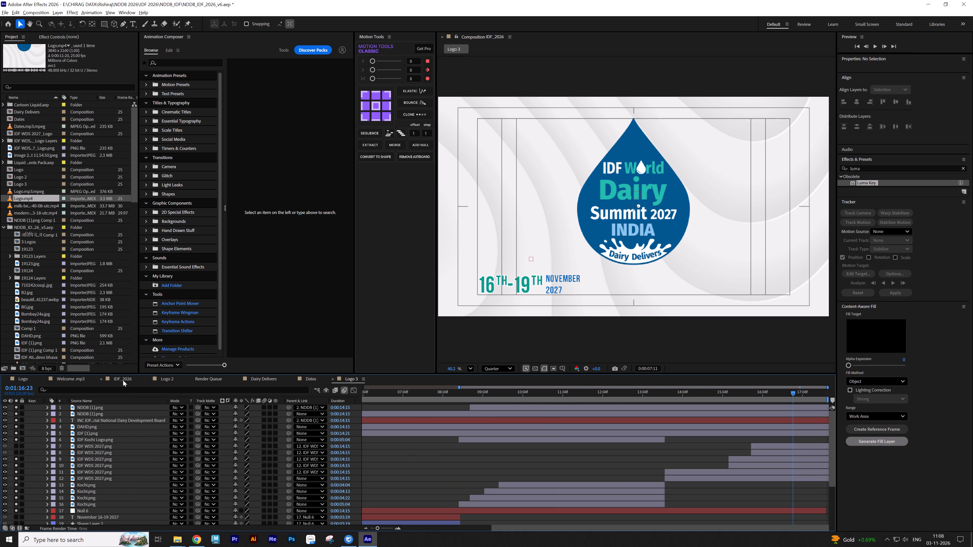
pyautogui.click(482, 455)
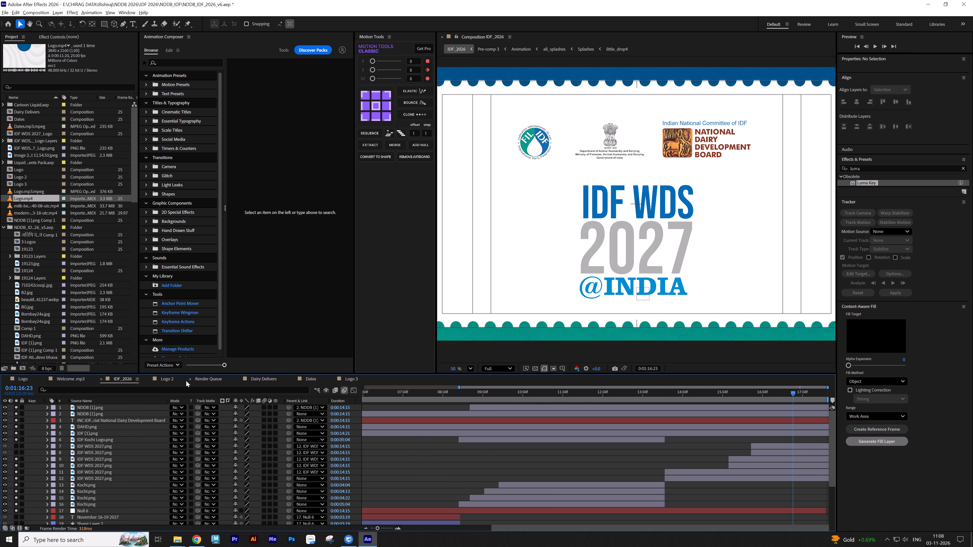
pyautogui.click(165, 380)
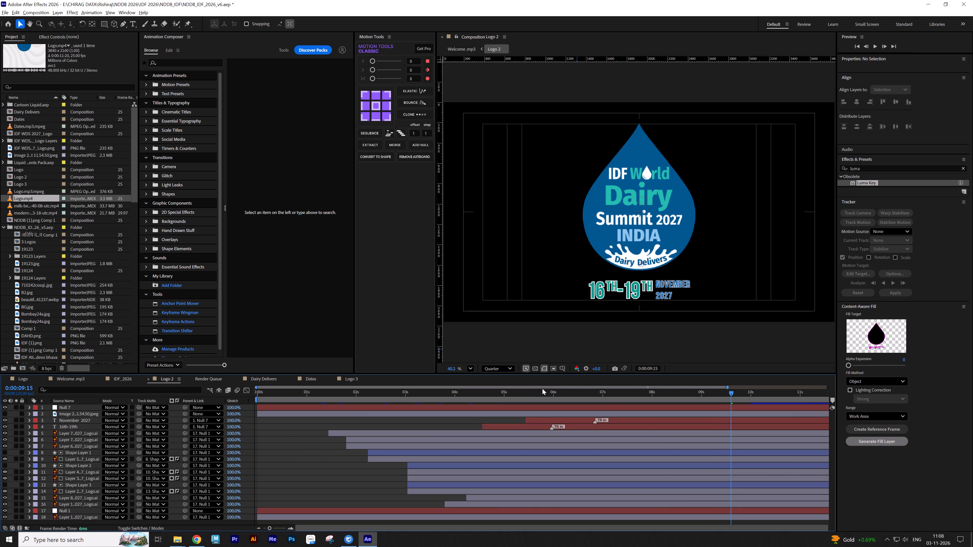
pyautogui.moveTo(543, 388); pyautogui.dragTo(471, 405)
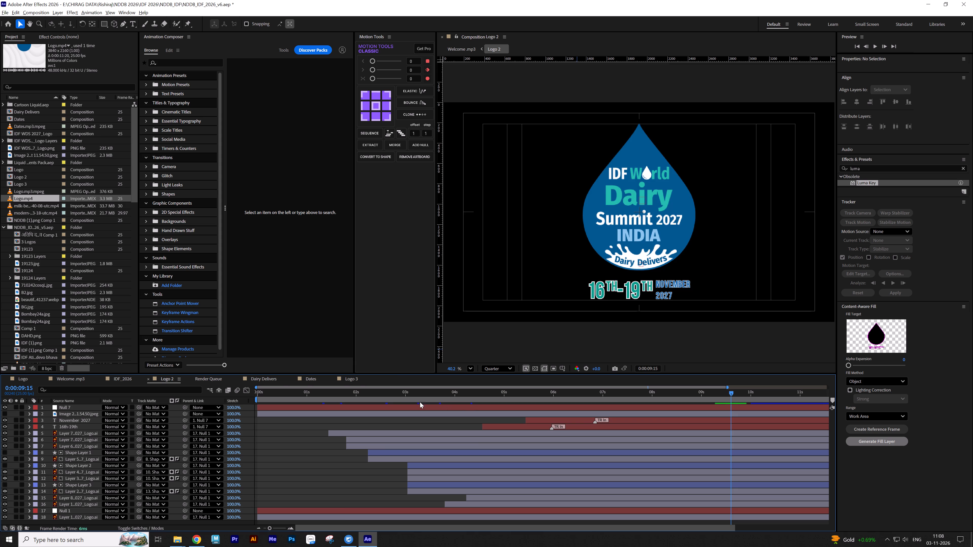
pyautogui.moveTo(386, 396); pyautogui.dragTo(867, 393)
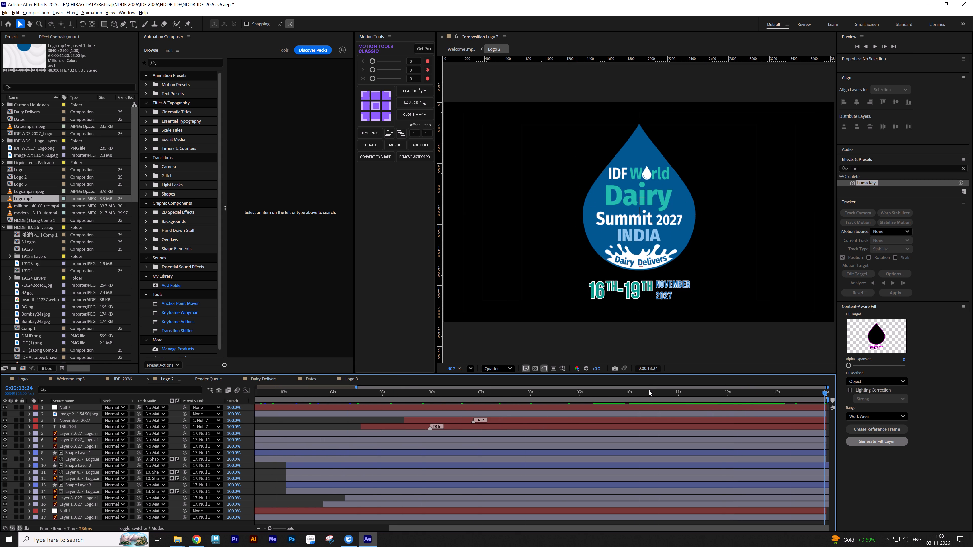
pyautogui.press('-')
pyautogui.press('-')
pyautogui.press('-')
pyautogui.press('-')
pyautogui.press('-')
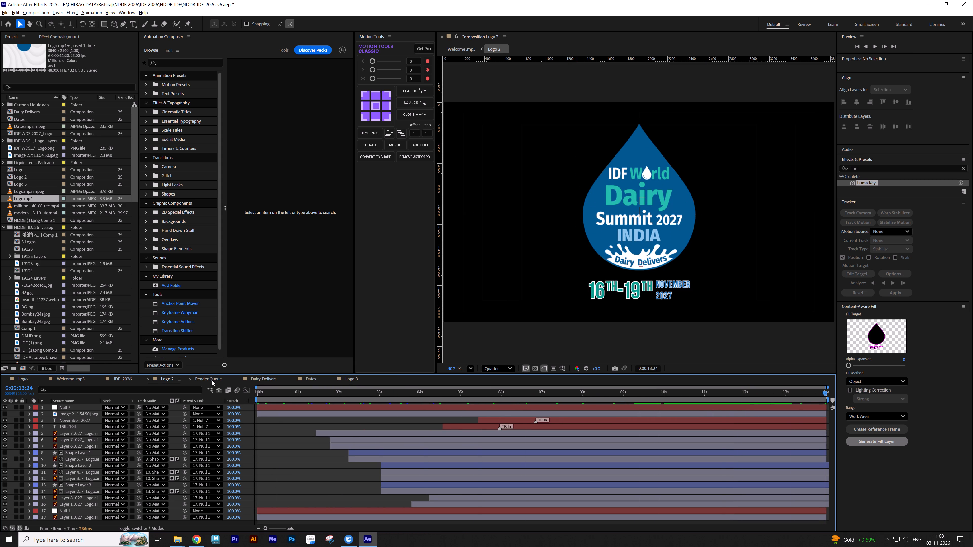
# Close the Render Queue.
pyautogui.click(212, 380)
pyautogui.click(190, 379)
# Copy the text "Jio World Convention Centre, Mumbai, India." from the Welcome.mp3 composition and return to Logo 3.
pyautogui.click(75, 379)
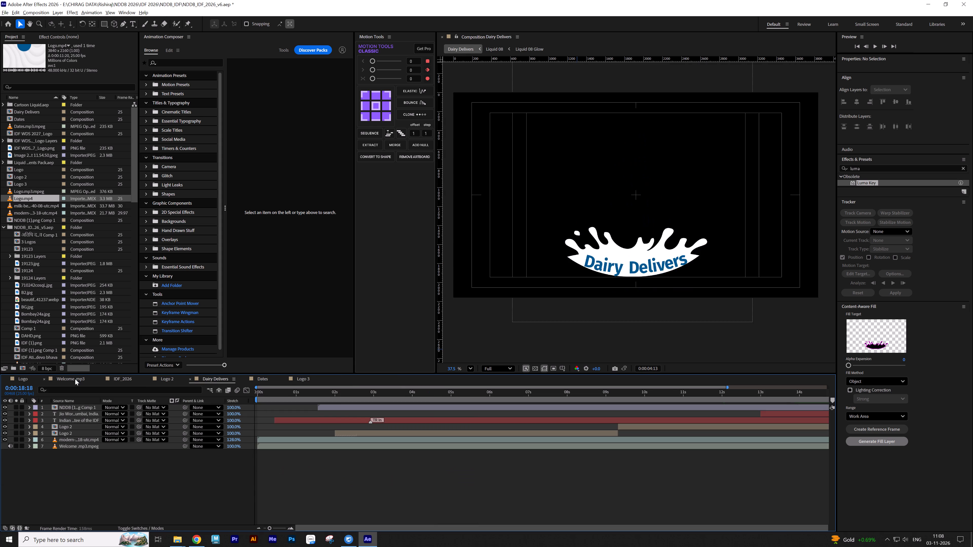
pyautogui.moveTo(324, 396); pyautogui.dragTo(521, 399)
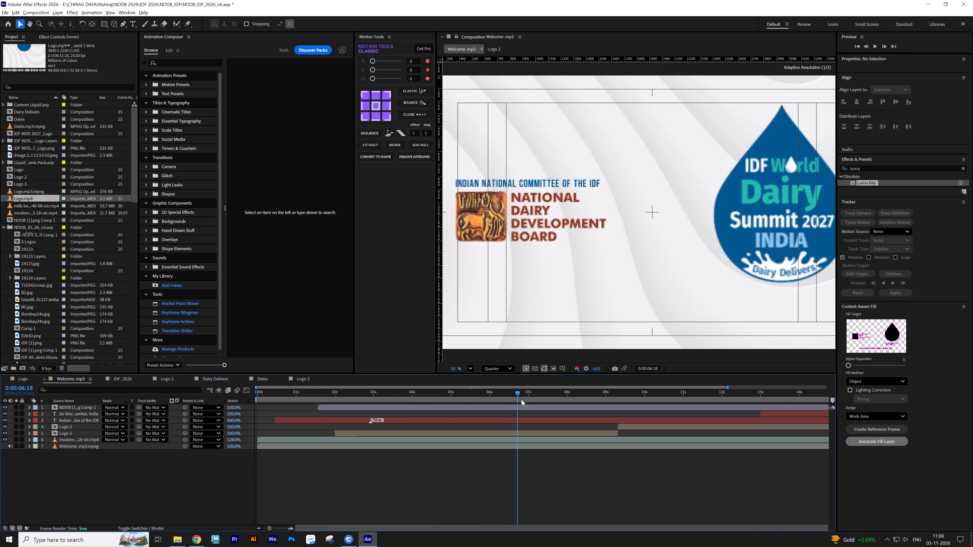
pyautogui.moveTo(521, 399); pyautogui.dragTo(808, 406)
pyautogui.doubleClick(743, 314)
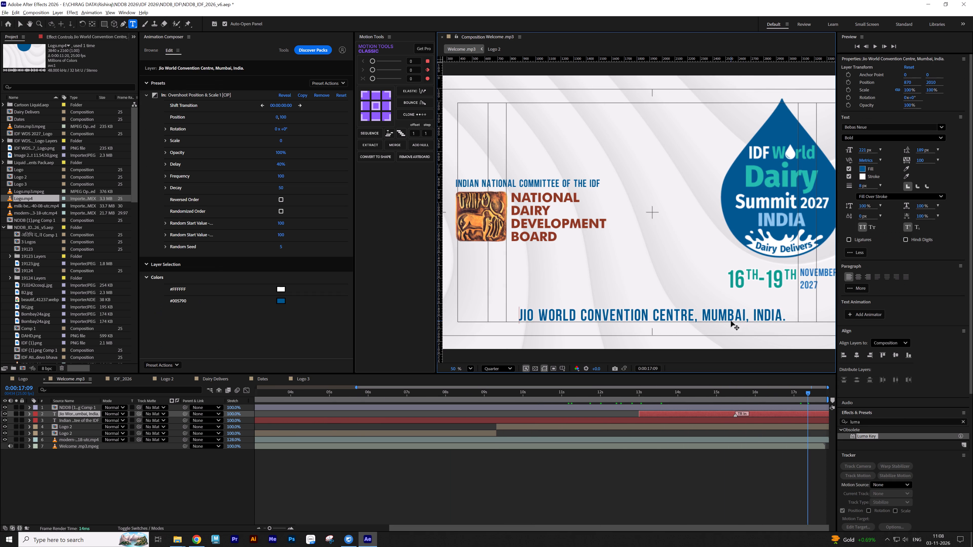
pyautogui.hotkey('ctrl', 'a')
pyautogui.hotkey('ctrl', 'c')
pyautogui.hotkey('ctrl', 'c')
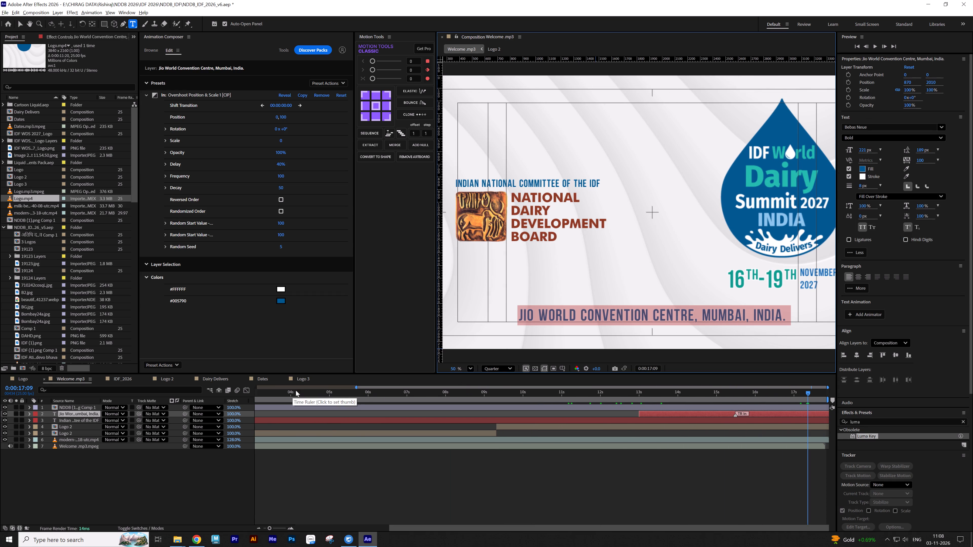
pyautogui.click(305, 377)
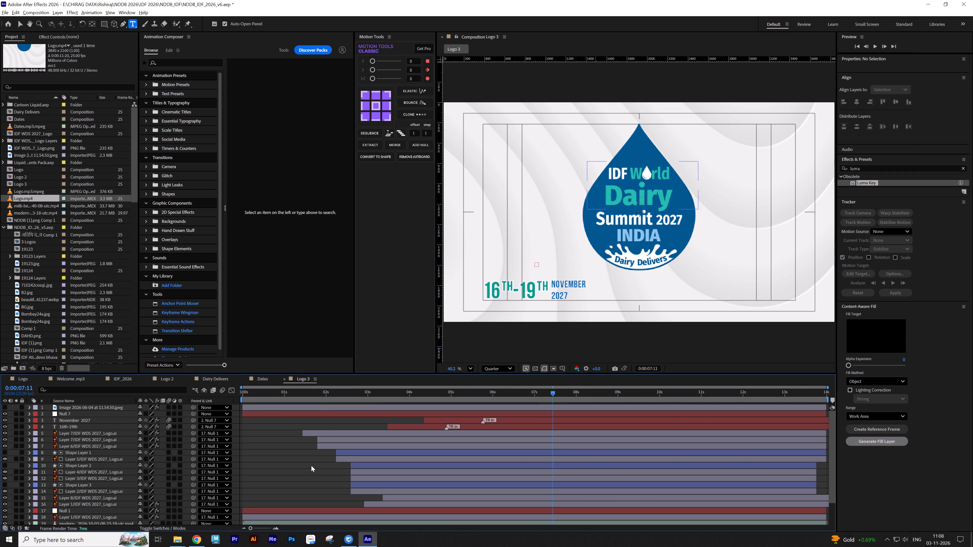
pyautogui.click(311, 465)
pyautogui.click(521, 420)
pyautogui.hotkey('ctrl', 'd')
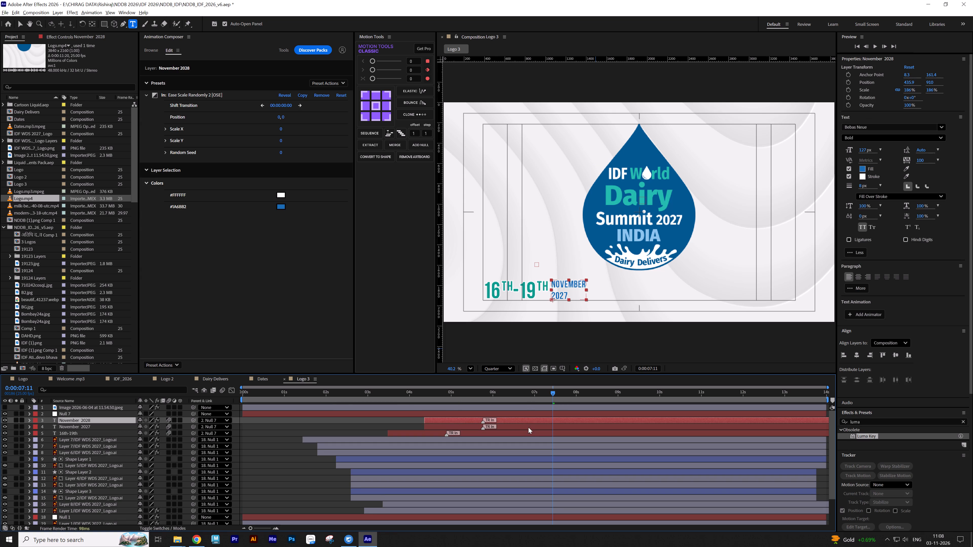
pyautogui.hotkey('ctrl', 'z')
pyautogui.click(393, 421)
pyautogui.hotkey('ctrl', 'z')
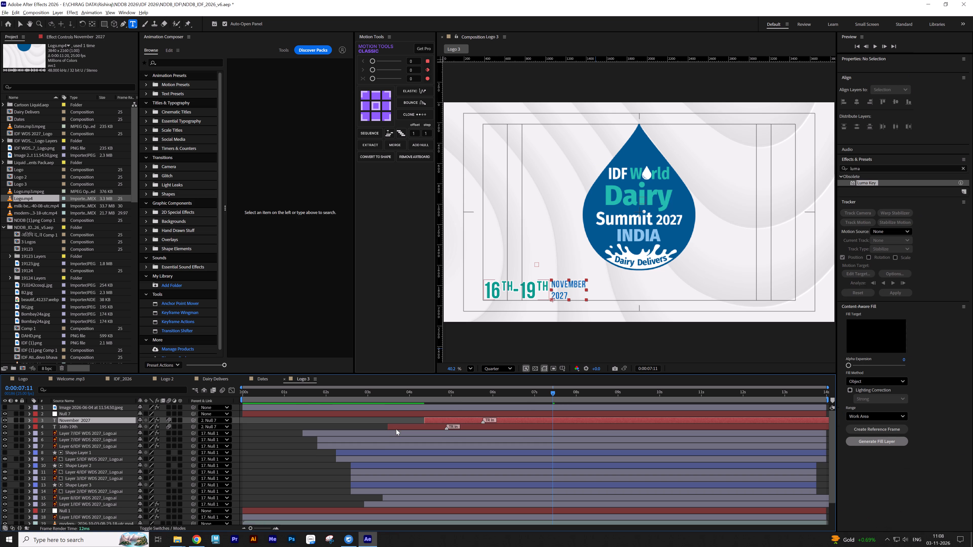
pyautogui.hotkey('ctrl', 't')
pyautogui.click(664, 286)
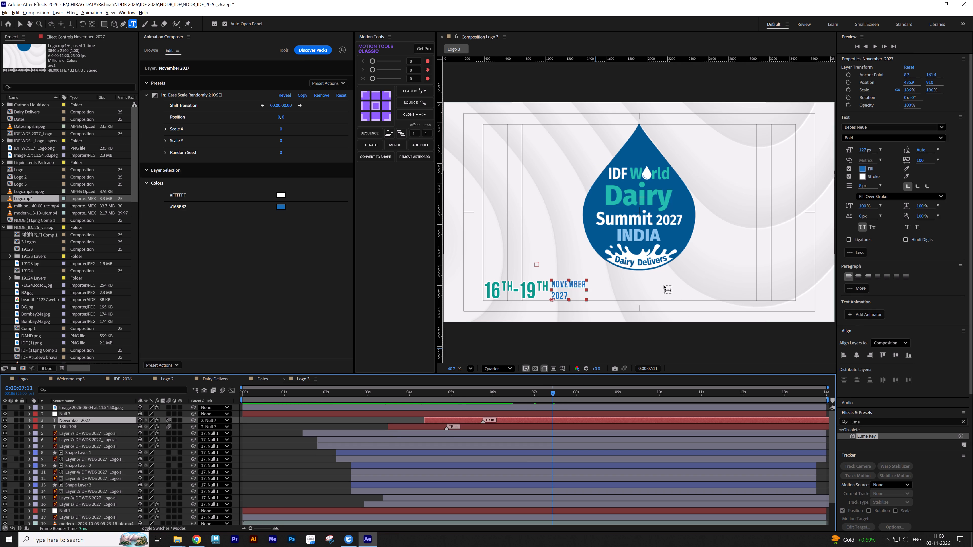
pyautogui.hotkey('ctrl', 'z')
# Add a new text layer in Logo 3 and paste "Jio World Convention Centre, Mumbai, India." into it.
pyautogui.hotkey('ctrl', 't')
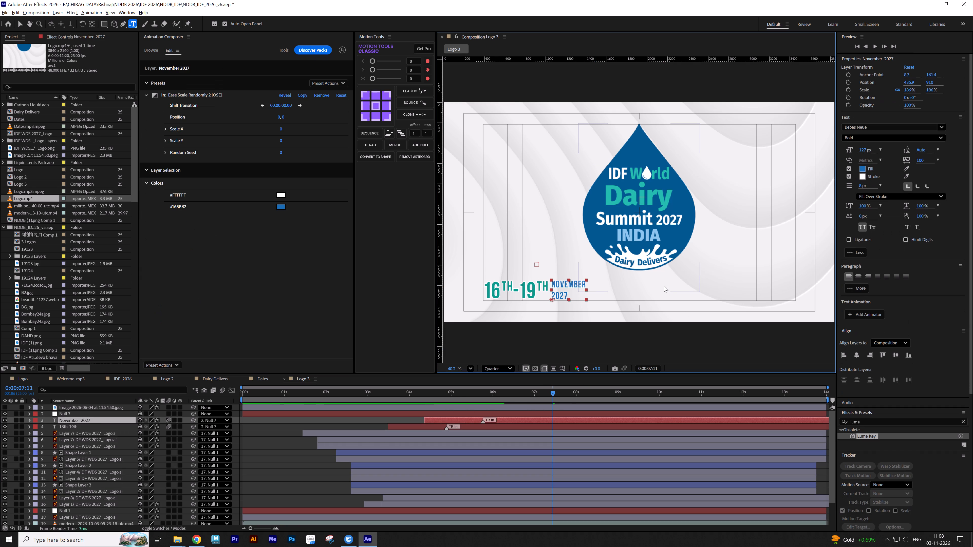
pyautogui.click(727, 286)
pyautogui.hotkey('ctrl', 'v')
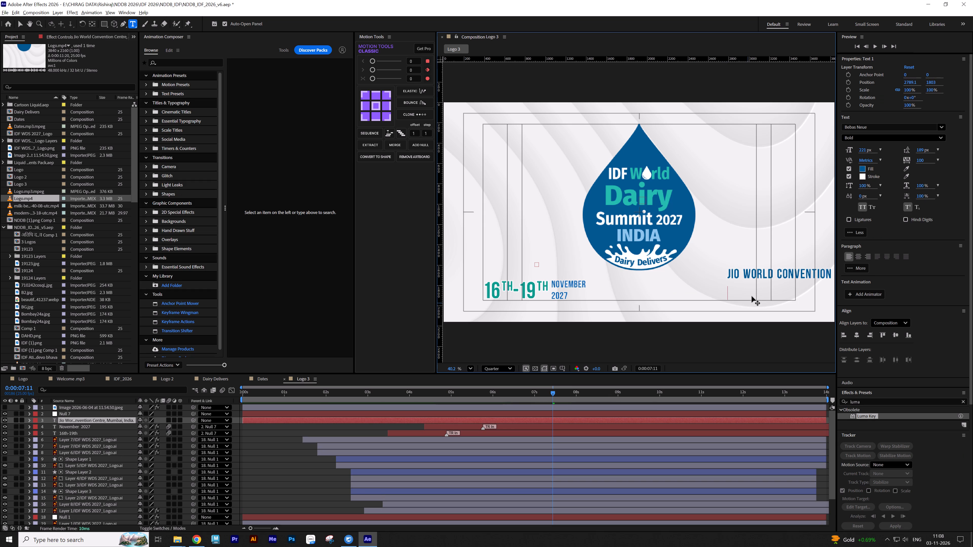
pyautogui.press('BackSpace')
pyautogui.click(387, 426)
# Move the venue text beside the date, to about 1643.6, 1905.1.
pyautogui.press('v')
pyautogui.moveTo(807, 273); pyautogui.dragTo(806, 273)
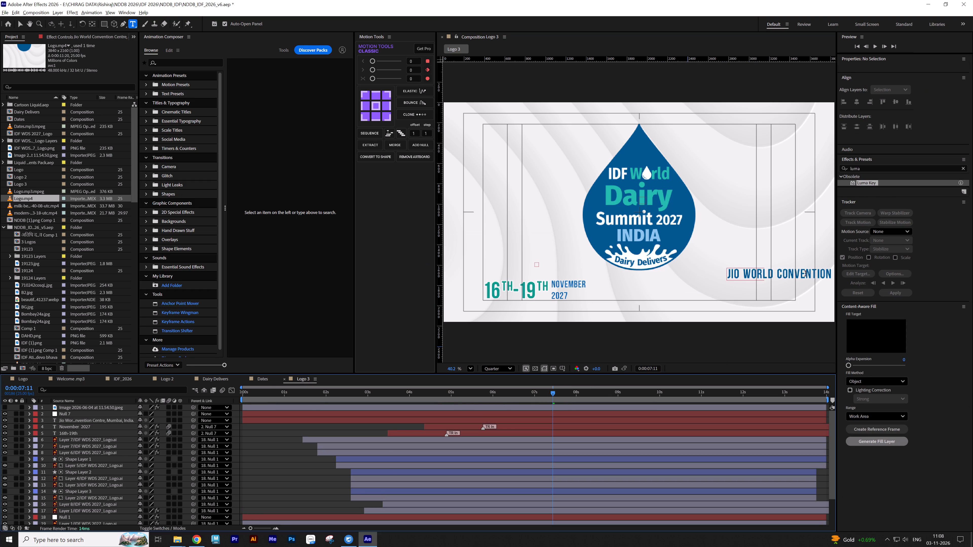
pyautogui.moveTo(806, 273); pyautogui.dragTo(707, 286)
pyautogui.click(392, 425)
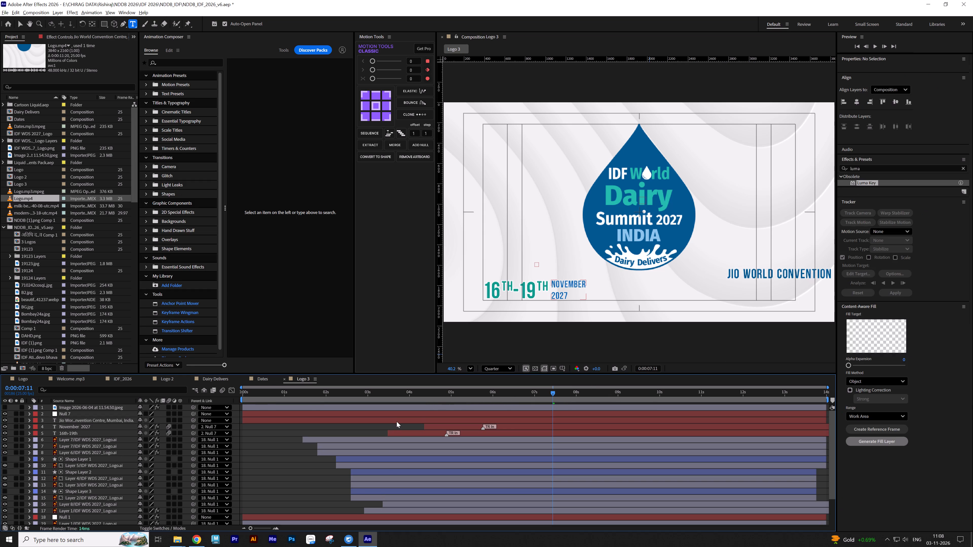
pyautogui.click(398, 421)
pyautogui.press('v')
pyautogui.moveTo(805, 273); pyautogui.dragTo(690, 284)
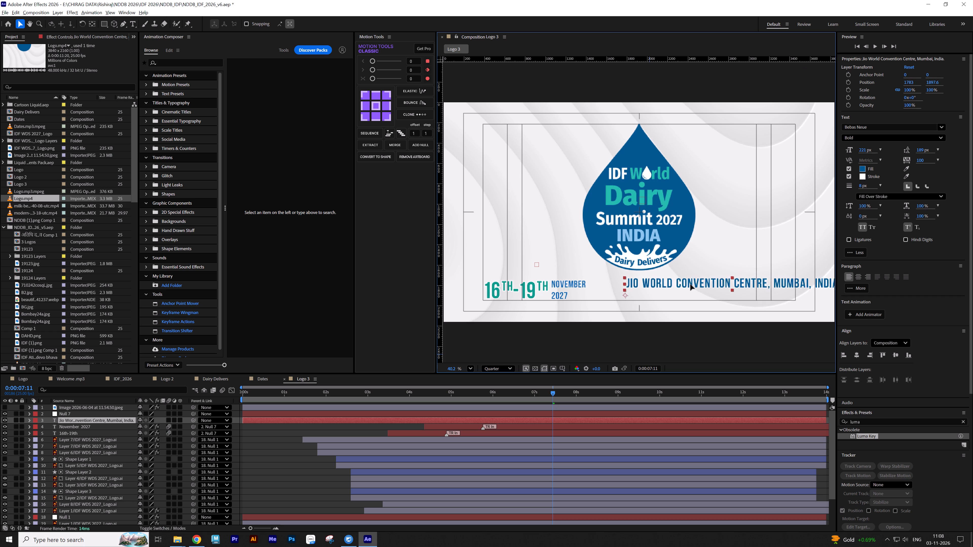
pyautogui.moveTo(690, 284); pyautogui.dragTo(690, 286)
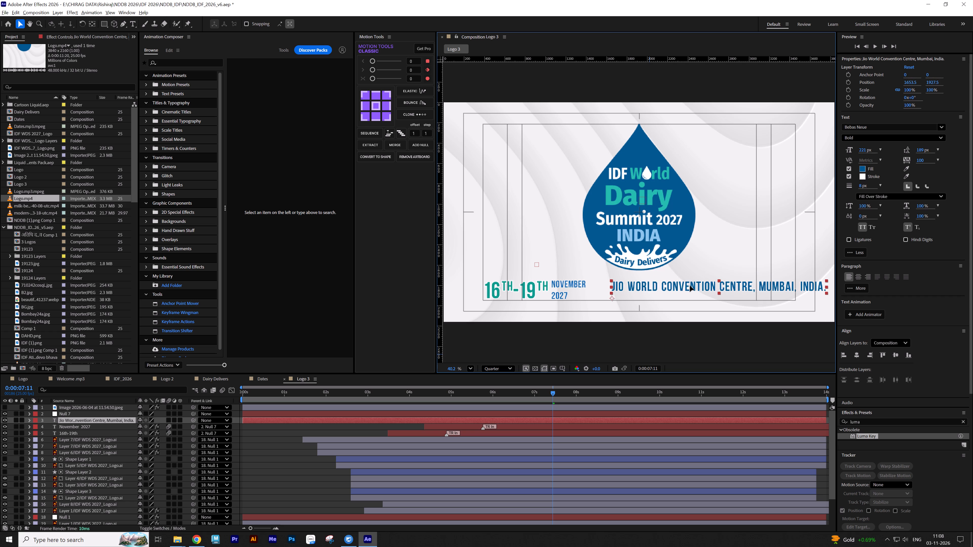
pyautogui.moveTo(690, 286); pyautogui.dragTo(689, 284)
# Break the venue text into two lines, with "Mumbai, India." on the second line.
pyautogui.doubleClick(772, 283)
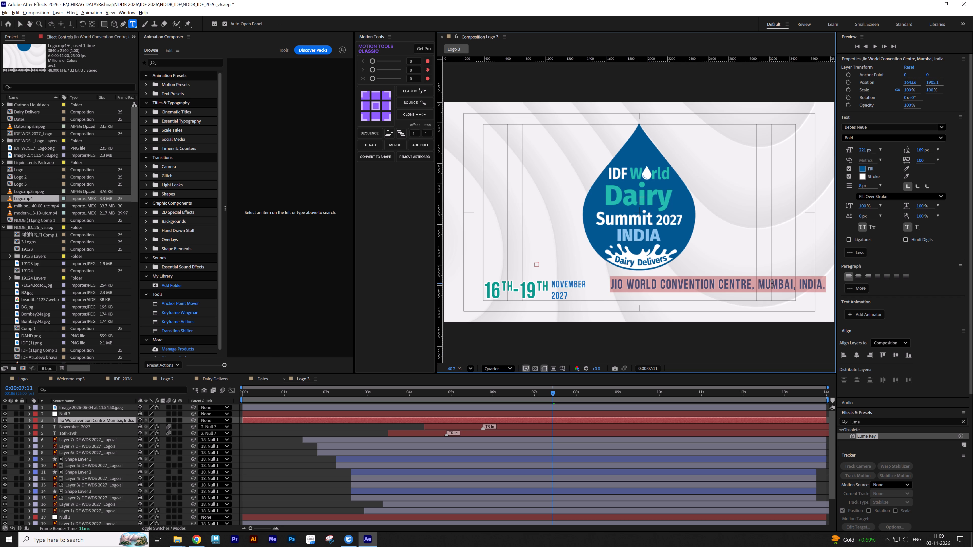
pyautogui.click(759, 285)
pyautogui.click(760, 288)
pyautogui.press('BackSpace')
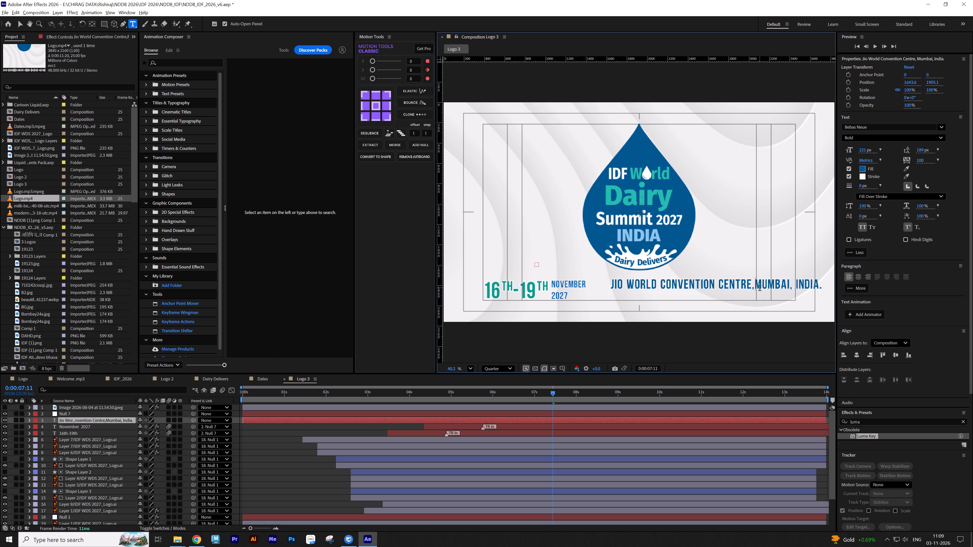
pyautogui.press('Return')
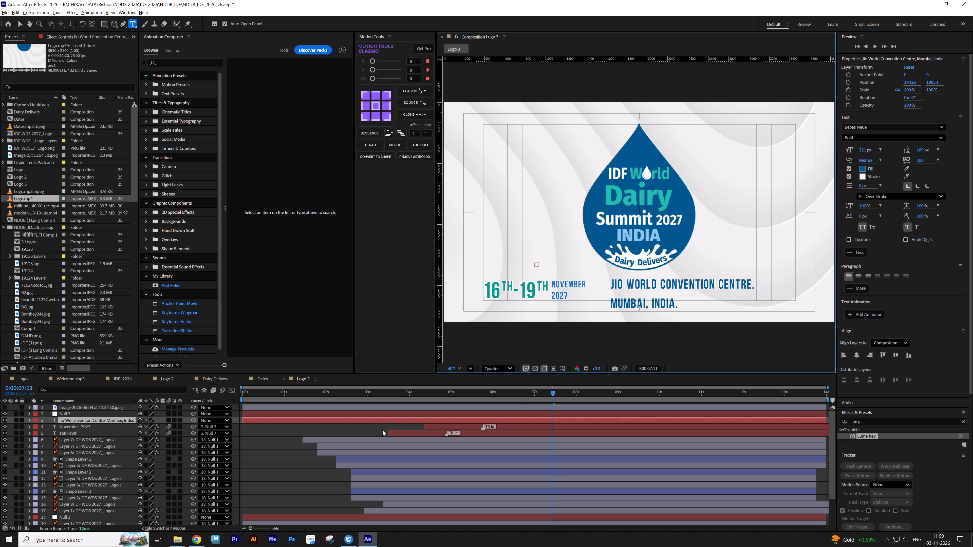
pyautogui.click(376, 429)
pyautogui.click(381, 423)
pyautogui.press('v')
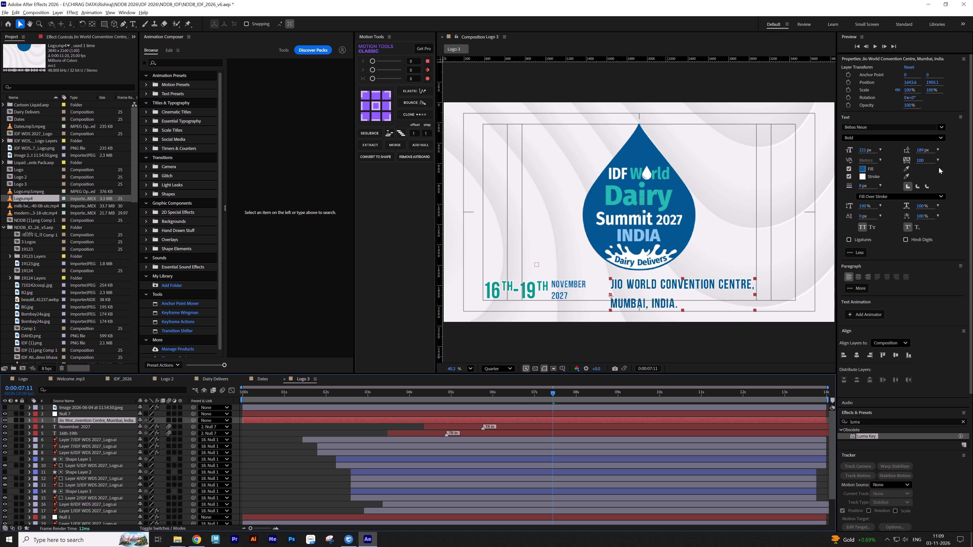
# Set the venue text's leading to 124 px.
pyautogui.click(941, 141)
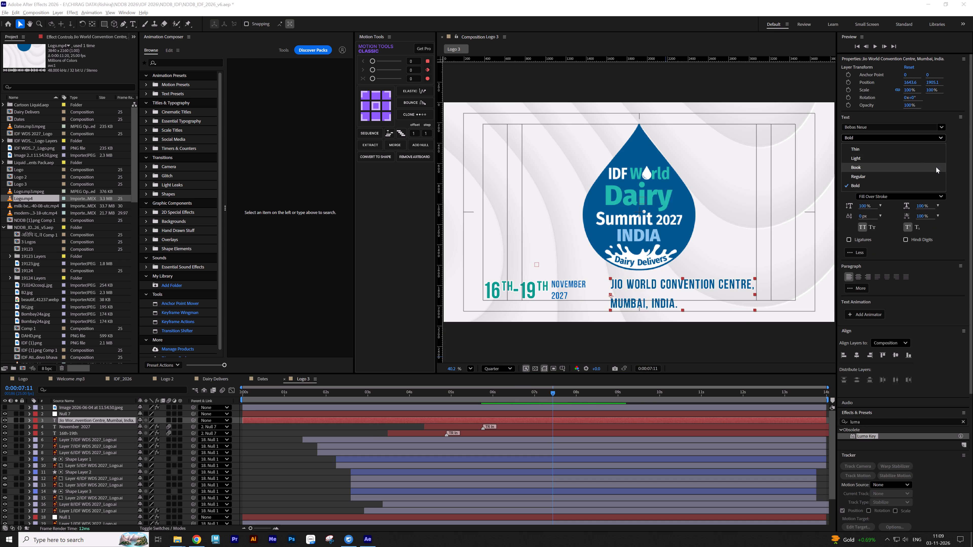
pyautogui.click(957, 158)
pyautogui.click(940, 154)
pyautogui.click(940, 153)
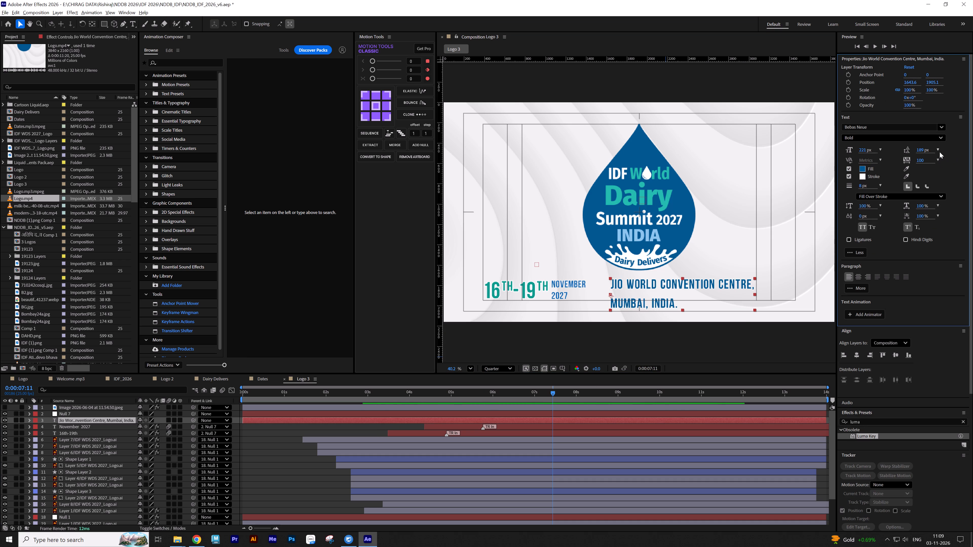
pyautogui.click(939, 150)
pyautogui.doubleClick(957, 162)
pyautogui.click(957, 160)
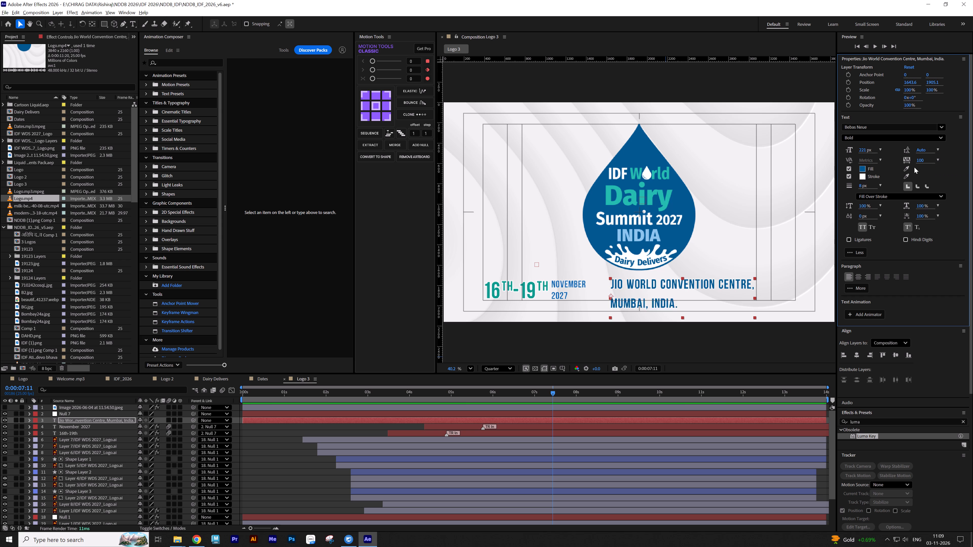
pyautogui.moveTo(918, 151); pyautogui.dragTo(926, 150)
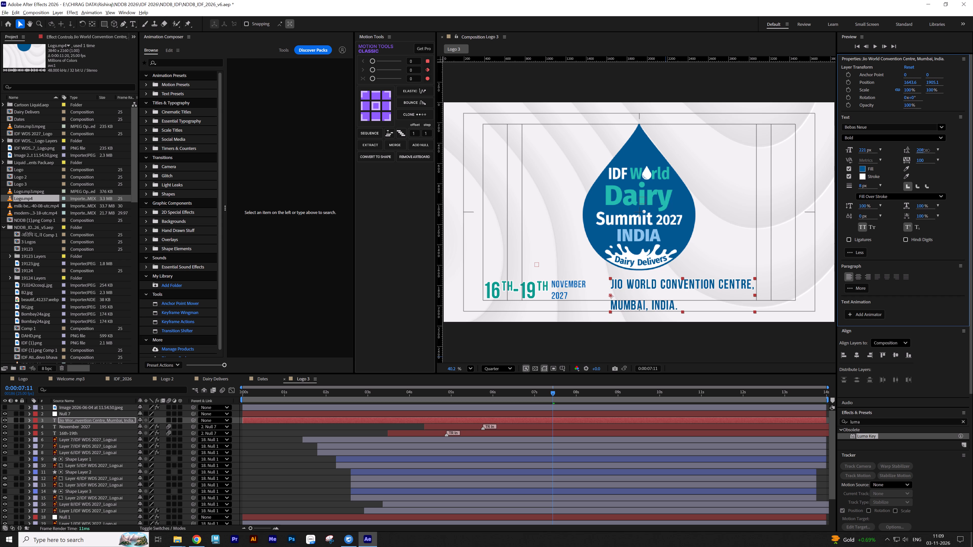
pyautogui.moveTo(926, 150); pyautogui.dragTo(901, 158)
pyautogui.click(901, 158)
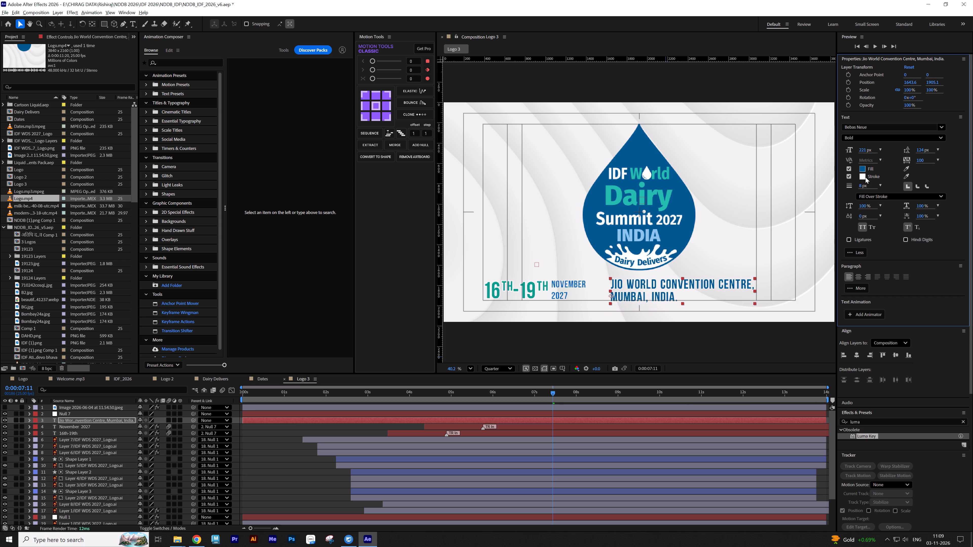
# Centre-align the venue text and move it to the frame's lower right, at about 2727, 1905.
pyautogui.click(859, 273)
pyautogui.moveTo(599, 289); pyautogui.dragTo(689, 280)
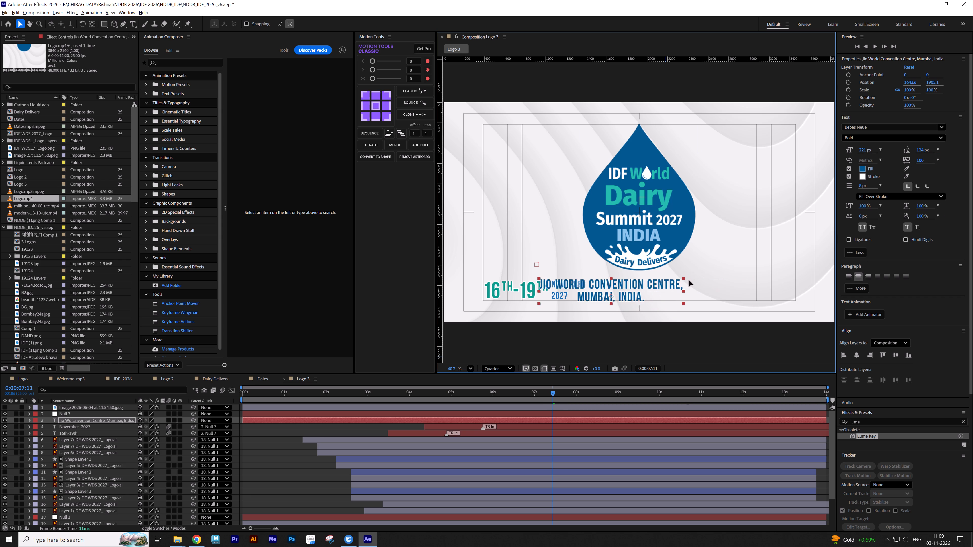
pyautogui.moveTo(689, 280); pyautogui.dragTo(707, 282)
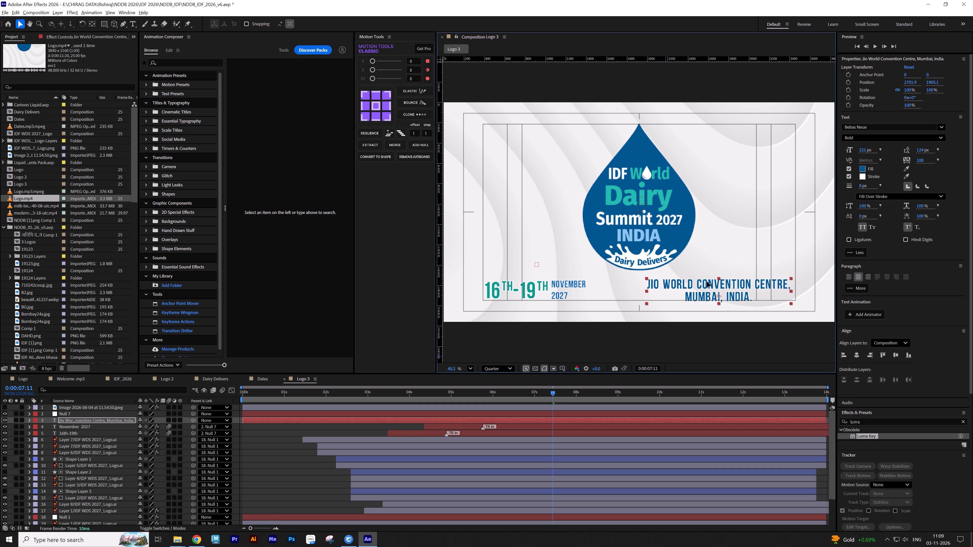
pyautogui.moveTo(707, 282); pyautogui.dragTo(709, 282)
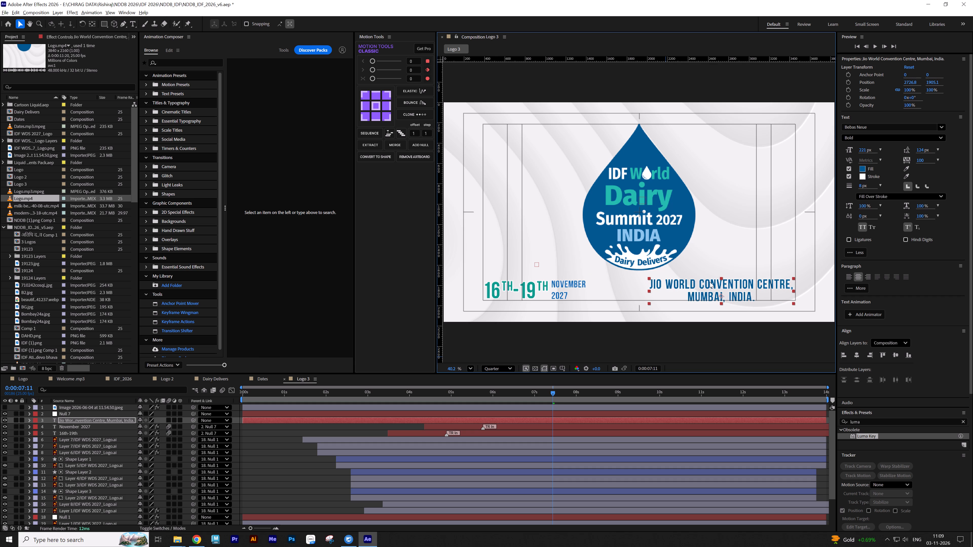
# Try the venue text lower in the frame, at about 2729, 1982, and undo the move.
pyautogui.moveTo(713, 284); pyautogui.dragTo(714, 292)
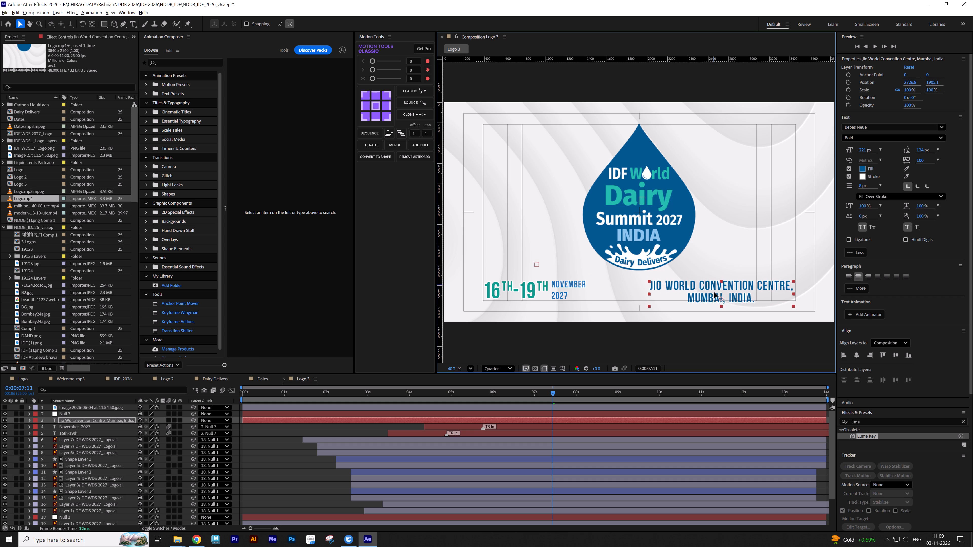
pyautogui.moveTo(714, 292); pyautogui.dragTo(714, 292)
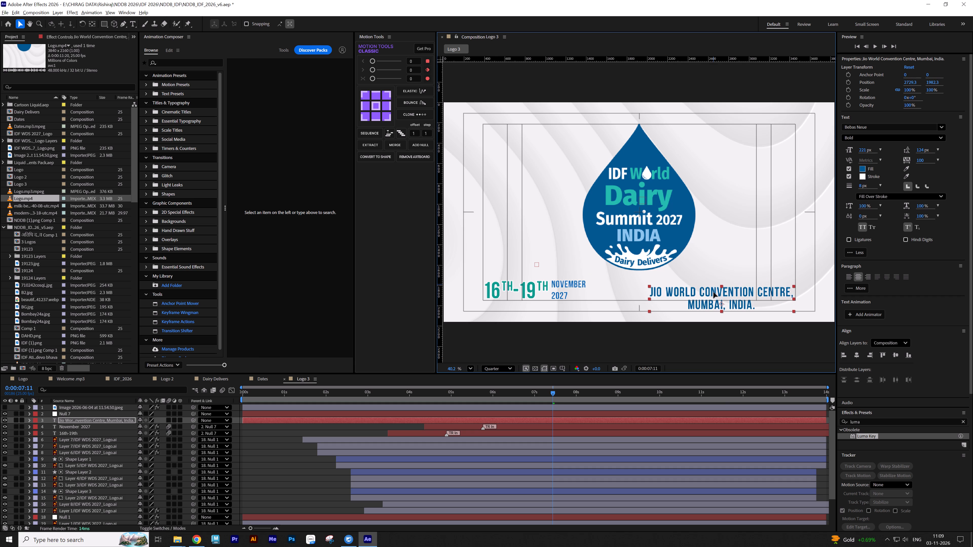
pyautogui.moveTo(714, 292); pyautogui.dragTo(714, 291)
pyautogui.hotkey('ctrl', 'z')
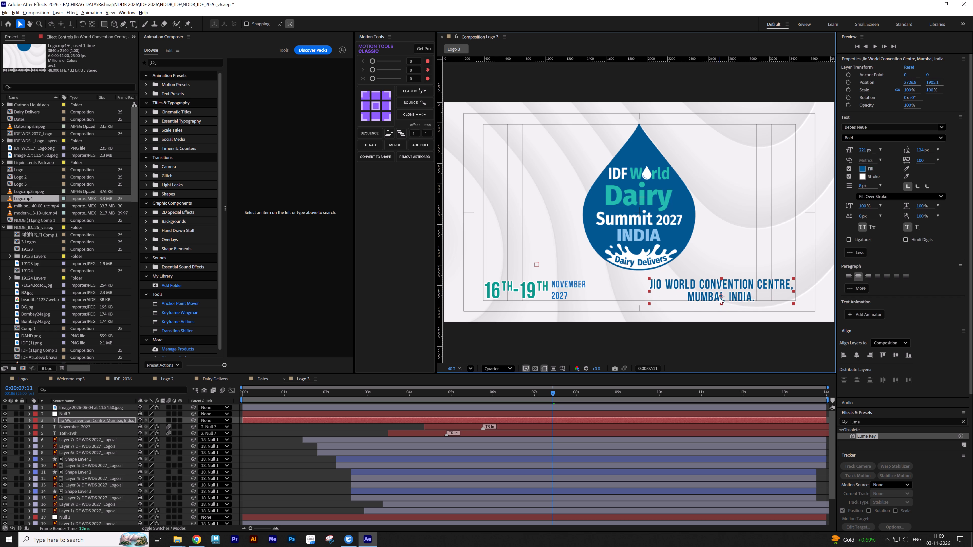
# Move the venue text up slightly, to about 2727, 1883.
pyautogui.moveTo(716, 288); pyautogui.dragTo(716, 285)
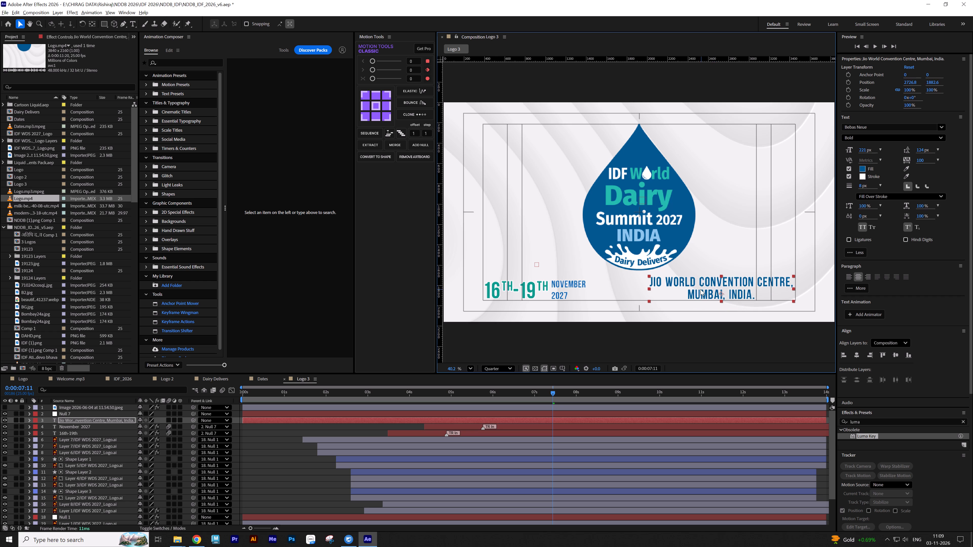
# Move the venue text's anchor point to the bottom centre of its two lines.
pyautogui.press('y')
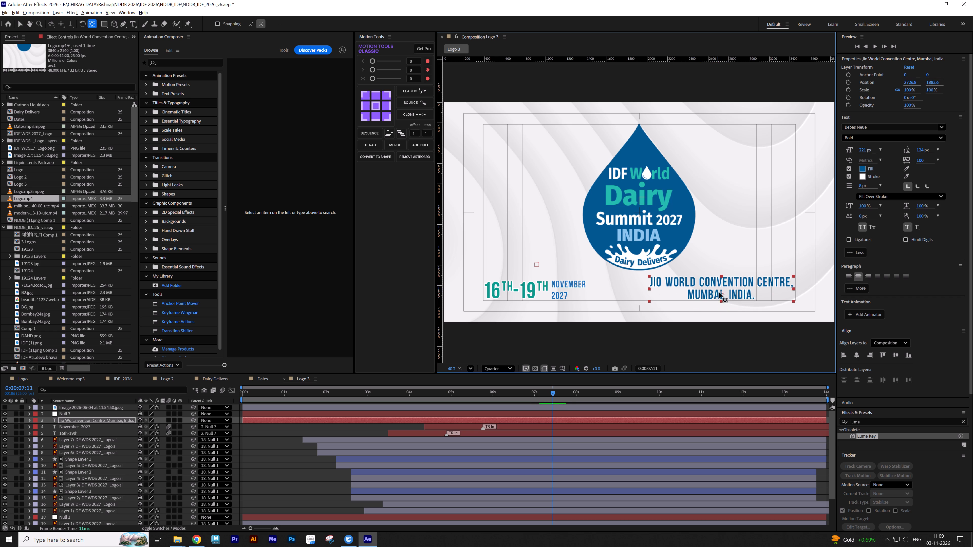
pyautogui.moveTo(721, 294); pyautogui.dragTo(722, 300)
pyautogui.press('v')
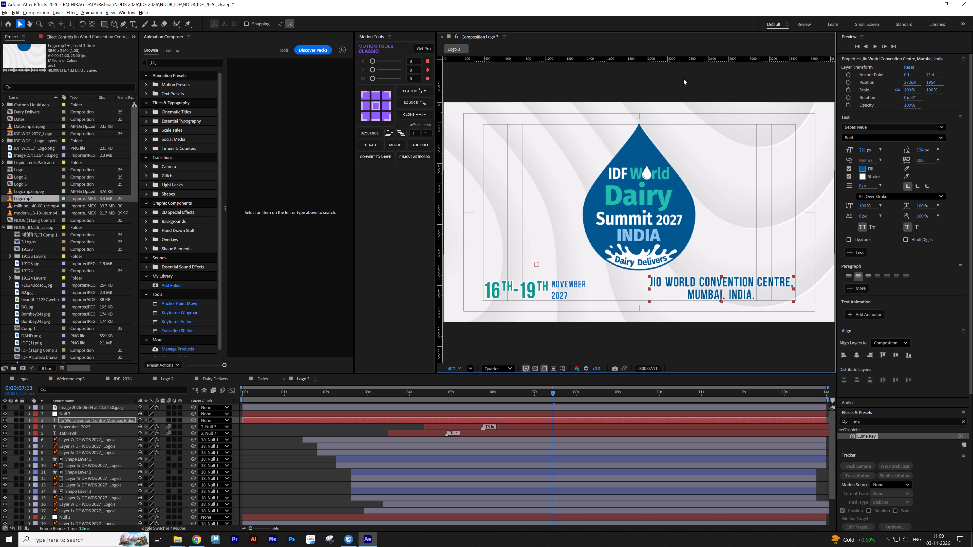
# Add a horizontal guide along the top of the date text and scale the venue text down to about 81.7% to meet it.
pyautogui.moveTo(681, 57); pyautogui.dragTo(685, 281)
pyautogui.moveTo(721, 276); pyautogui.dragTo(720, 280)
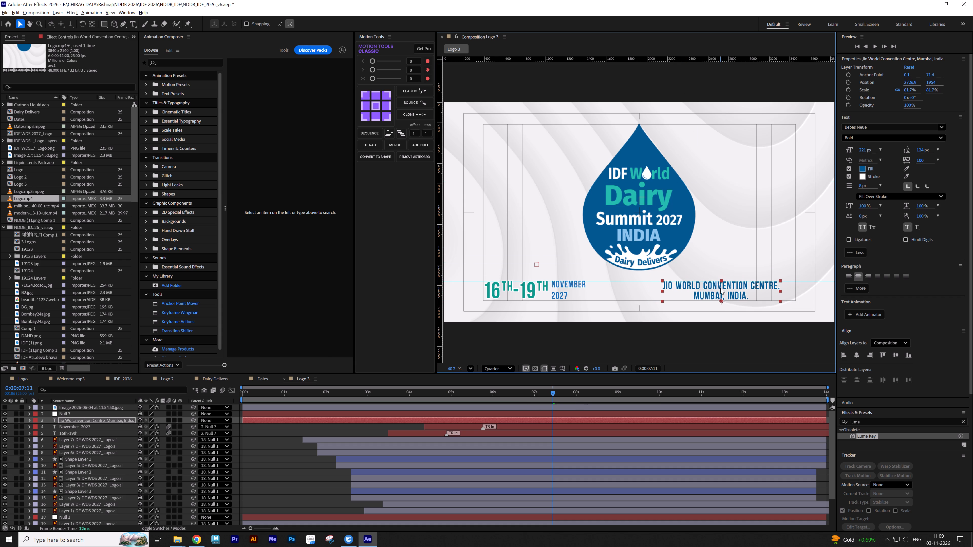
# Move the venue text closer to the centre along the guide, to about 2580, 1958.
pyautogui.moveTo(721, 291); pyautogui.dragTo(732, 291)
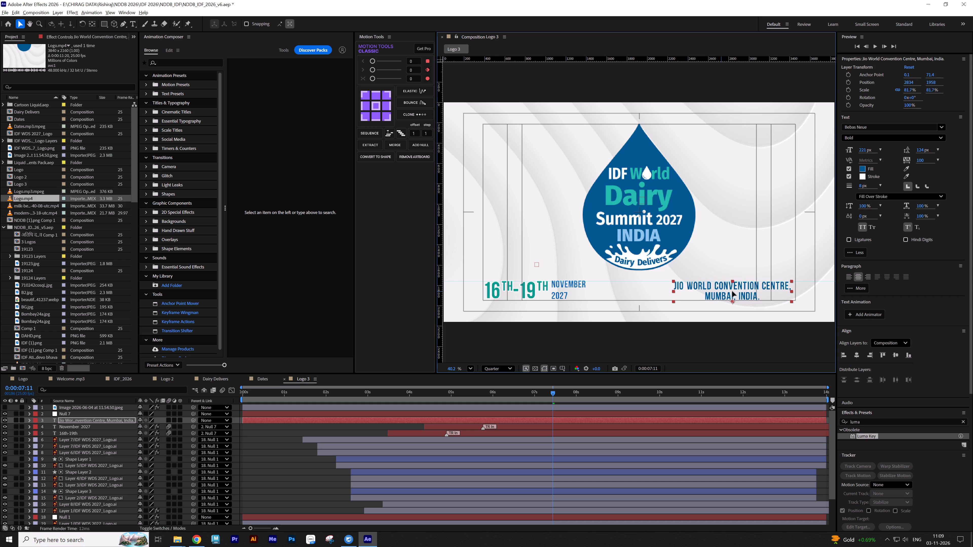
pyautogui.moveTo(732, 291); pyautogui.dragTo(706, 289)
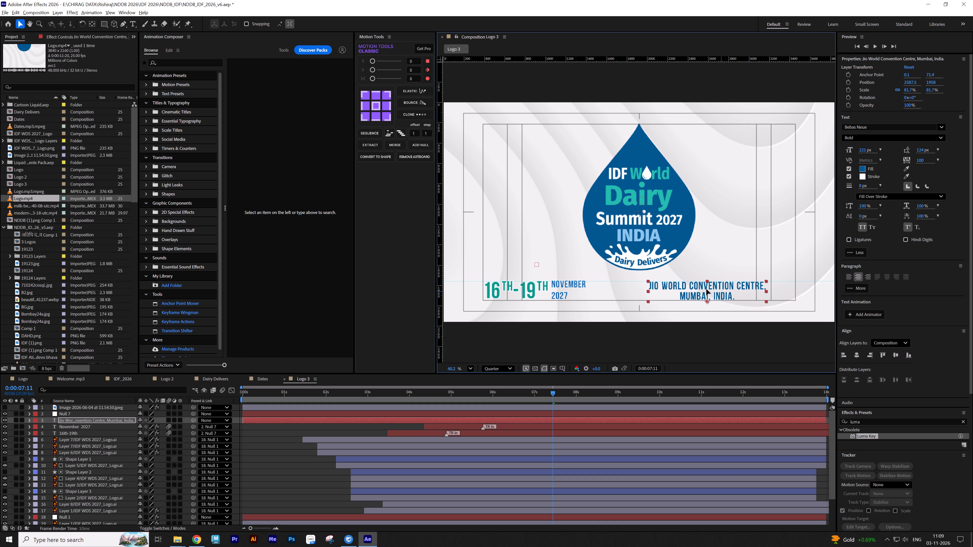
pyautogui.moveTo(706, 289); pyautogui.dragTo(706, 289)
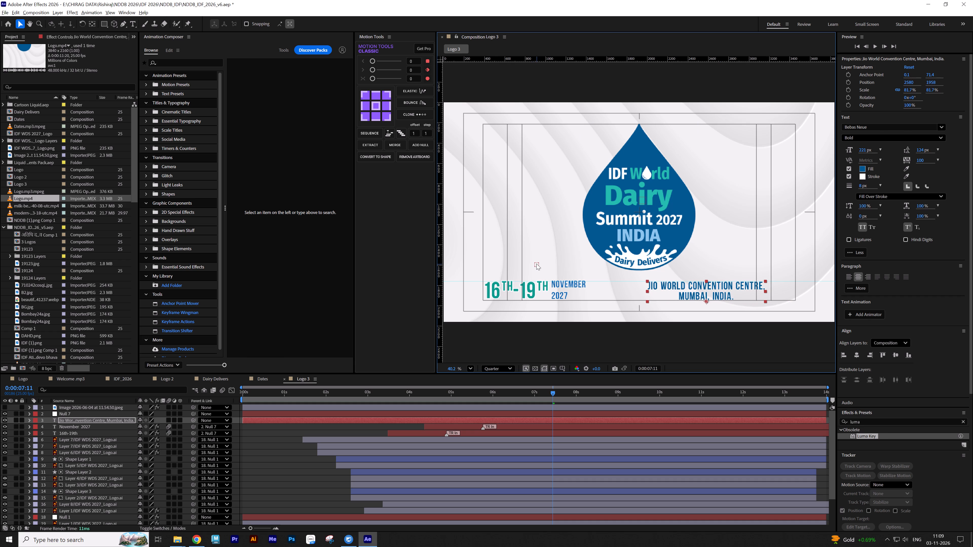
# At 0:00:07:11, move the Null 7 position keyframe to about 1310, 1586 so the date sits nearer the venue text.
pyautogui.moveTo(536, 264); pyautogui.dragTo(579, 270)
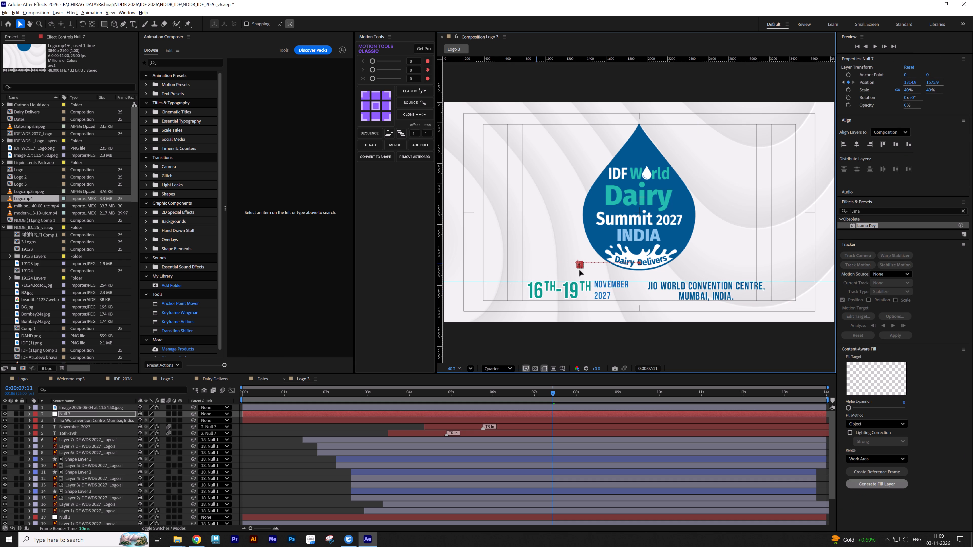
pyautogui.moveTo(579, 270); pyautogui.dragTo(579, 272)
pyautogui.press('u')
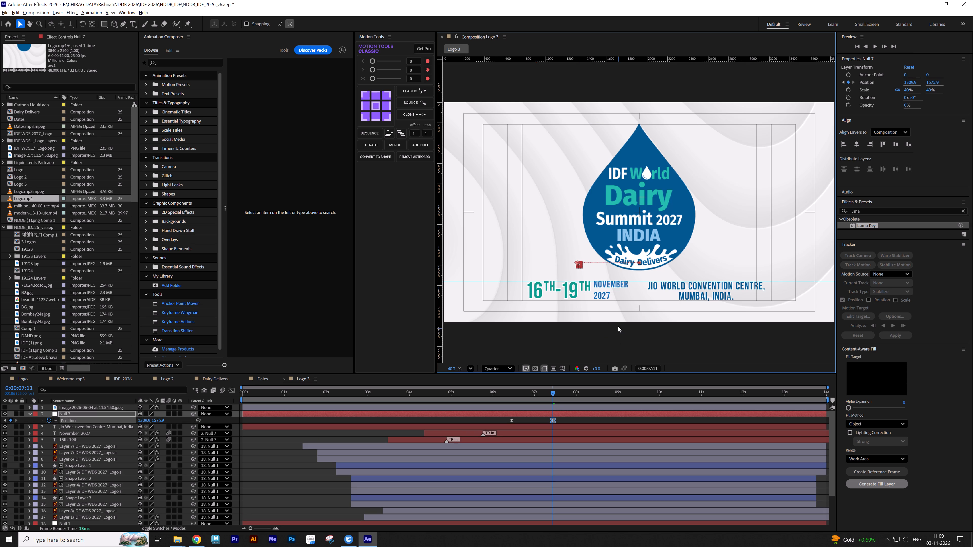
pyautogui.press('Down')
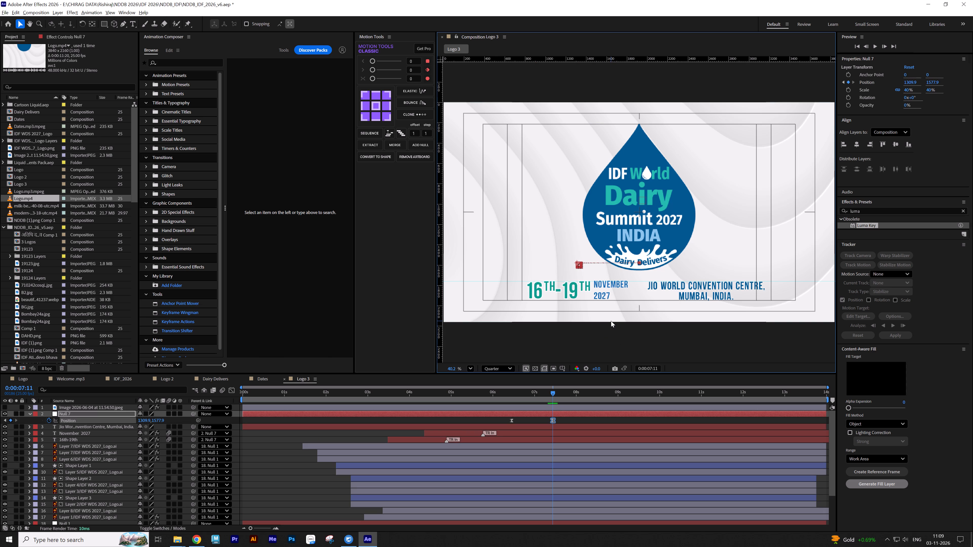
pyautogui.press('Down')
pyautogui.press('Down')
pyautogui.press('Down')
pyautogui.press('Down')
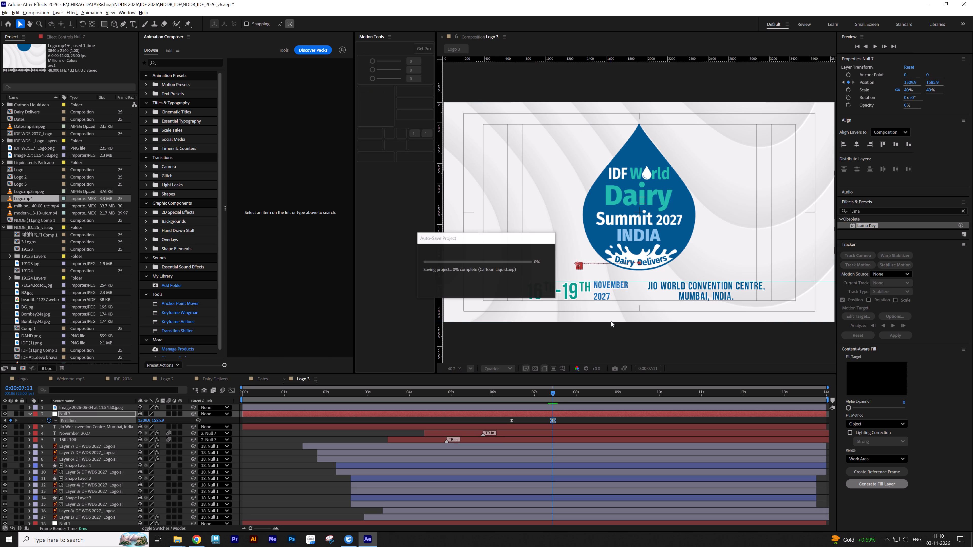
# Apply the Ease Fade Together 3 text preset, From Start, as an In animation on the venue text.
pyautogui.click(712, 297)
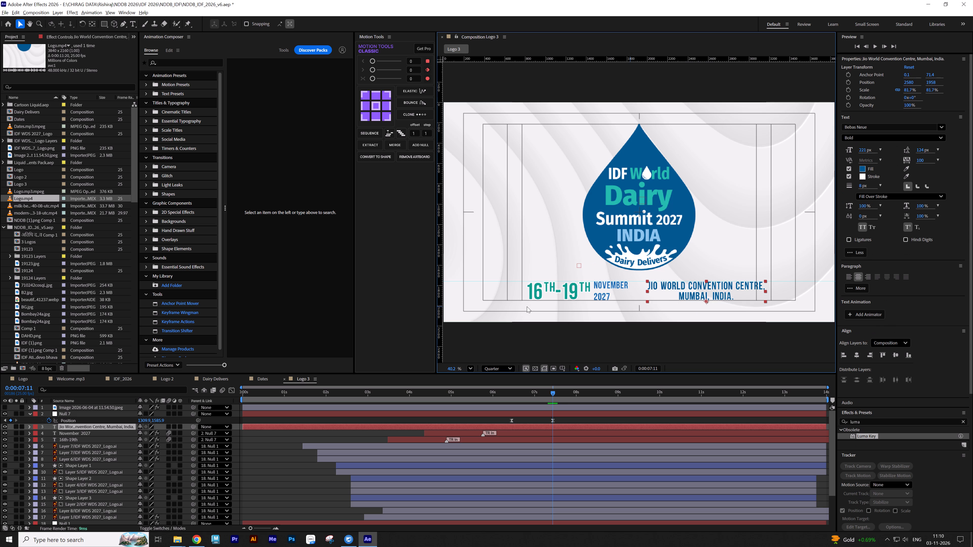
pyautogui.click(184, 94)
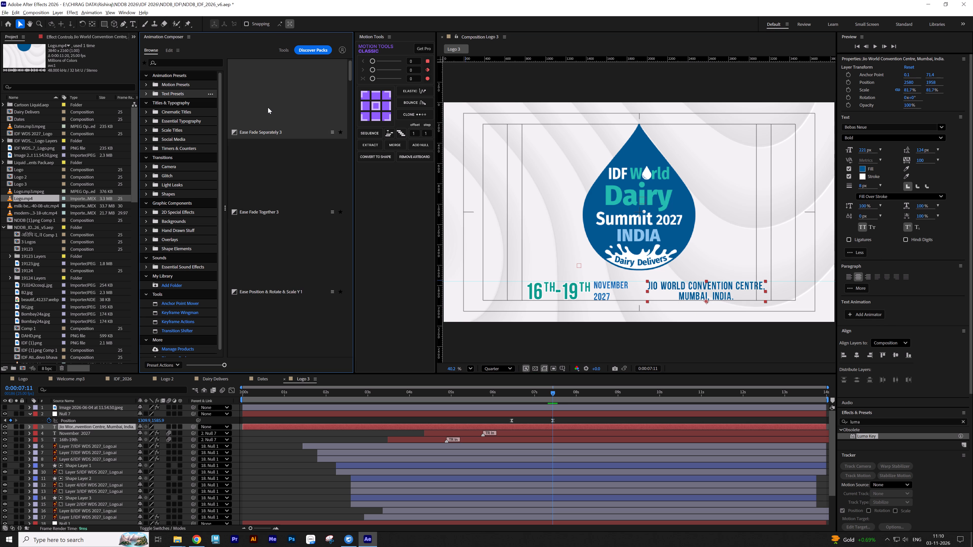
pyautogui.click(273, 170)
pyautogui.click(280, 362)
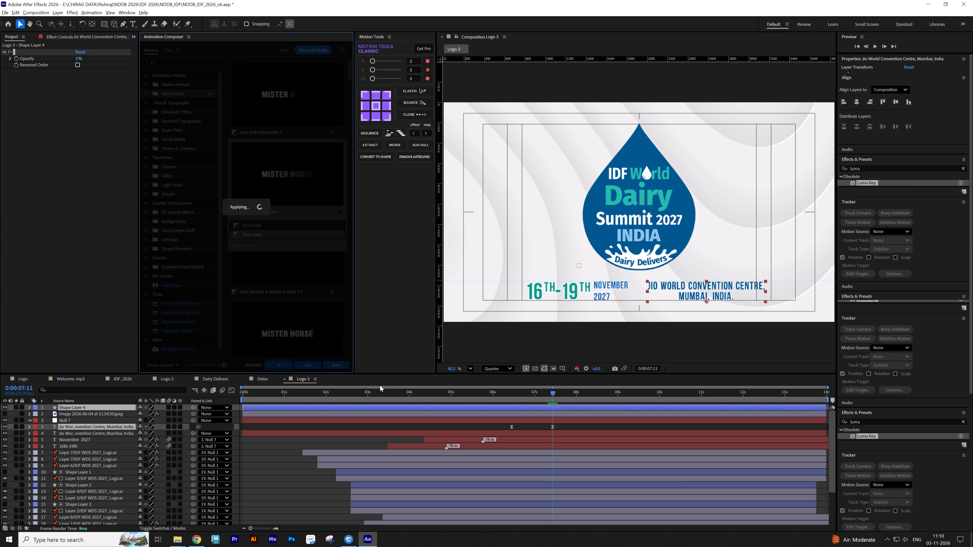
pyautogui.click(477, 448)
pyautogui.press('s')
pyautogui.press('s')
pyautogui.click(437, 419)
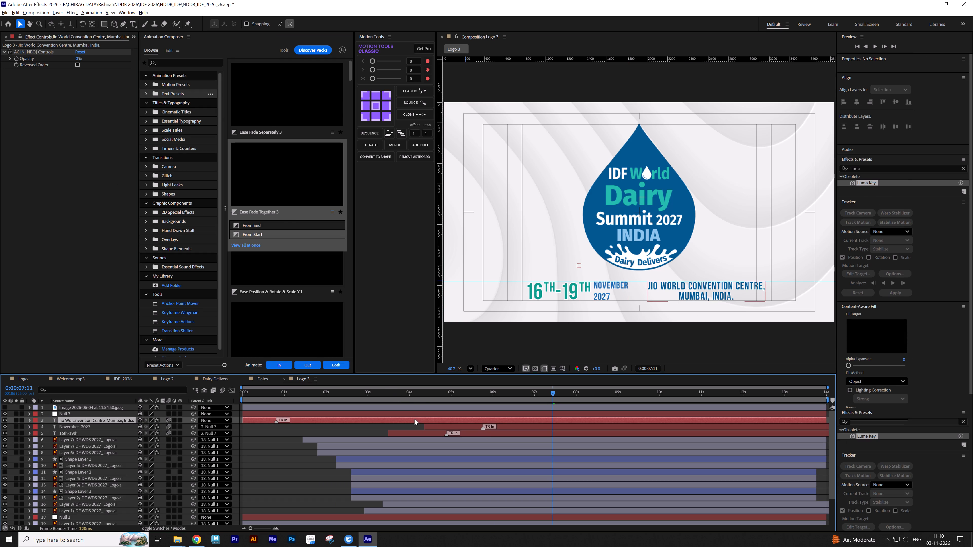
# Shift the venue text layer later in the timeline so it starts at about 6.7 seconds.
pyautogui.moveTo(296, 419); pyautogui.dragTo(554, 419)
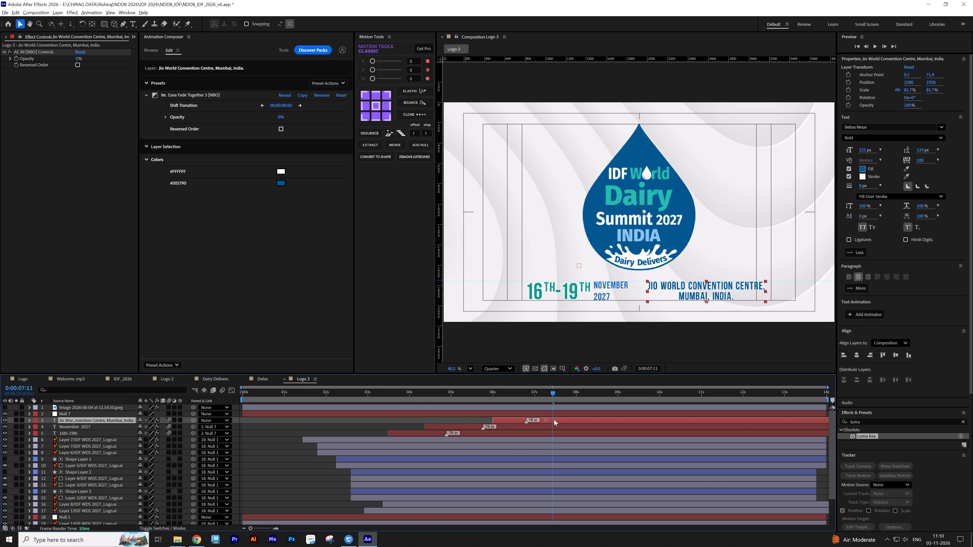
pyautogui.moveTo(554, 419); pyautogui.dragTo(574, 423)
# Preview the logo, date and venue animation from about 0:00:01:24.
pyautogui.moveTo(464, 395); pyautogui.dragTo(325, 395)
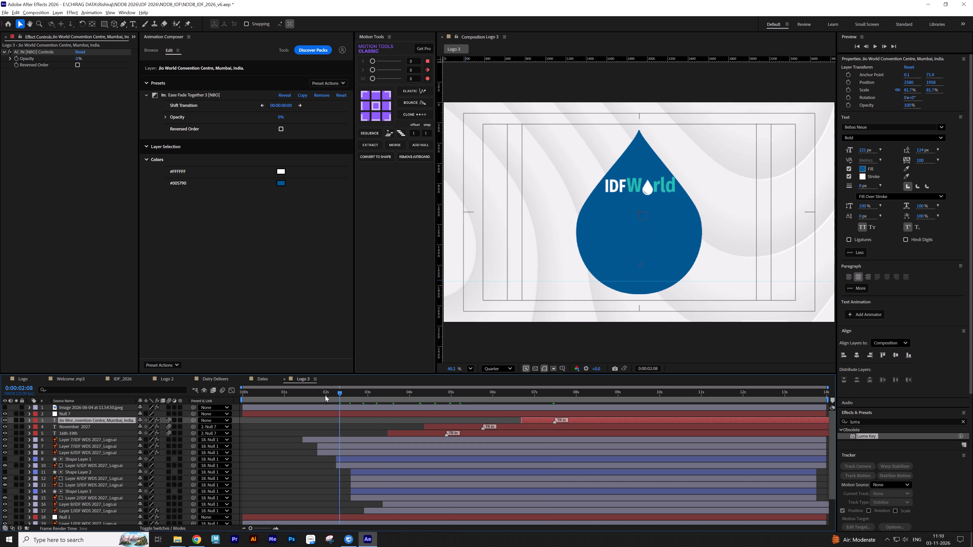
pyautogui.moveTo(325, 395); pyautogui.dragTo(324, 395)
pyautogui.press('space')
pyautogui.click(352, 425)
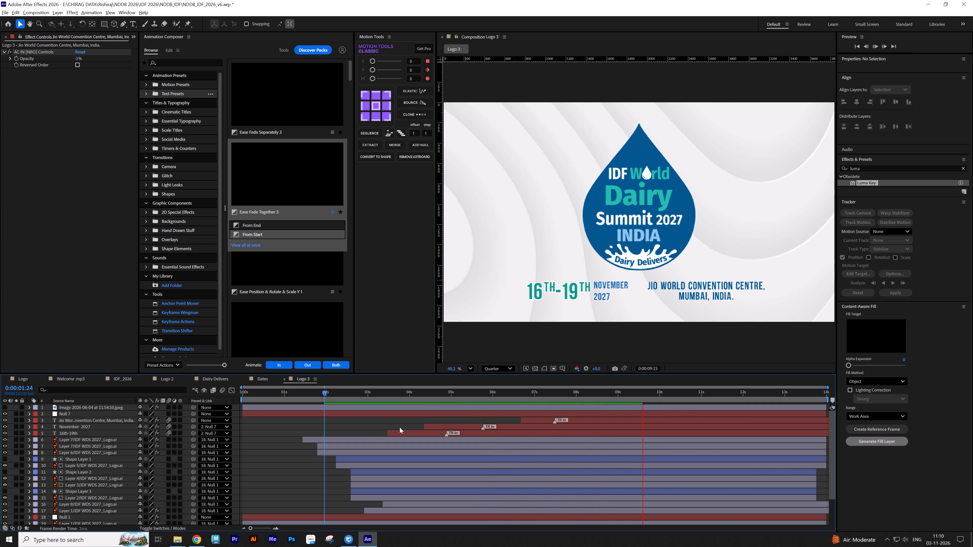
pyautogui.press('space')
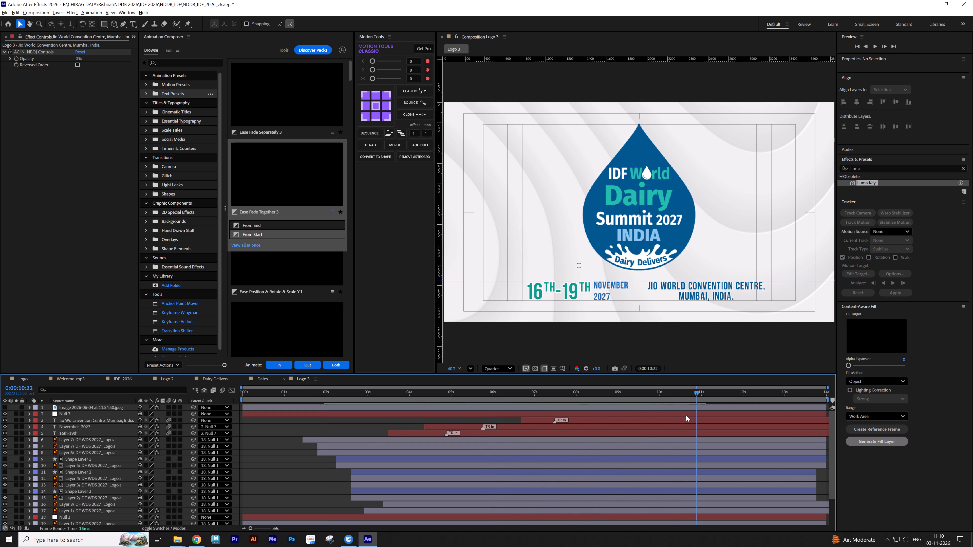
# End the work area at the Logo.mp4 layer's out point, 0:00:11:19, and trim the composition to the work area.
pyautogui.scroll(-10, 696, 440)
pyautogui.click(719, 515)
pyautogui.press('o')
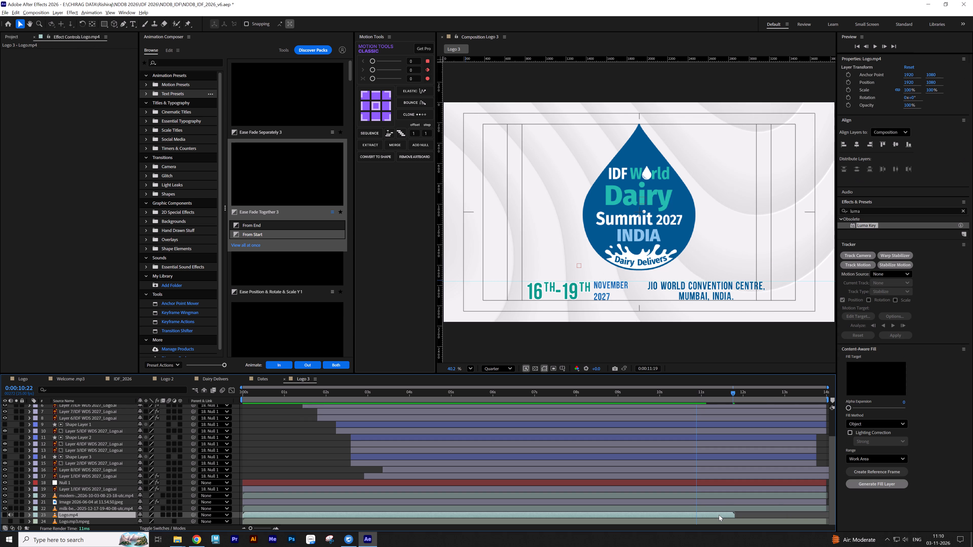
pyautogui.press('n')
pyautogui.rightClick(709, 400)
pyautogui.click(719, 417)
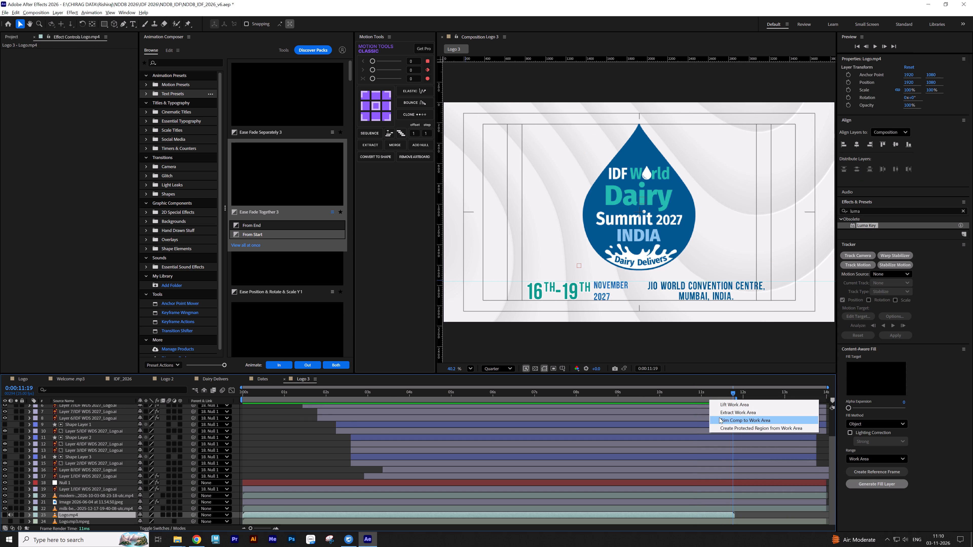
pyautogui.click(337, 456)
# Play the trimmed Logo 3 composition from the start to check the whole animation.
pyautogui.moveTo(260, 395); pyautogui.dragTo(229, 395)
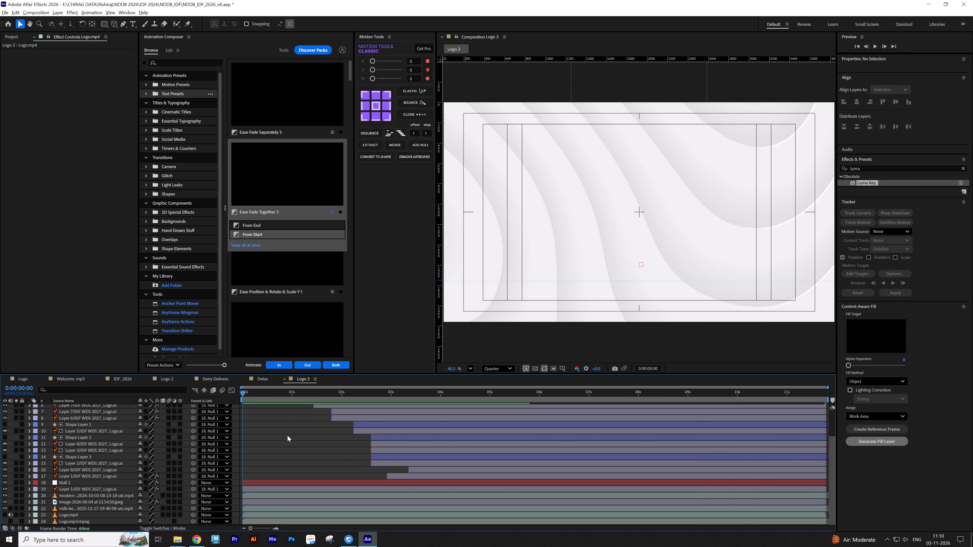
pyautogui.click(287, 435)
pyautogui.press('space')
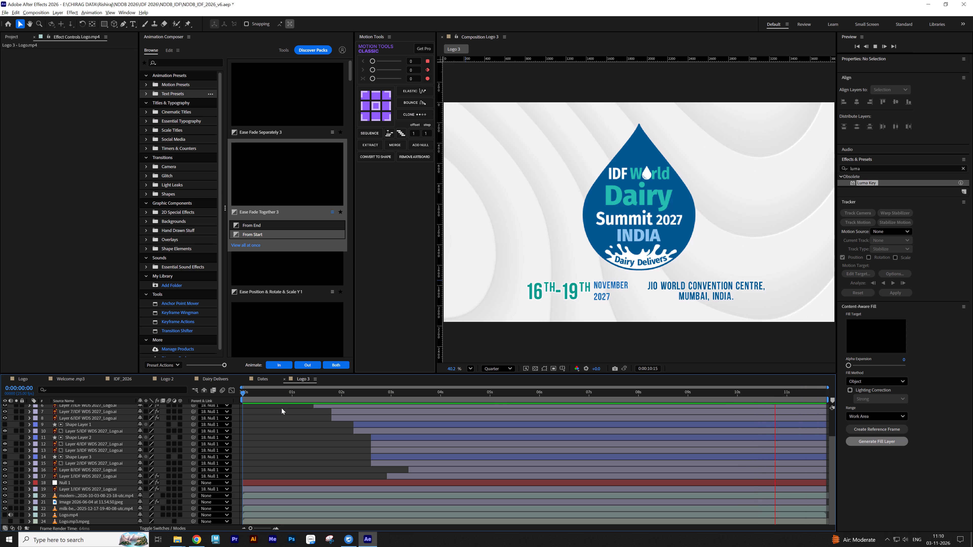
pyautogui.press('space')
# Save the project.
pyautogui.hotkey('ctrl', 's')
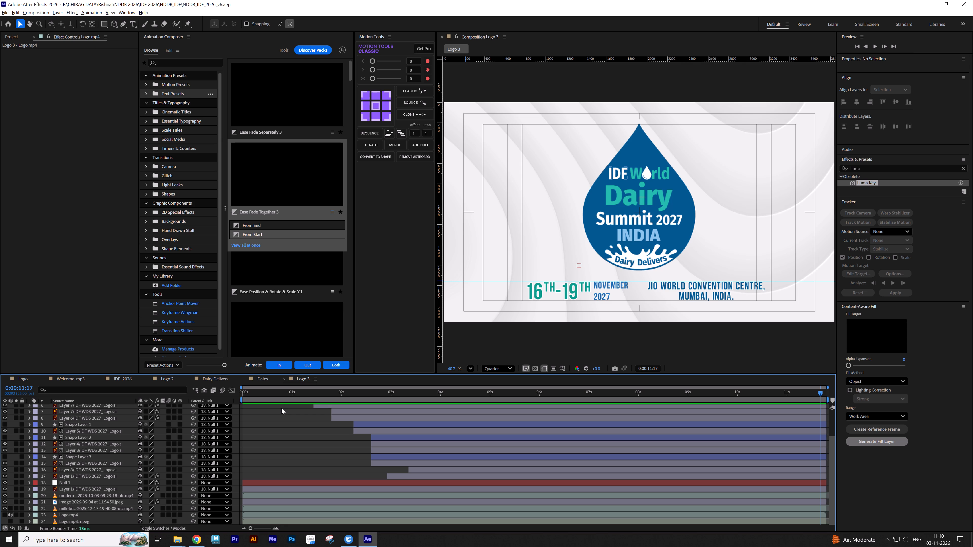
# Rename the Logo 3 composition as Logo and save the project.
pyautogui.hotkey('ctrl', 'k')
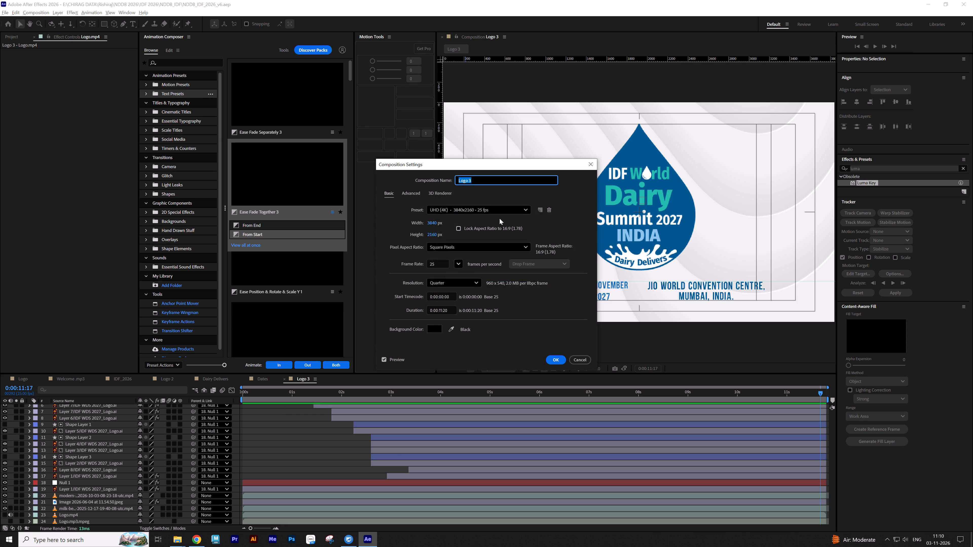
pyautogui.click(483, 182)
pyautogui.press('BackSpace')
pyautogui.press('BackSpace')
pyautogui.click(549, 356)
pyautogui.click(281, 419)
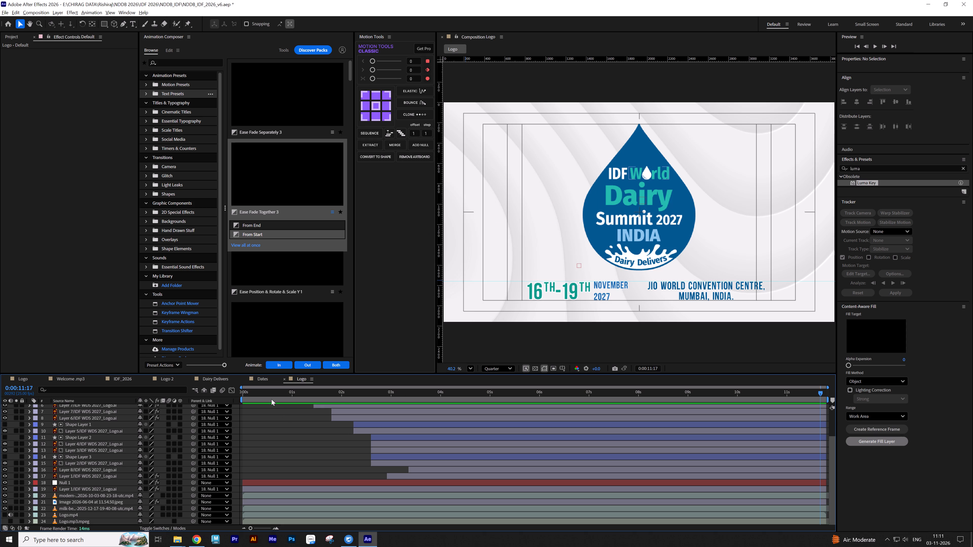
pyautogui.hotkey('ctrl', 's')
# Open the Dairy Delivers composition and preview its splash animation from the start.
pyautogui.click(213, 380)
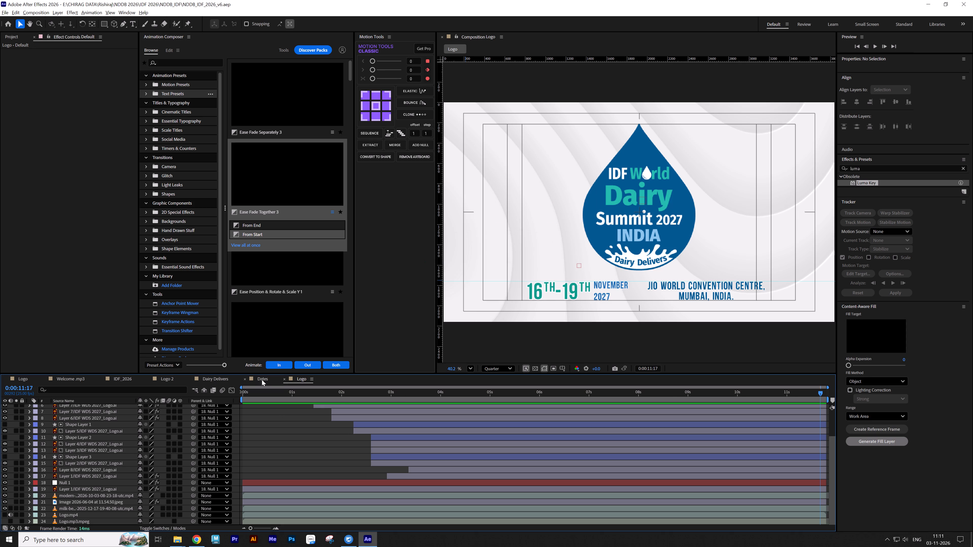
pyautogui.click(262, 380)
pyautogui.click(226, 381)
pyautogui.moveTo(324, 396); pyautogui.dragTo(314, 396)
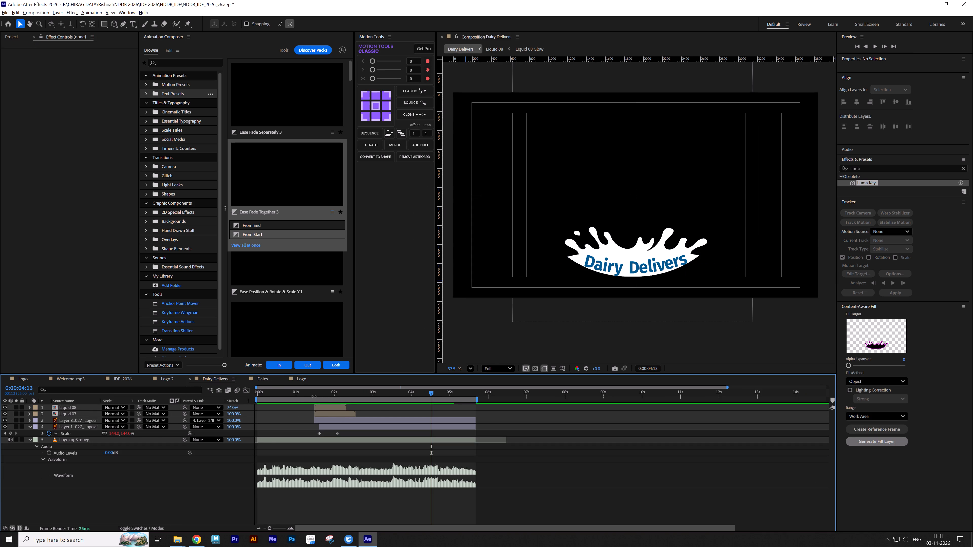
pyautogui.moveTo(314, 396); pyautogui.dragTo(285, 396)
pyautogui.moveTo(276, 392); pyautogui.dragTo(220, 395)
pyautogui.click(276, 418)
pyautogui.press('space')
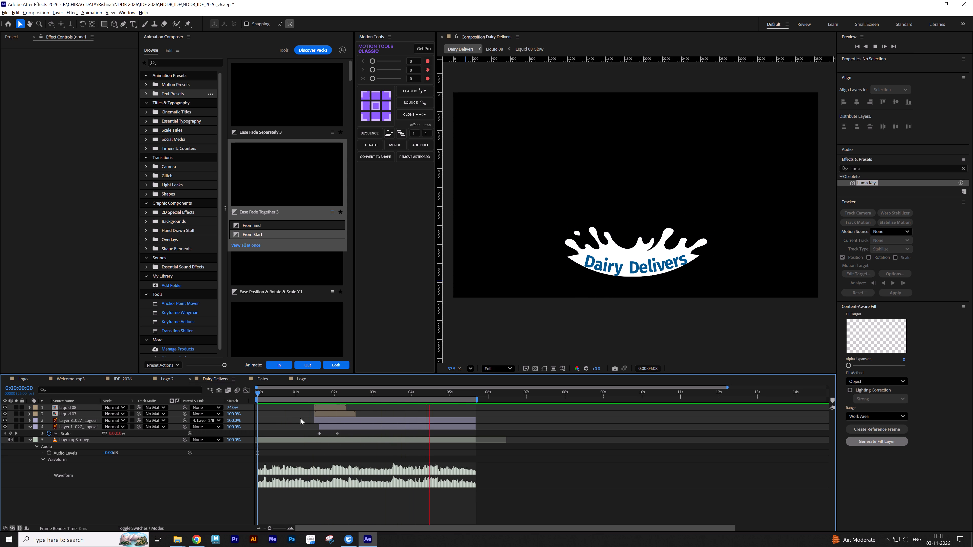
pyautogui.press('space')
# Set the Layer 1 logo artwork's scale keyframe at 0:00:02:02 to about 151% in Dairy Delivers.
pyautogui.click(347, 427)
pyautogui.press('j')
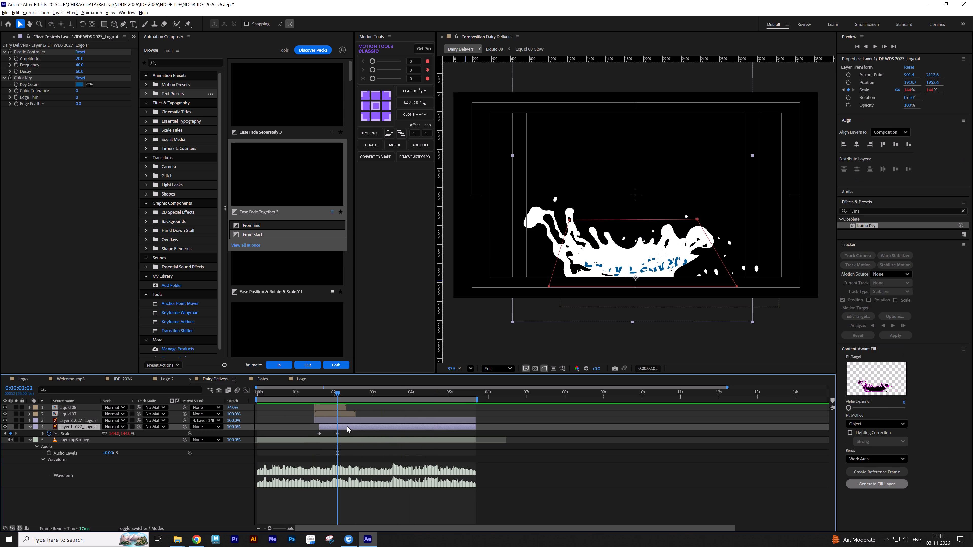
pyautogui.moveTo(127, 434); pyautogui.dragTo(130, 434)
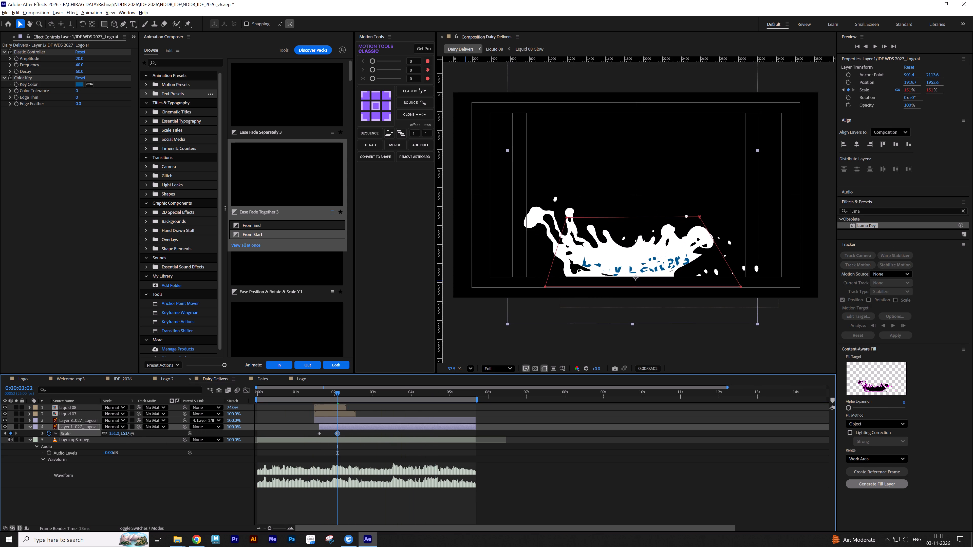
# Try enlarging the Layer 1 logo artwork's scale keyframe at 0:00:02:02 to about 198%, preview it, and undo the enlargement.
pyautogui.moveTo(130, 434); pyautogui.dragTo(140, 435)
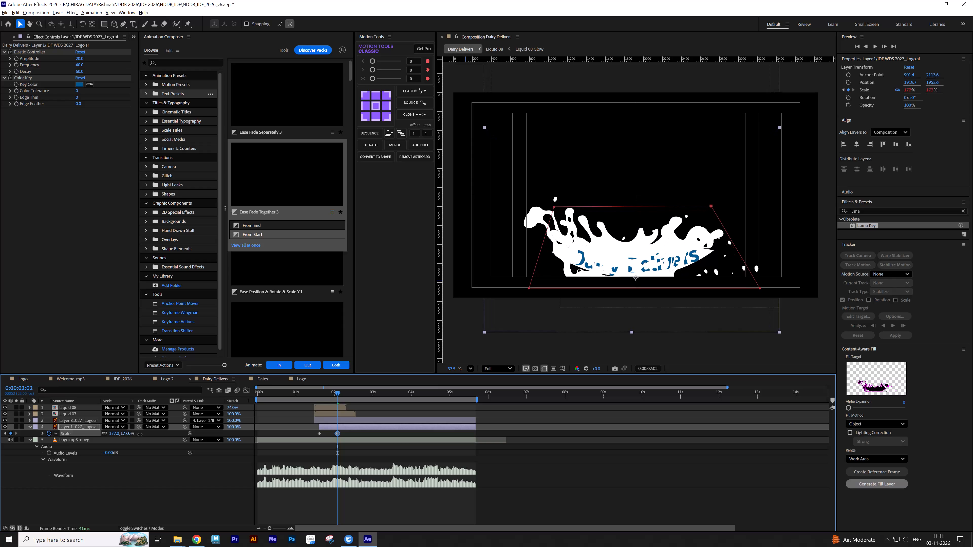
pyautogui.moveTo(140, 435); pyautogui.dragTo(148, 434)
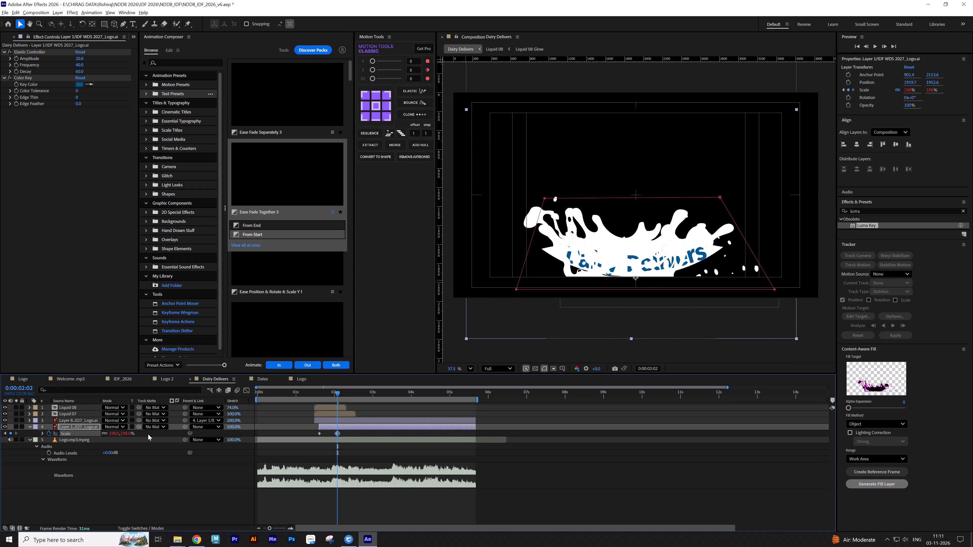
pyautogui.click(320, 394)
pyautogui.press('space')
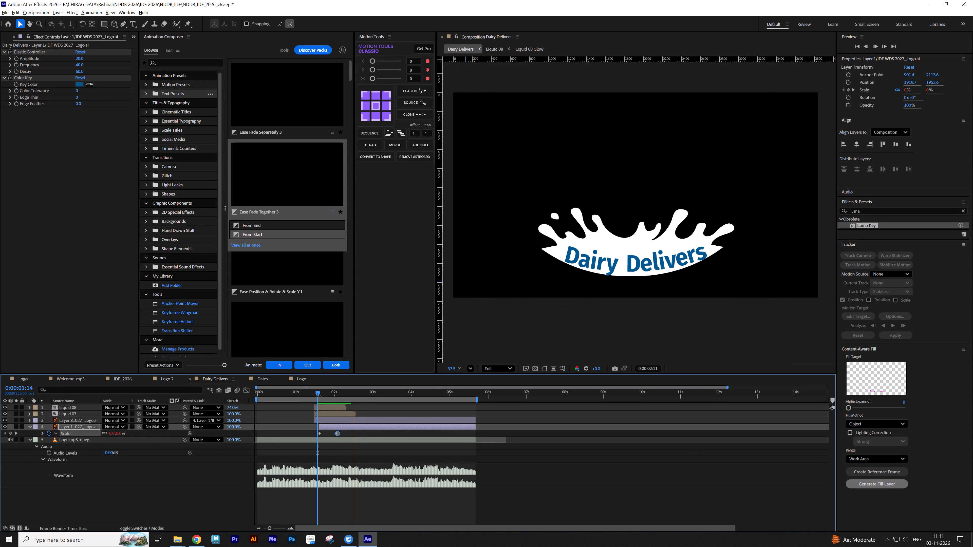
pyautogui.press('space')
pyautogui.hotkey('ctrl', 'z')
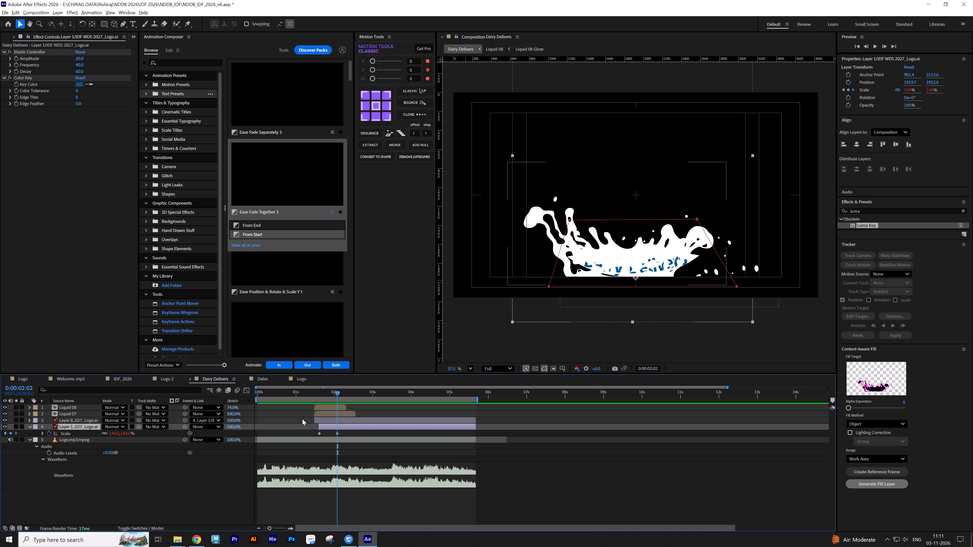
# Parent Liquid 08 and Liquid 07 to the Layer 8 logo layer, and scale Layer 1 to about 171% at 0:00:02:02.
pyautogui.click(90, 416)
pyautogui.keyDown('ctrl'); pyautogui.click(88, 409); pyautogui.keyUp('ctrl')
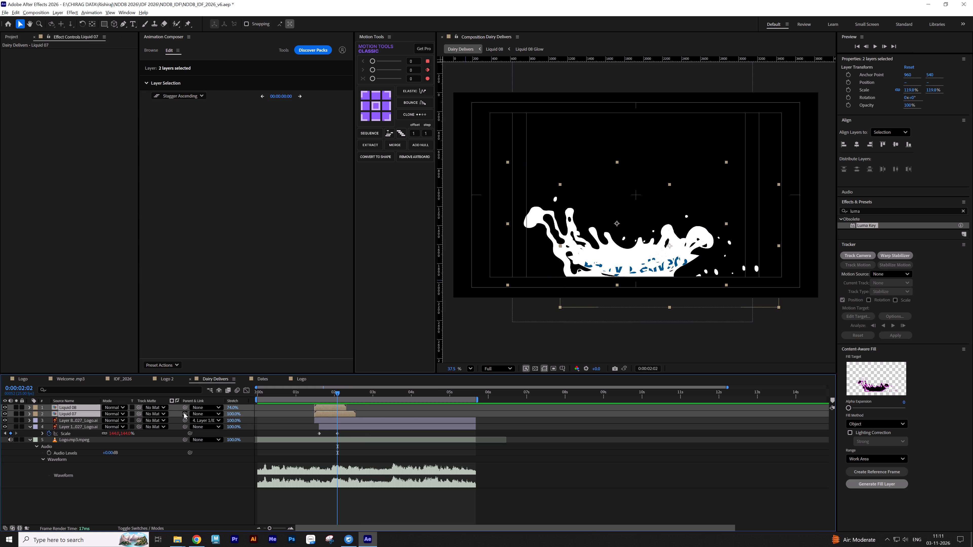
pyautogui.moveTo(184, 413); pyautogui.dragTo(84, 418)
pyautogui.moveTo(125, 432); pyautogui.dragTo(135, 432)
# Set the parent of the Liquid 08 and Liquid 07 layers back to None.
pyautogui.click(87, 412)
pyautogui.keyDown('ctrl'); pyautogui.click(86, 409); pyautogui.keyUp('ctrl')
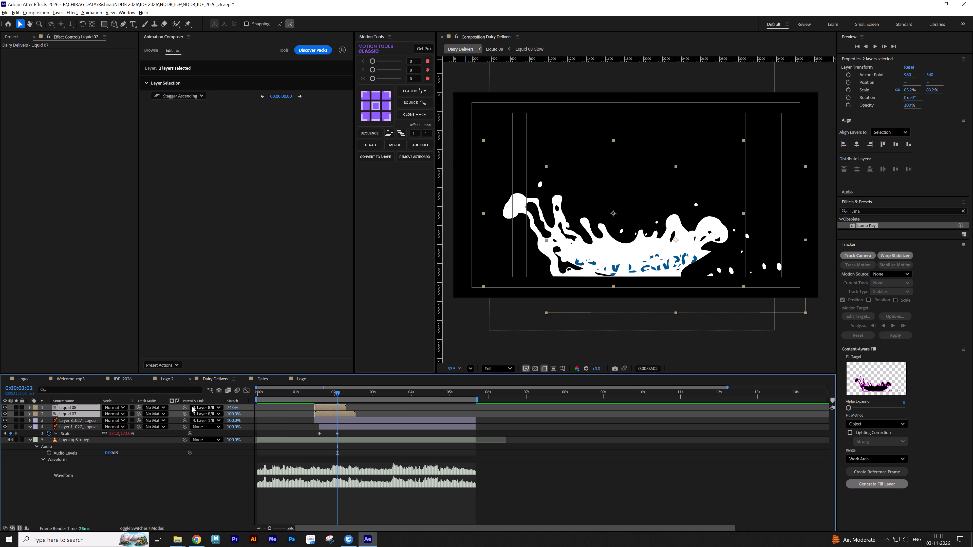
pyautogui.click(192, 406)
pyautogui.click(199, 415)
pyautogui.click(187, 485)
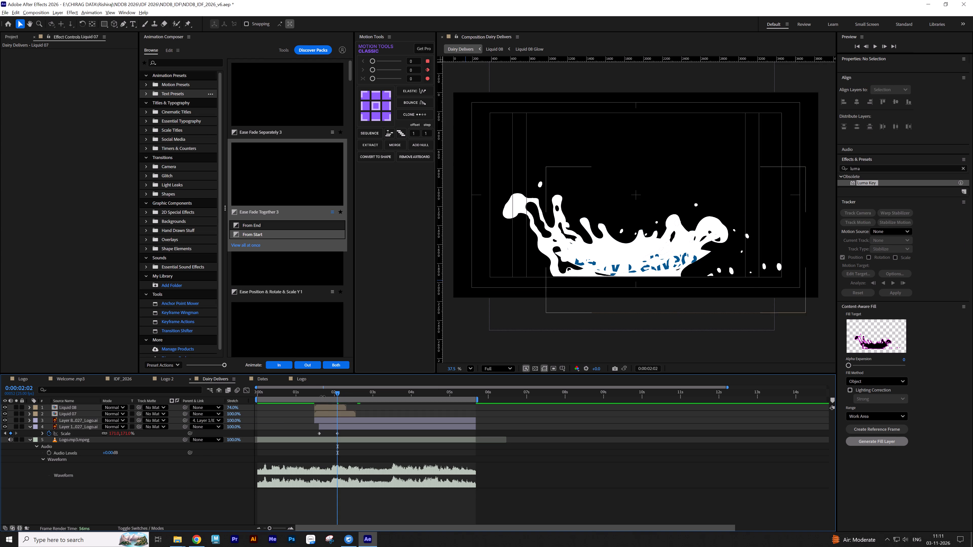
# Preview the splash, move Layer 1's second scale keyframe slightly earlier, and preview again from about 0:00:01:12.
pyautogui.click(316, 392)
pyautogui.press('space')
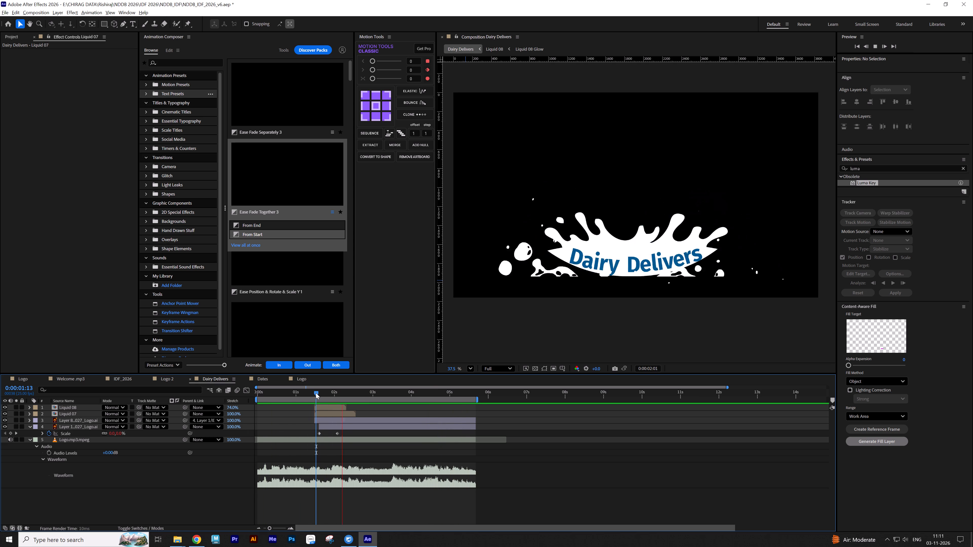
pyautogui.press('space')
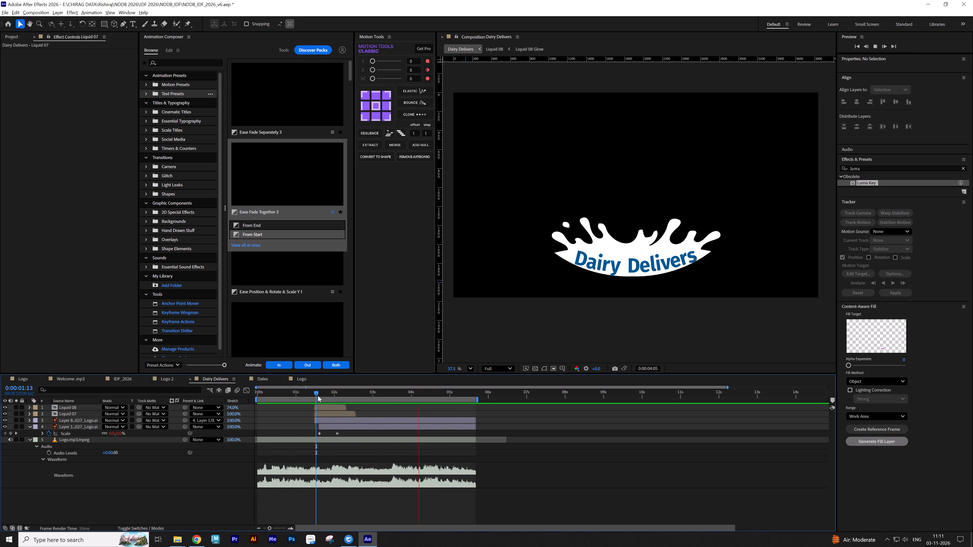
pyautogui.moveTo(337, 433); pyautogui.dragTo(332, 434)
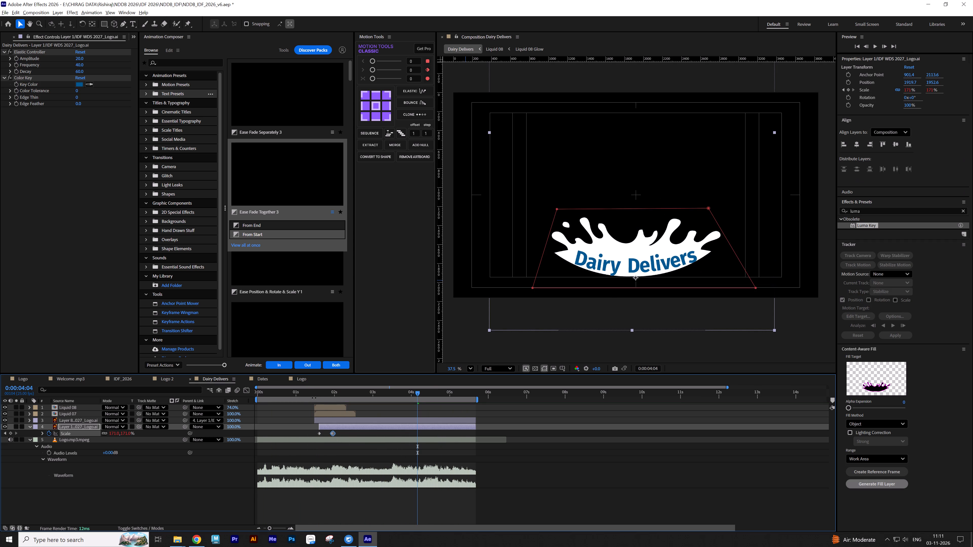
pyautogui.click(314, 398)
pyautogui.press('space')
pyautogui.click(314, 391)
pyautogui.press('space')
pyautogui.press('space')
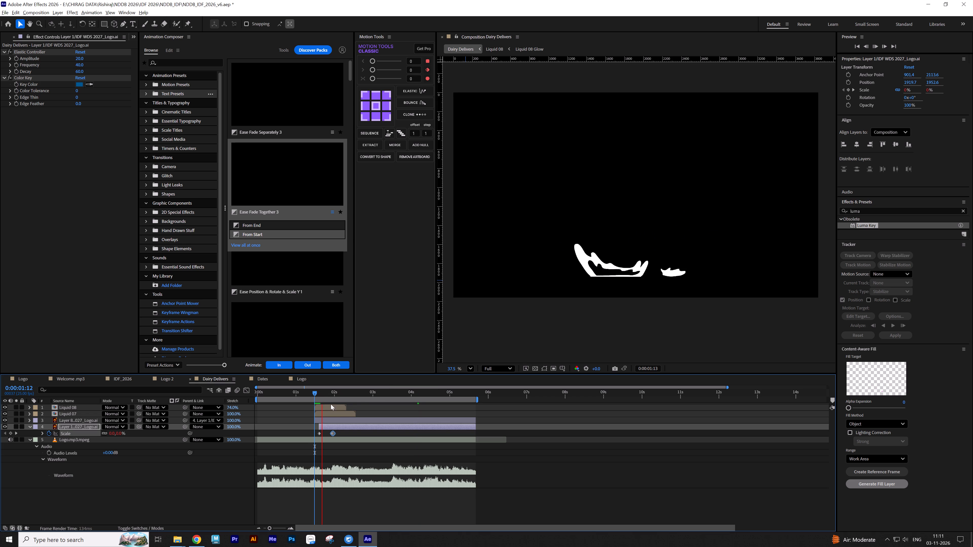
pyautogui.press('space')
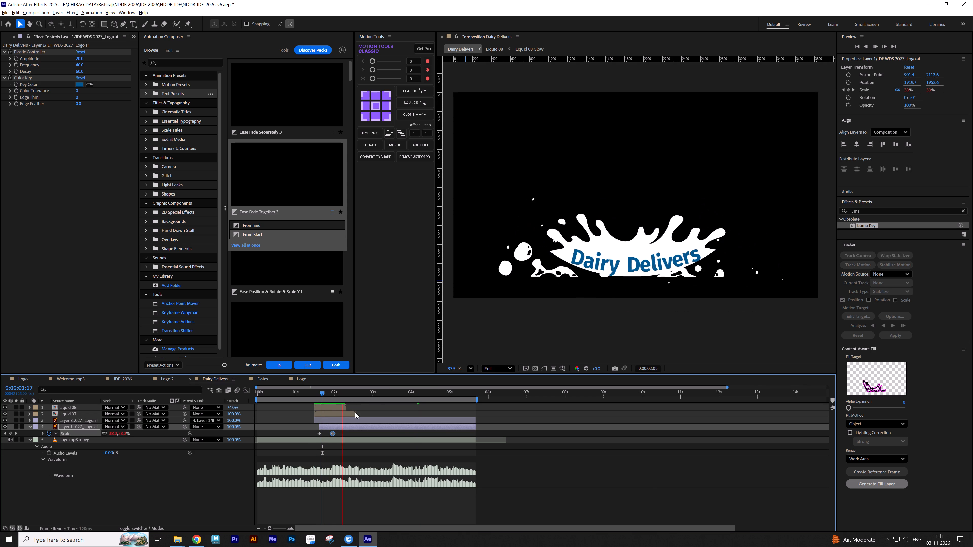
pyautogui.press('space')
# Save the project.
pyautogui.hotkey('ctrl', 's')
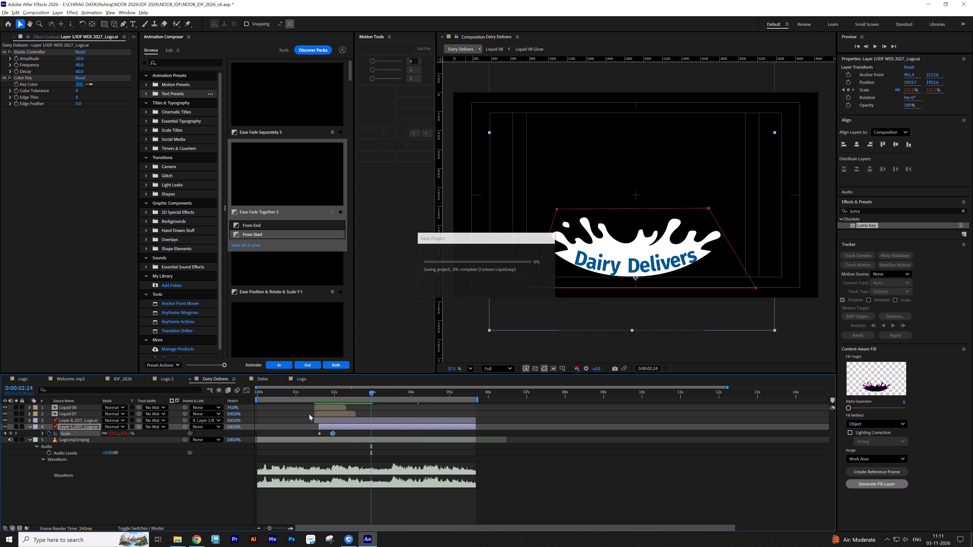
pyautogui.click(294, 409)
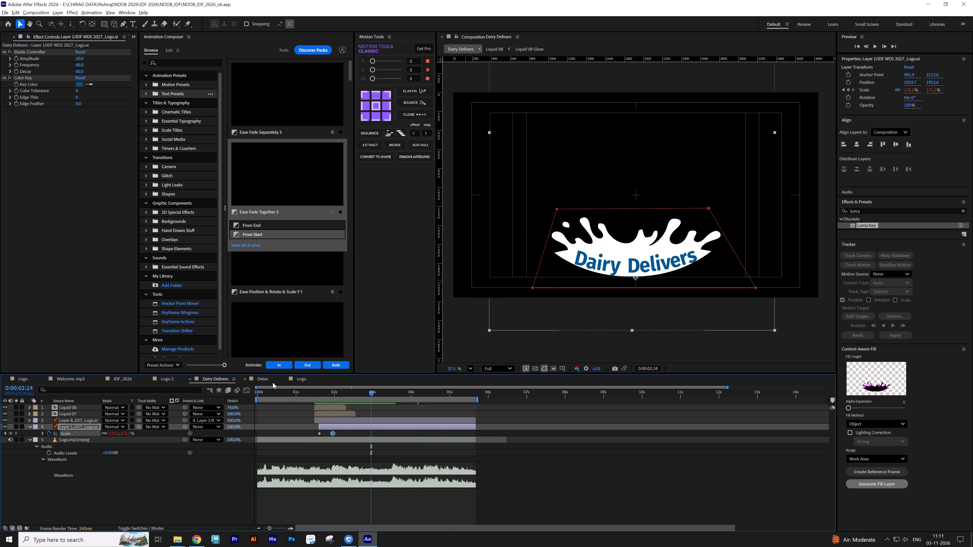
# In the Dates composition, nudge both Null 4 layers left together to an X position of about 2745, shifting both date blocks.
pyautogui.click(267, 380)
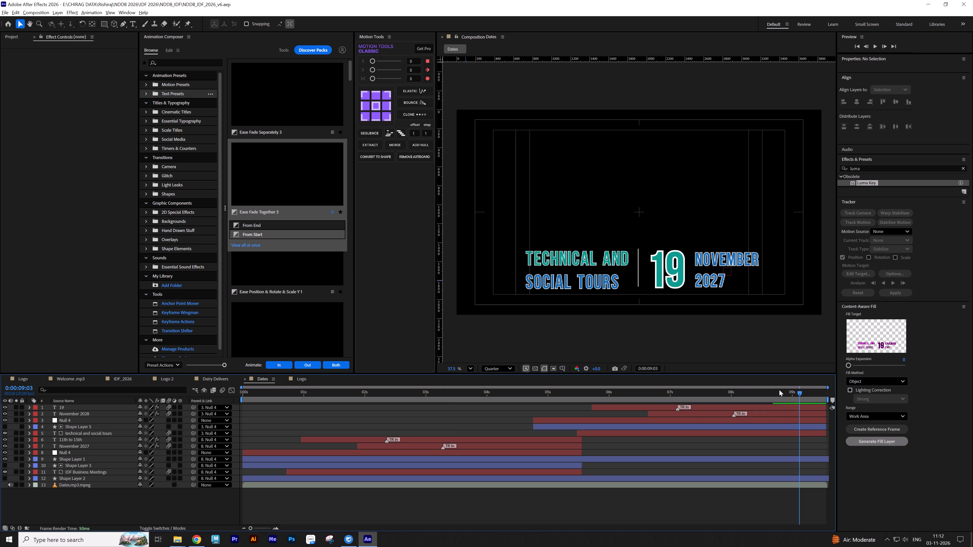
pyautogui.moveTo(777, 390); pyautogui.dragTo(462, 390)
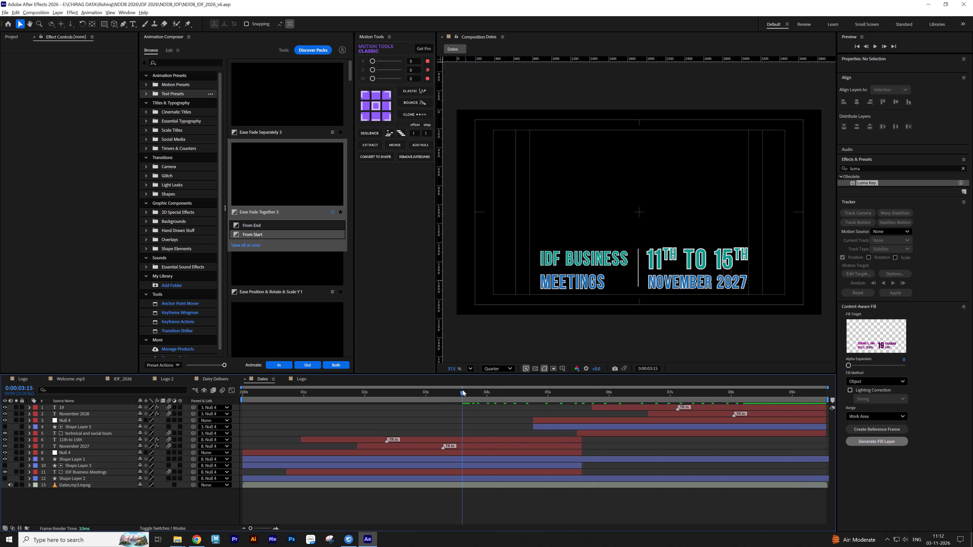
pyautogui.moveTo(462, 390); pyautogui.dragTo(704, 390)
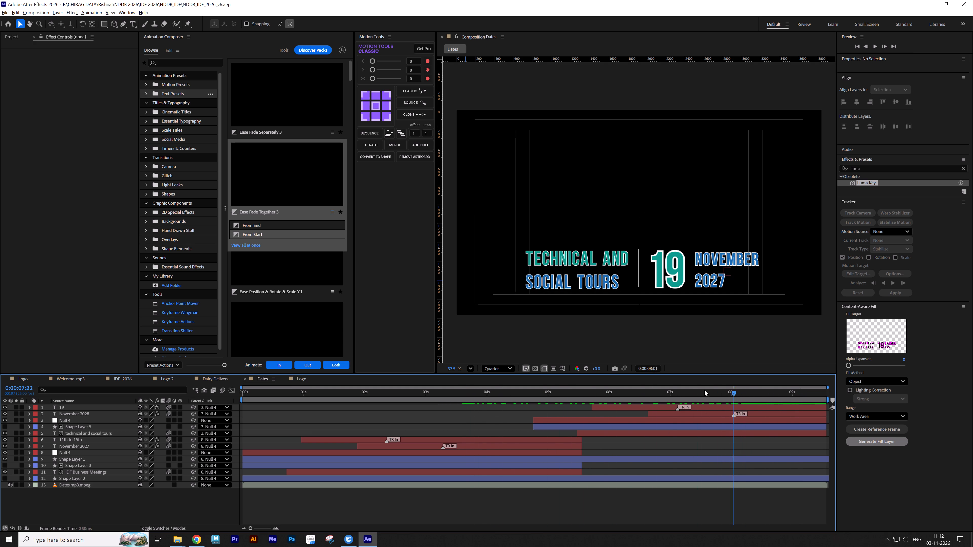
pyautogui.moveTo(704, 390); pyautogui.dragTo(508, 389)
pyautogui.click(507, 442)
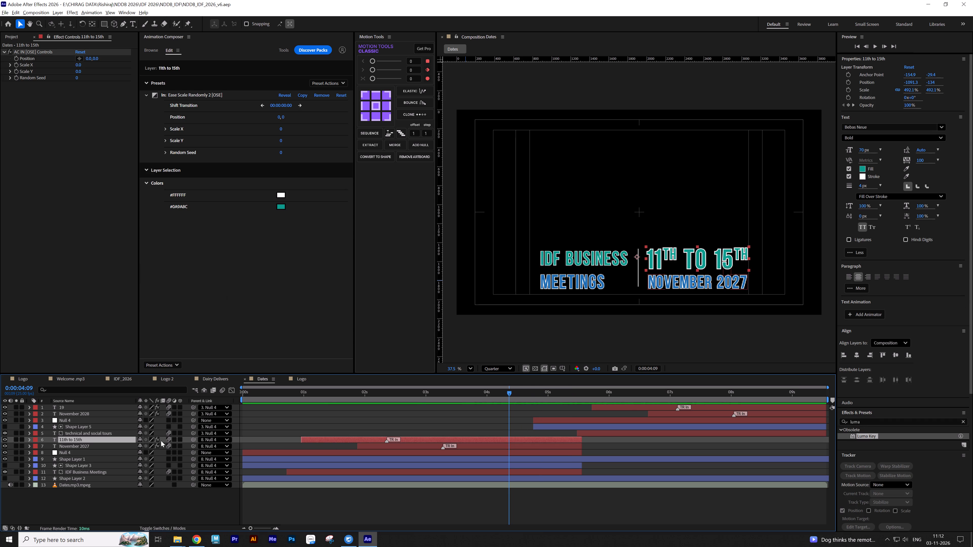
pyautogui.click(96, 451)
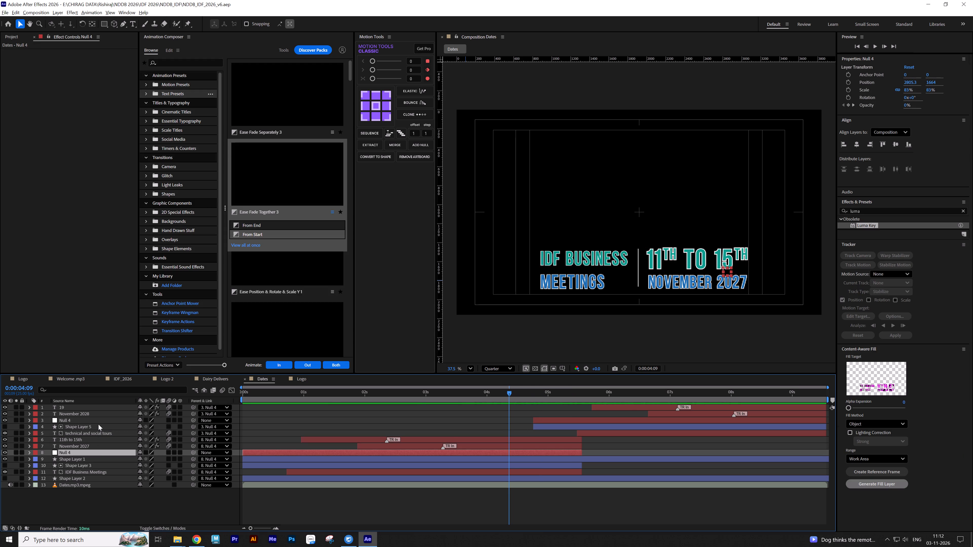
pyautogui.keyDown('ctrl'); pyautogui.click(97, 423); pyautogui.keyUp('ctrl')
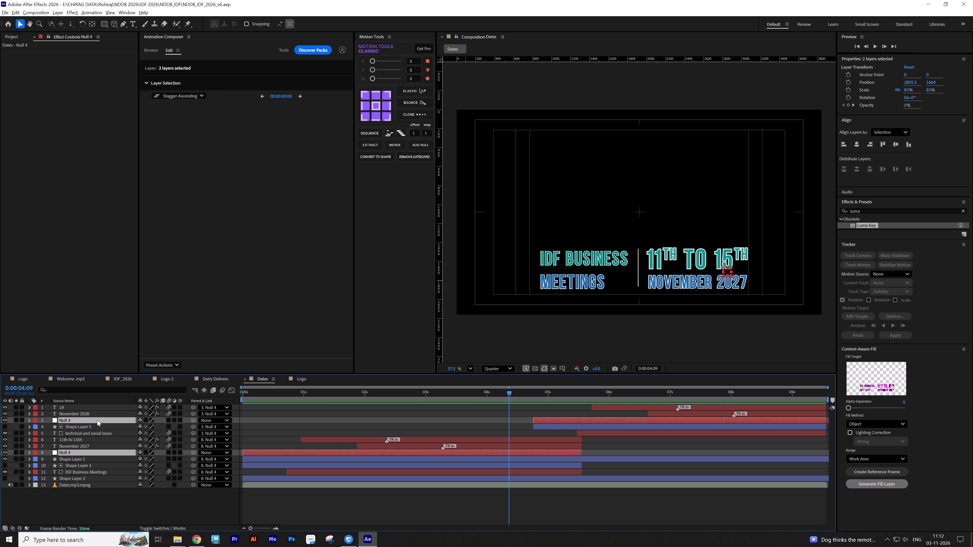
pyautogui.hotkey('shift', 'Left')
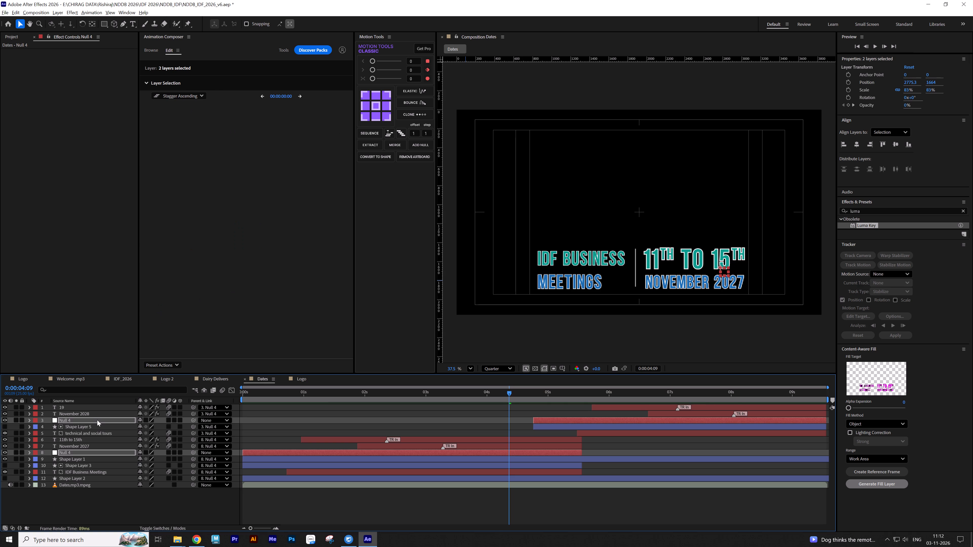
pyautogui.hotkey('shift', 'Left')
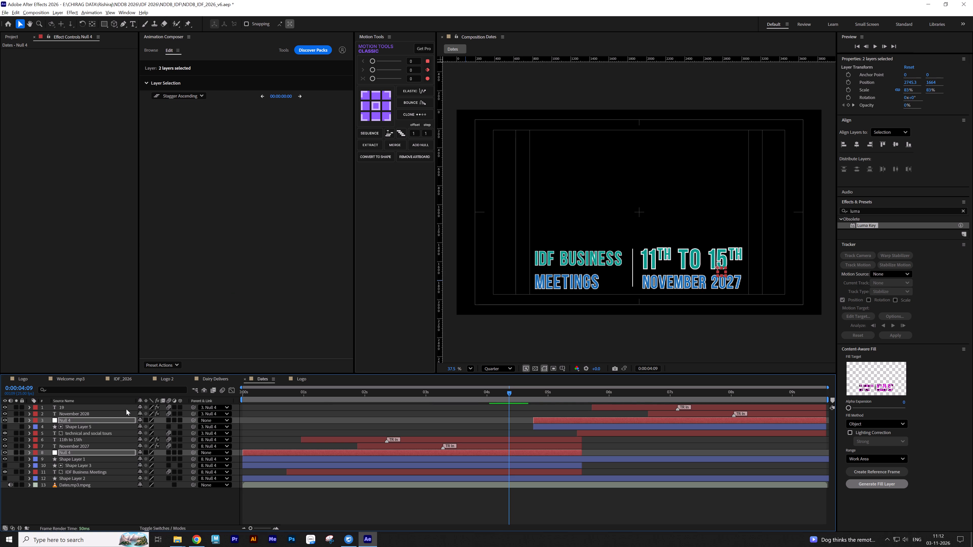
# Check both date blocks across the timeline, and move the Technical and Social Tours block's November 2027 text left, closer to the 19.
pyautogui.moveTo(721, 392); pyautogui.dragTo(699, 393)
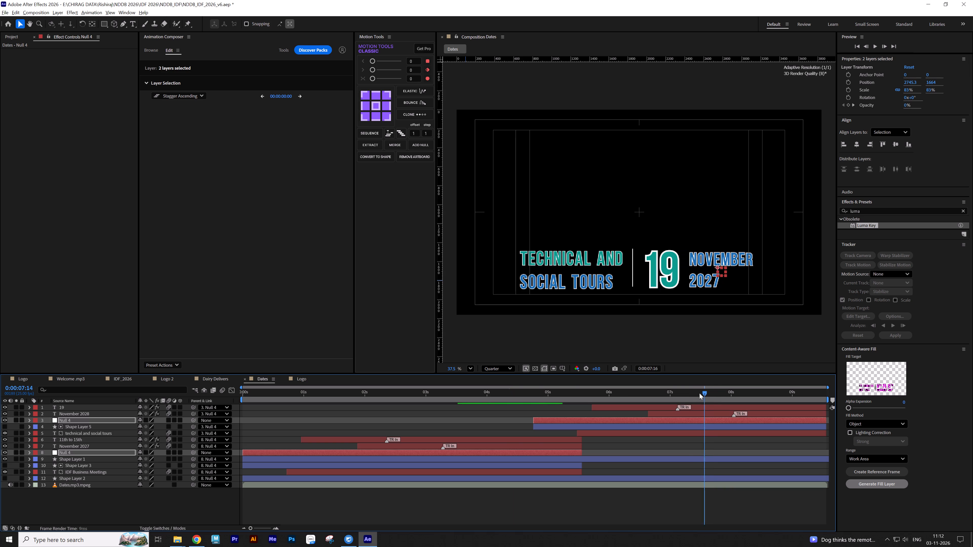
pyautogui.moveTo(699, 393); pyautogui.dragTo(572, 394)
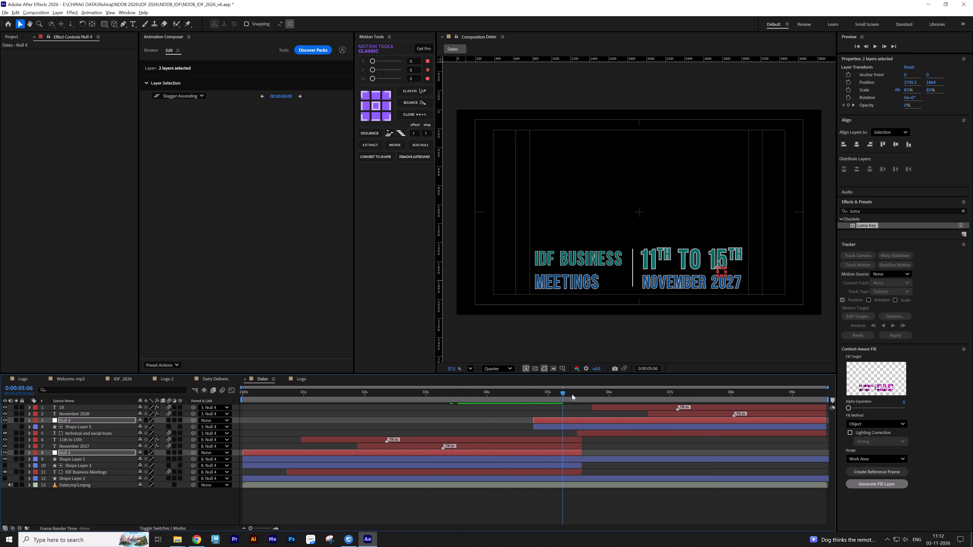
pyautogui.moveTo(572, 394); pyautogui.dragTo(735, 394)
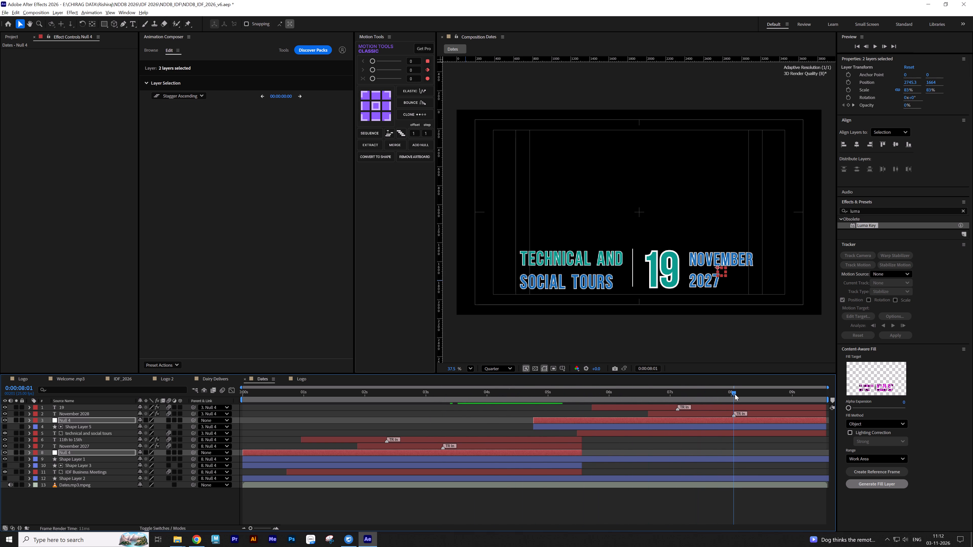
pyautogui.moveTo(735, 394); pyautogui.dragTo(742, 394)
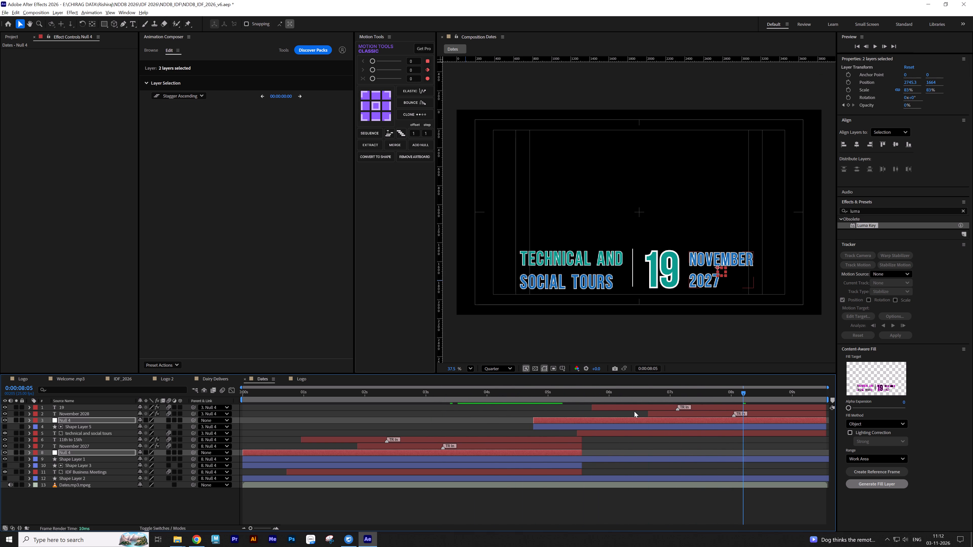
pyautogui.click(633, 412)
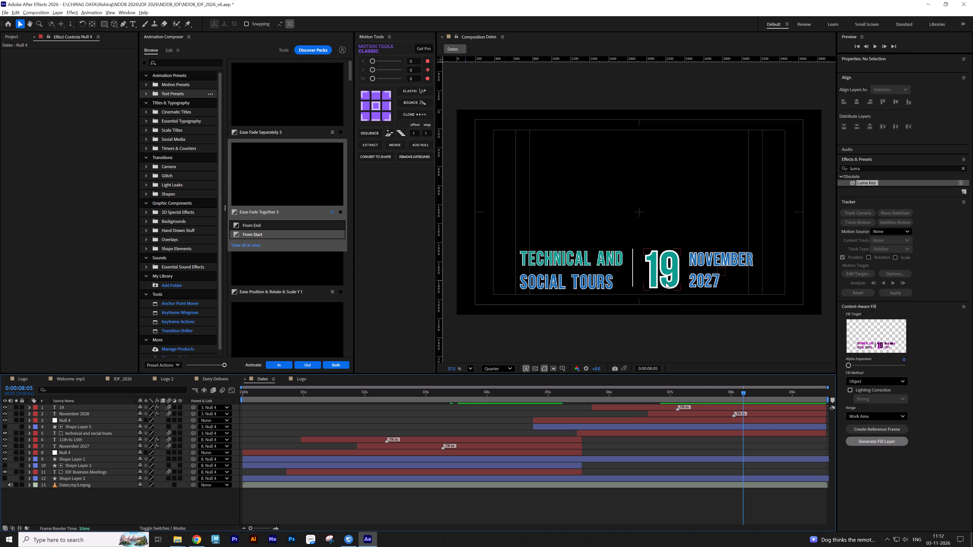
pyautogui.moveTo(700, 282); pyautogui.dragTo(697, 282)
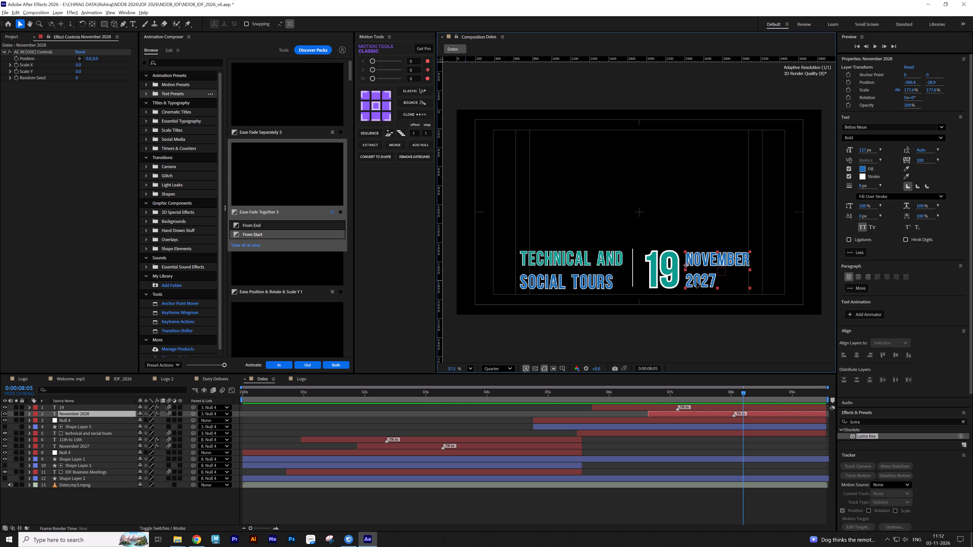
pyautogui.moveTo(697, 282); pyautogui.dragTo(693, 282)
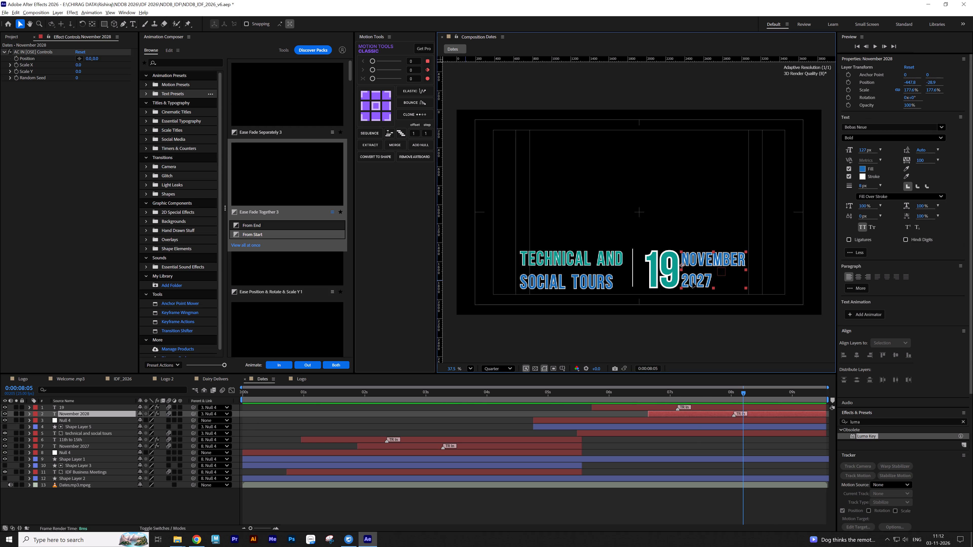
pyautogui.moveTo(693, 282); pyautogui.dragTo(691, 282)
# Move the 19 text left toward the divider line and set its font size to 100 px.
pyautogui.moveTo(667, 282); pyautogui.dragTo(663, 281)
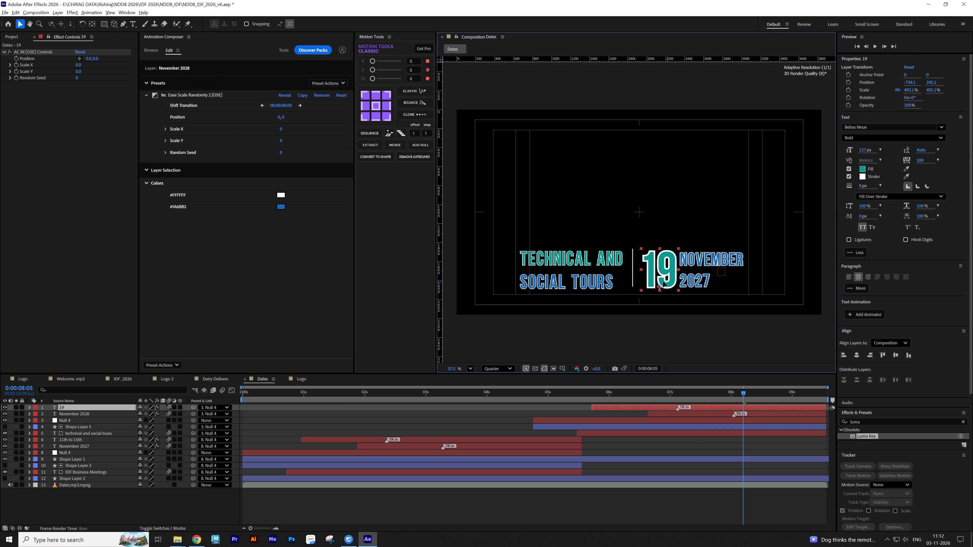
pyautogui.moveTo(663, 281); pyautogui.dragTo(662, 281)
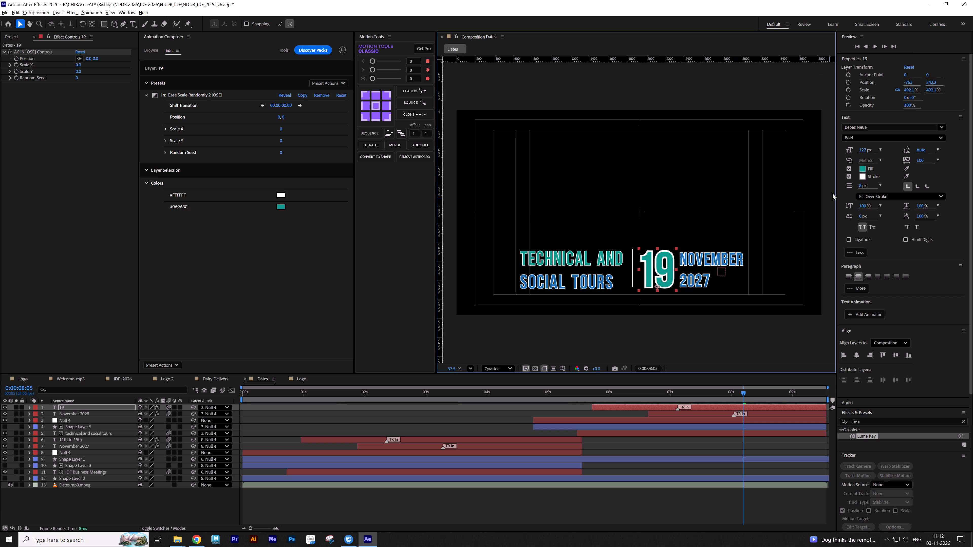
pyautogui.click(865, 151)
pyautogui.write('100')
pyautogui.press('Return')
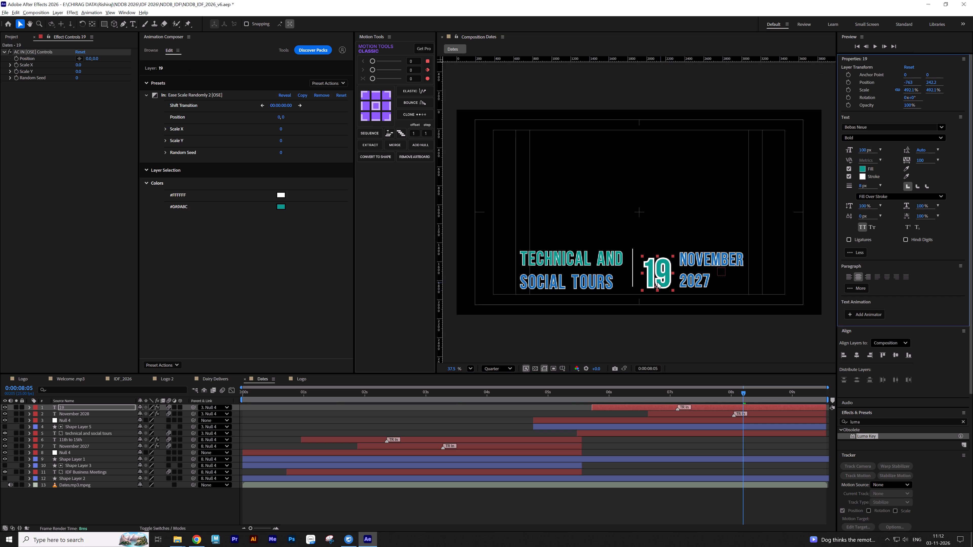
# Reposition the 19 text to about -779, 210 between the divider and November 2027, and scale it to about 528.6%.
pyautogui.moveTo(655, 280); pyautogui.dragTo(653, 276)
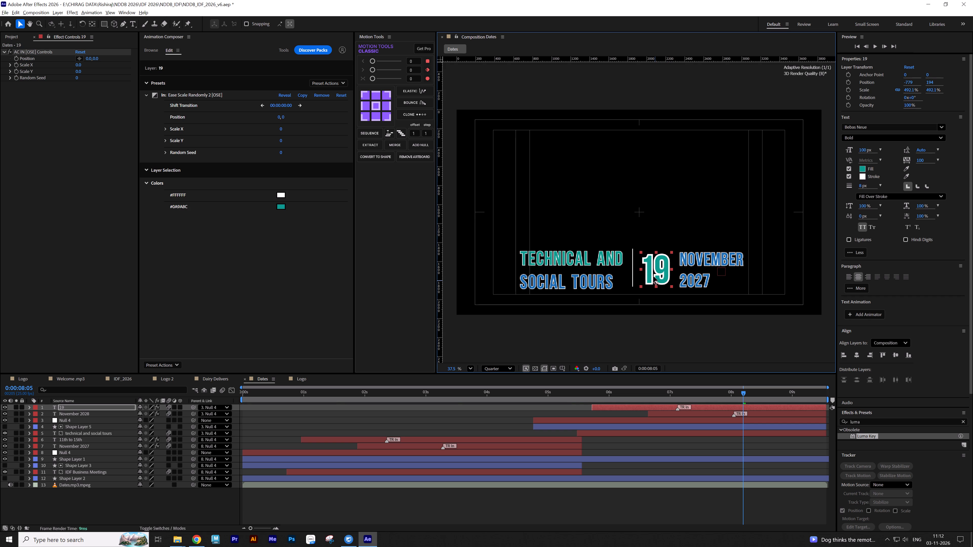
pyautogui.moveTo(653, 276); pyautogui.dragTo(653, 278)
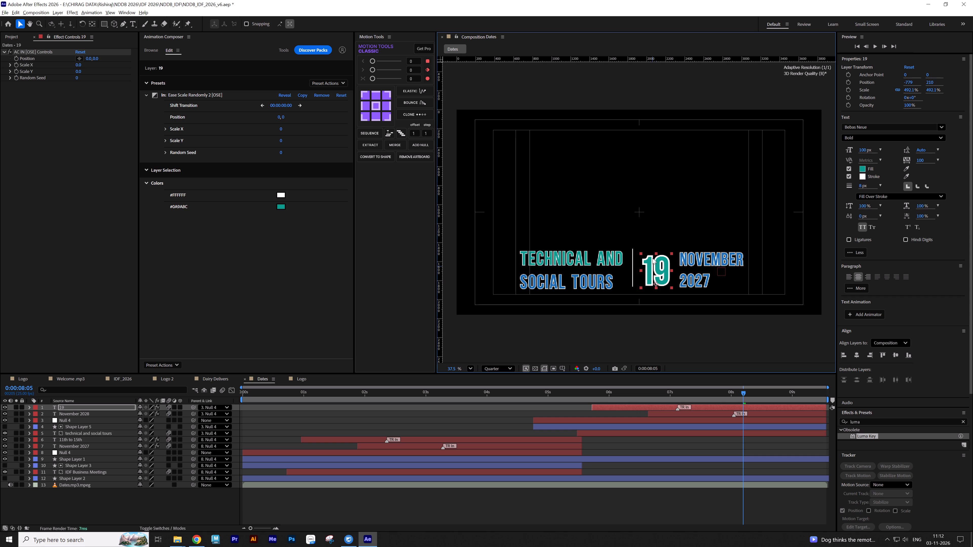
pyautogui.moveTo(655, 253); pyautogui.dragTo(654, 250)
pyautogui.click(655, 268)
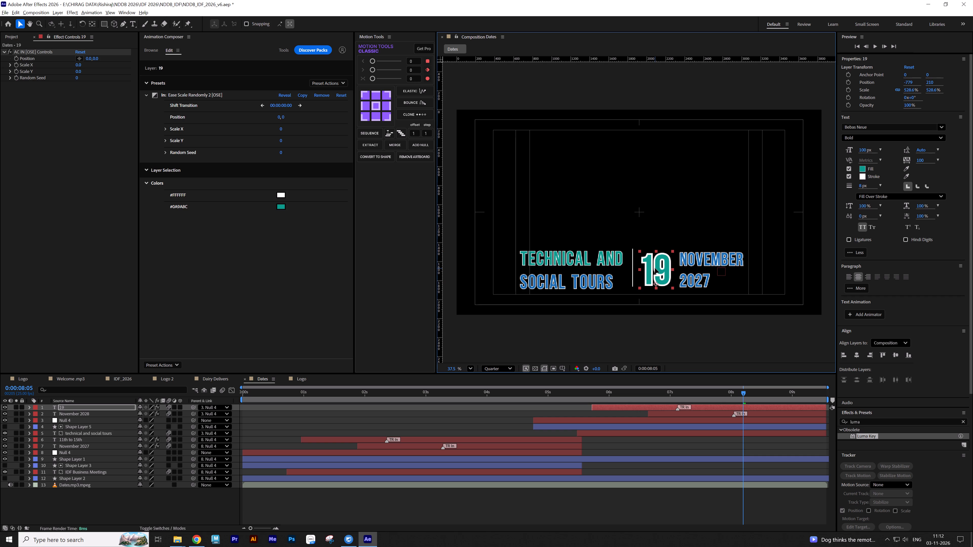
# Nudge the 19 text in the Technical and Social Tours block to an X position of about -772 and scale it to about 557%.
pyautogui.click(688, 443)
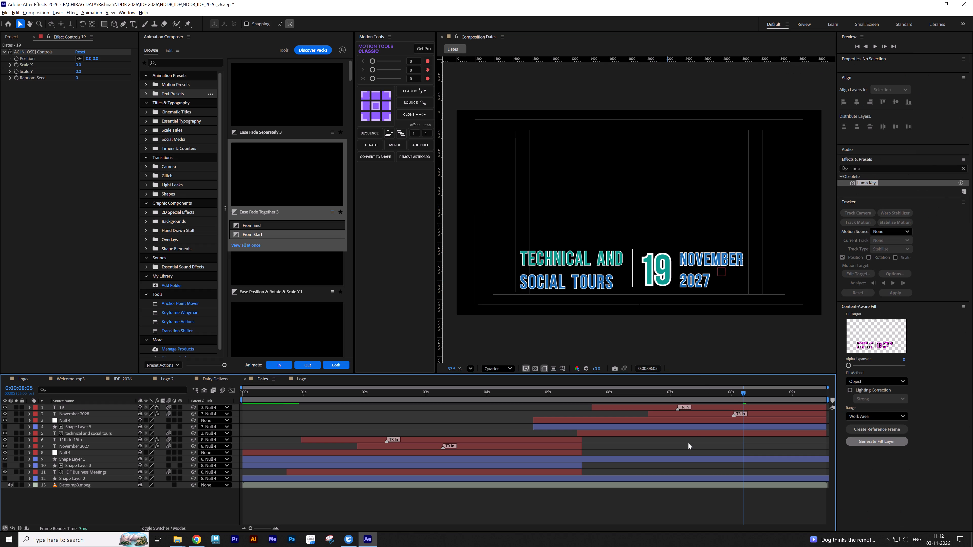
pyautogui.click(657, 276)
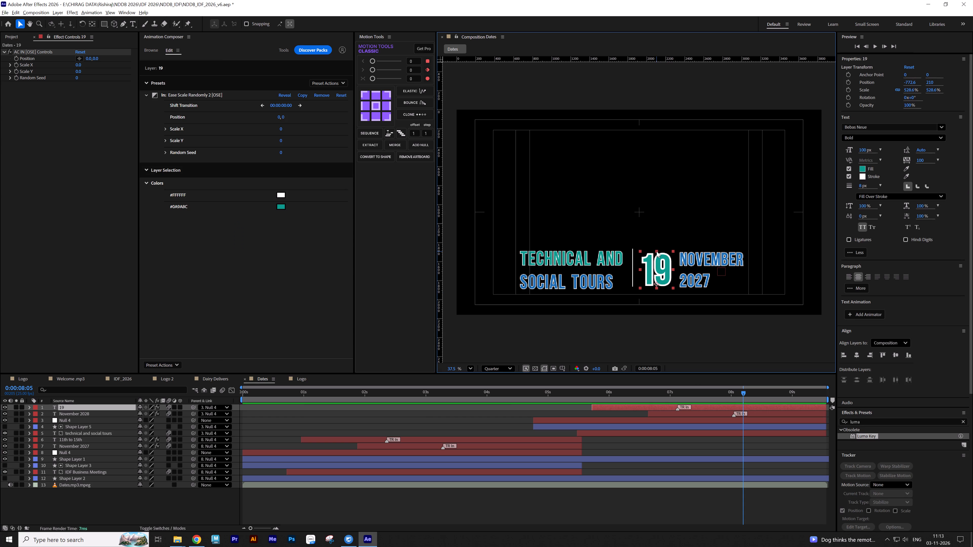
pyautogui.click(657, 251)
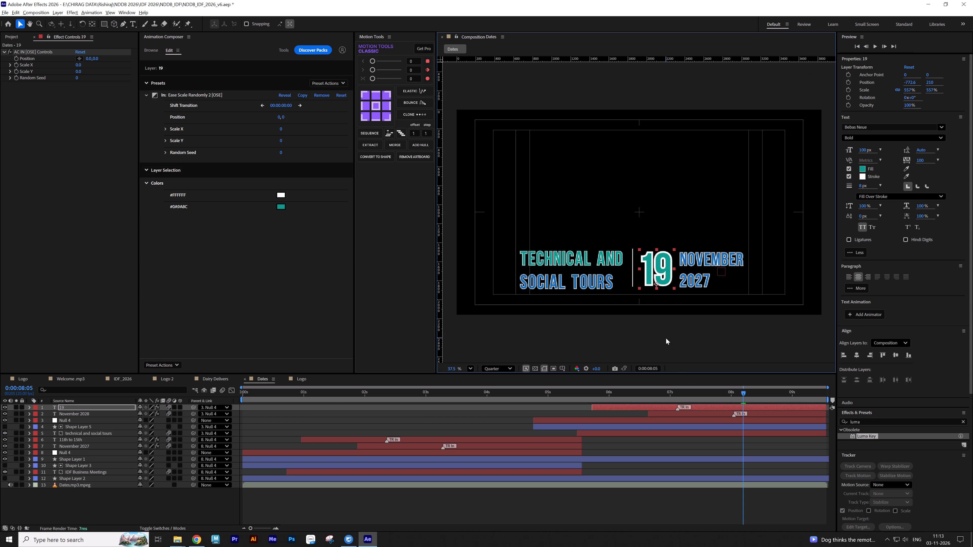
pyautogui.click(646, 446)
# Check both date blocks across the timeline, and move the Technical and Social Tours block's November 2027 text right, away from the 19.
pyautogui.moveTo(742, 397); pyautogui.dragTo(709, 397)
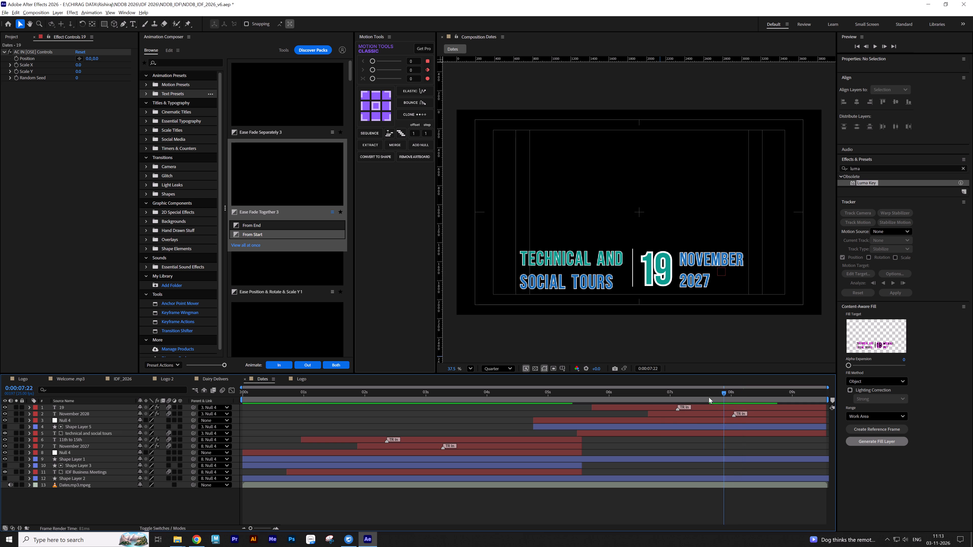
pyautogui.moveTo(709, 397); pyautogui.dragTo(202, 397)
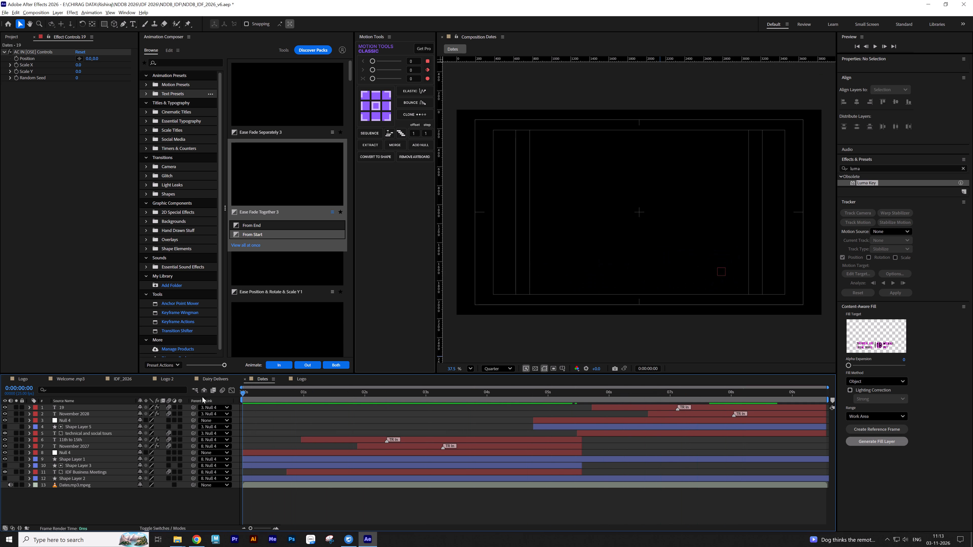
pyautogui.moveTo(202, 397); pyautogui.dragTo(765, 392)
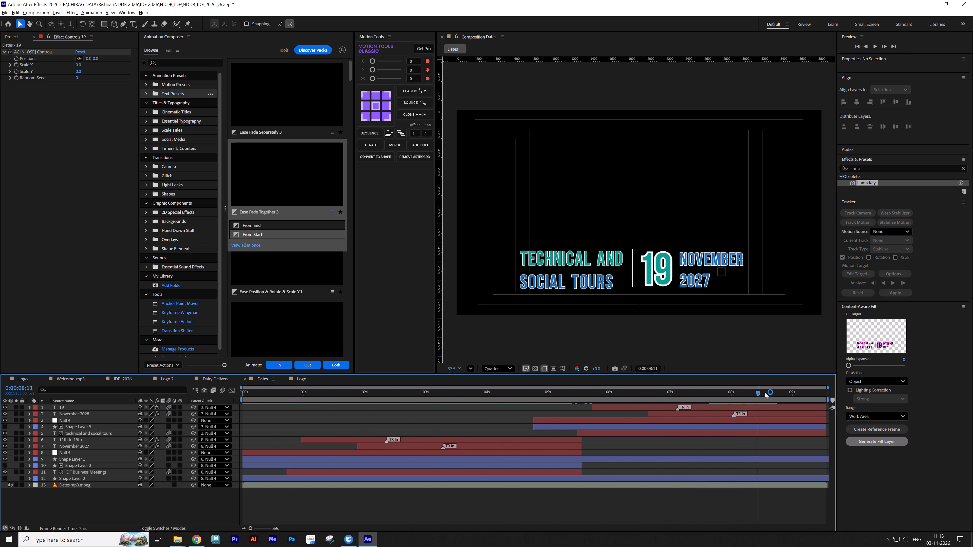
pyautogui.moveTo(765, 392); pyautogui.dragTo(704, 388)
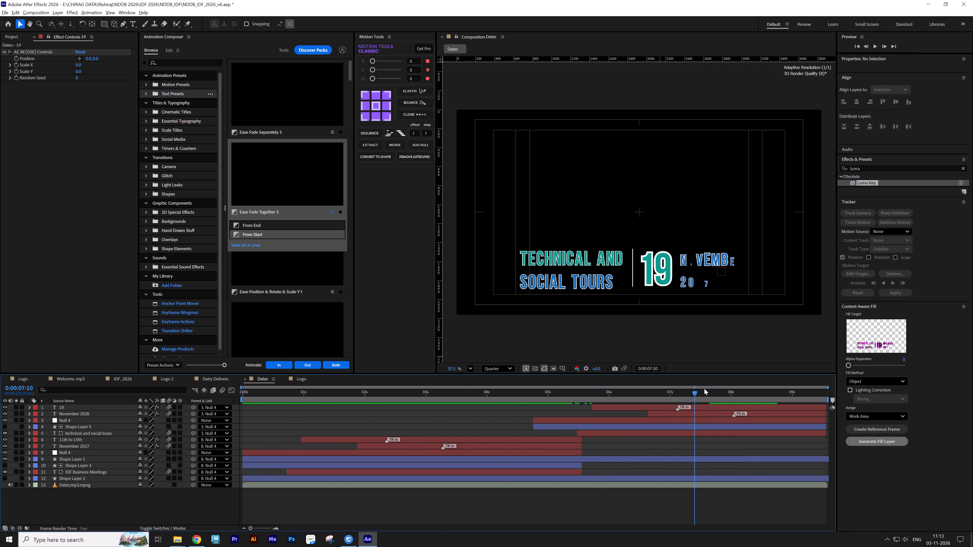
pyautogui.moveTo(704, 388); pyautogui.dragTo(562, 386)
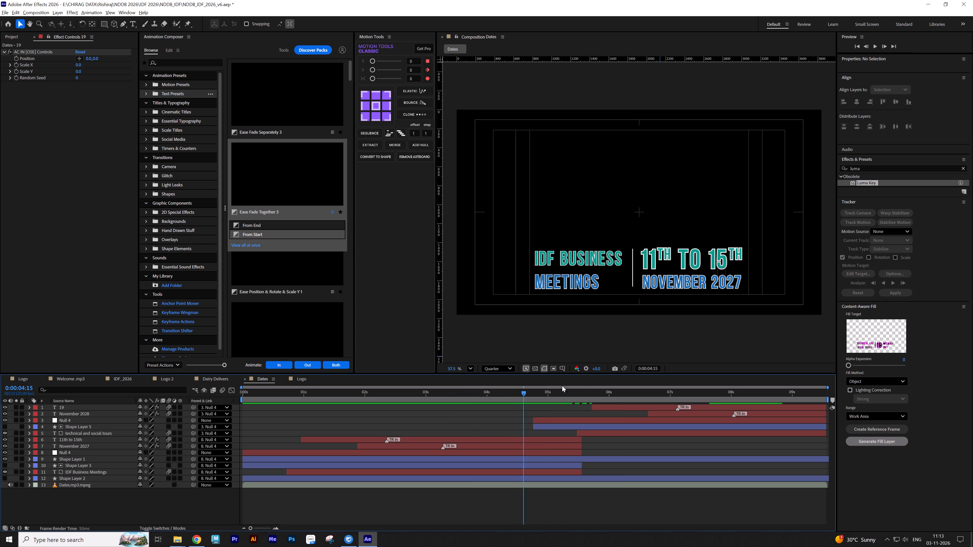
pyautogui.moveTo(562, 386); pyautogui.dragTo(748, 385)
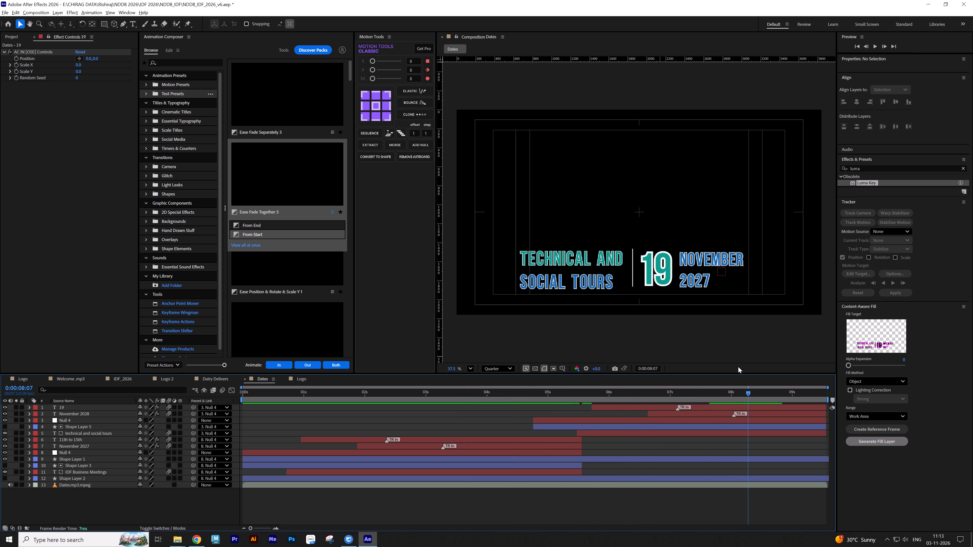
pyautogui.moveTo(699, 279); pyautogui.dragTo(706, 278)
pyautogui.moveTo(696, 279); pyautogui.dragTo(711, 279)
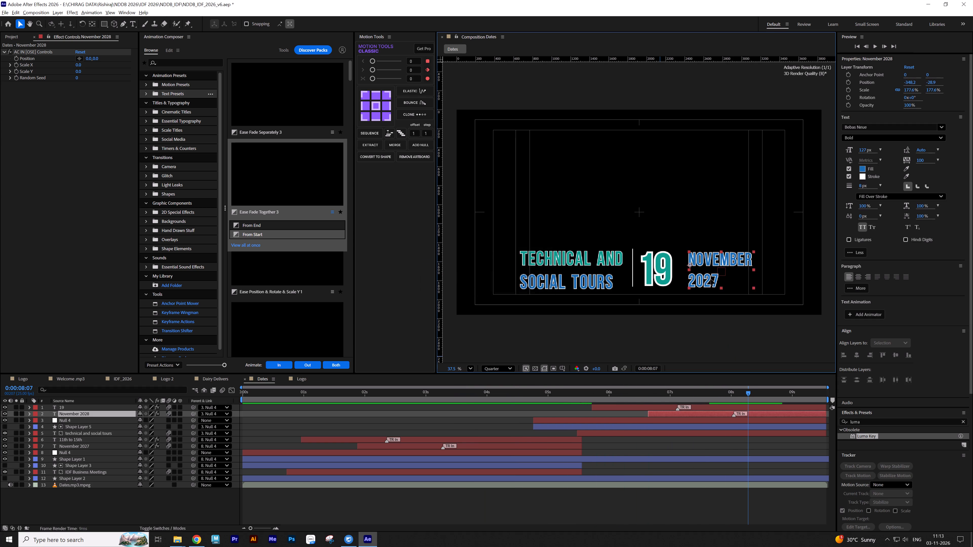
pyautogui.moveTo(711, 279); pyautogui.dragTo(716, 279)
# Append "th" to the 19 text and format those letters as superscript.
pyautogui.doubleClick(668, 274)
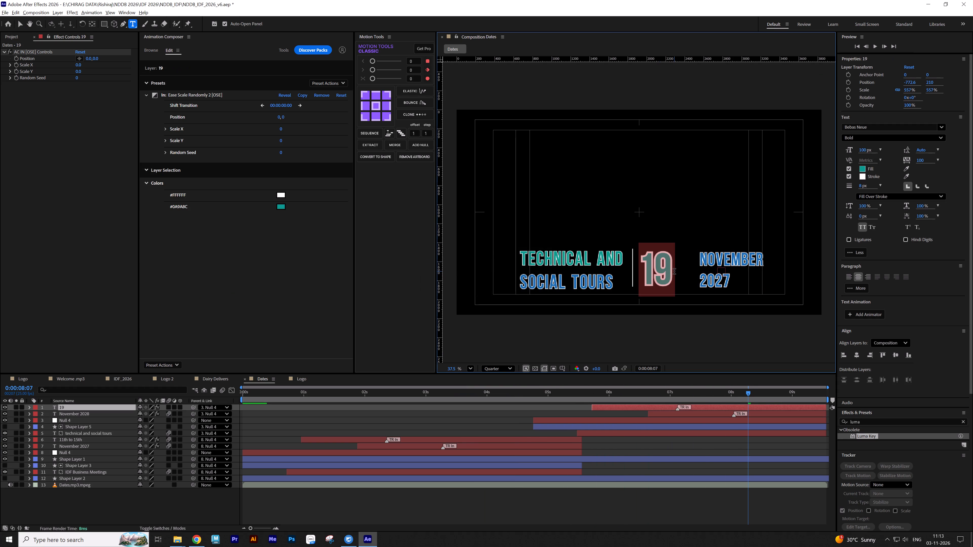
pyautogui.click(674, 271)
pyautogui.write('th')
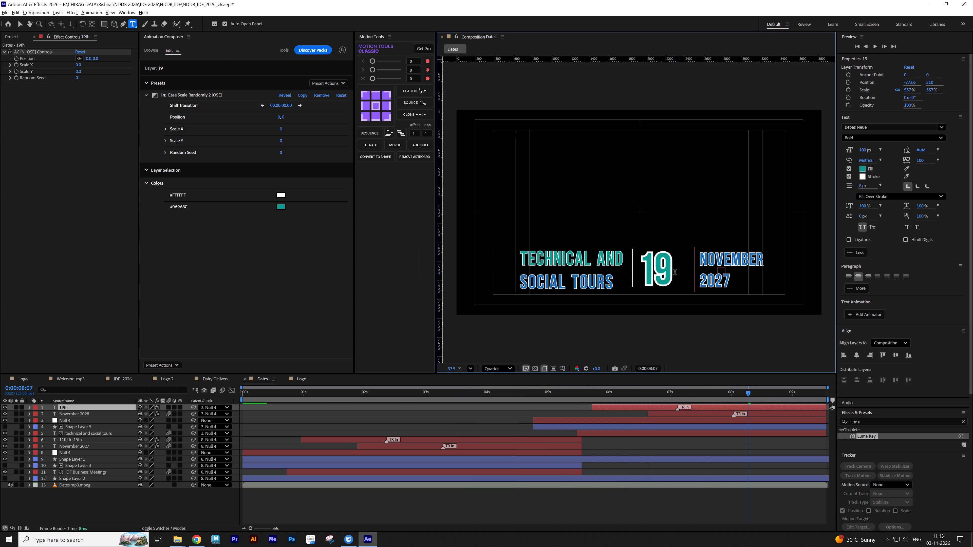
pyautogui.moveTo(685, 271); pyautogui.dragTo(650, 271)
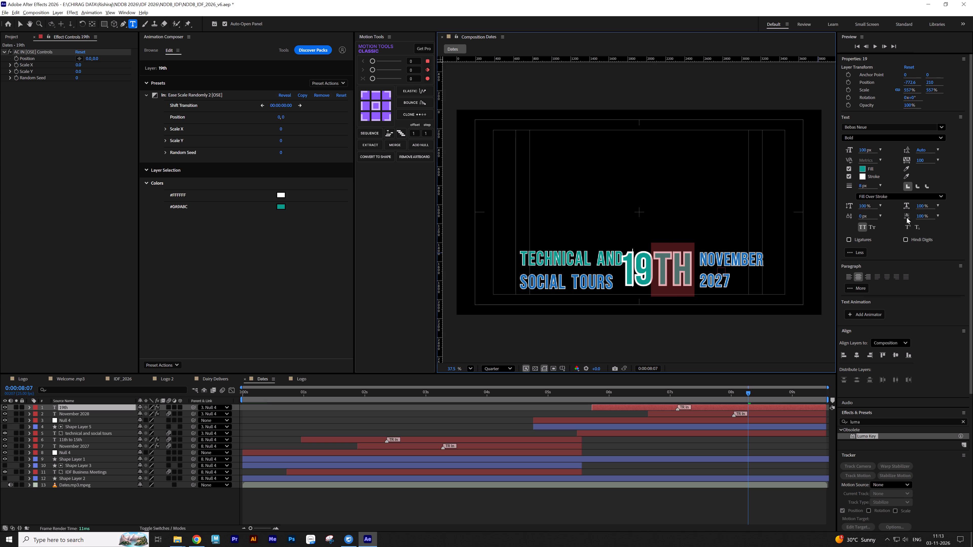
pyautogui.click(912, 224)
pyautogui.click(628, 448)
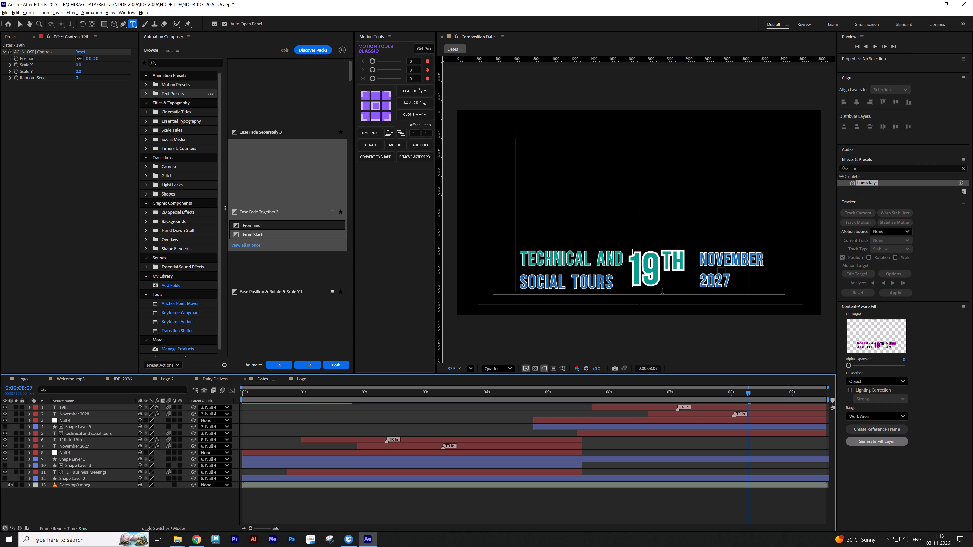
# Reposition the 19th text just right of the divider, shift November 2027 slightly right to clear it, and save the project.
pyautogui.press('v')
pyautogui.moveTo(648, 280); pyautogui.dragTo(658, 279)
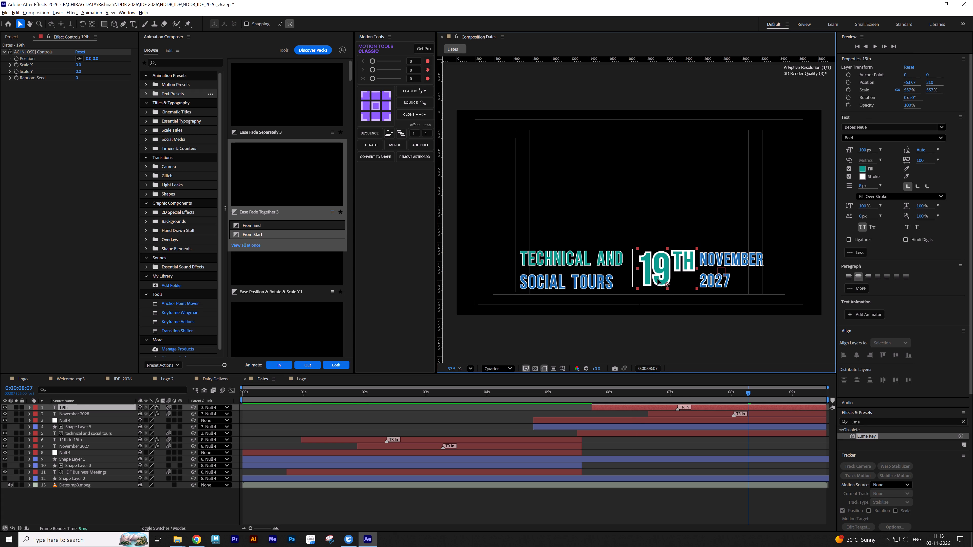
pyautogui.moveTo(658, 279); pyautogui.dragTo(661, 279)
pyautogui.moveTo(721, 279); pyautogui.dragTo(724, 279)
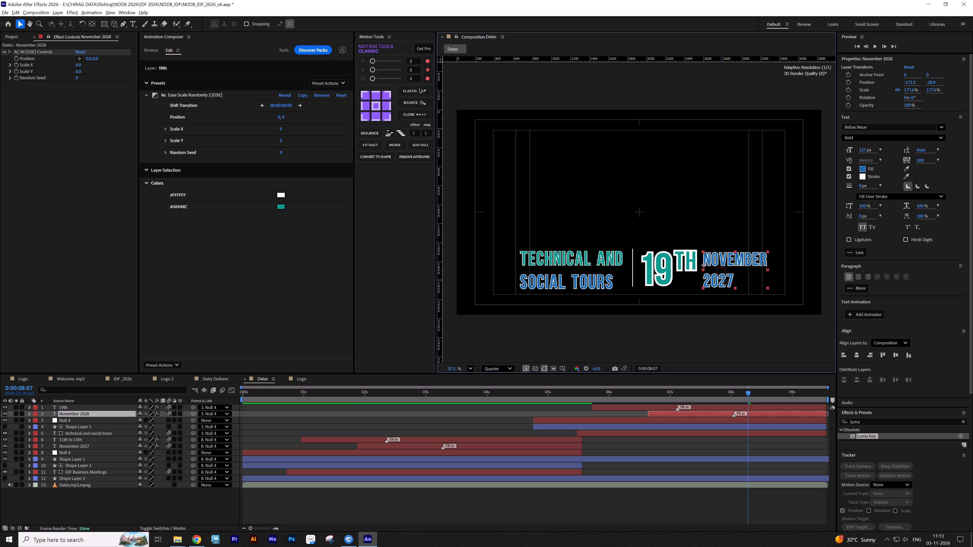
pyautogui.moveTo(724, 279); pyautogui.dragTo(725, 279)
pyautogui.click(649, 440)
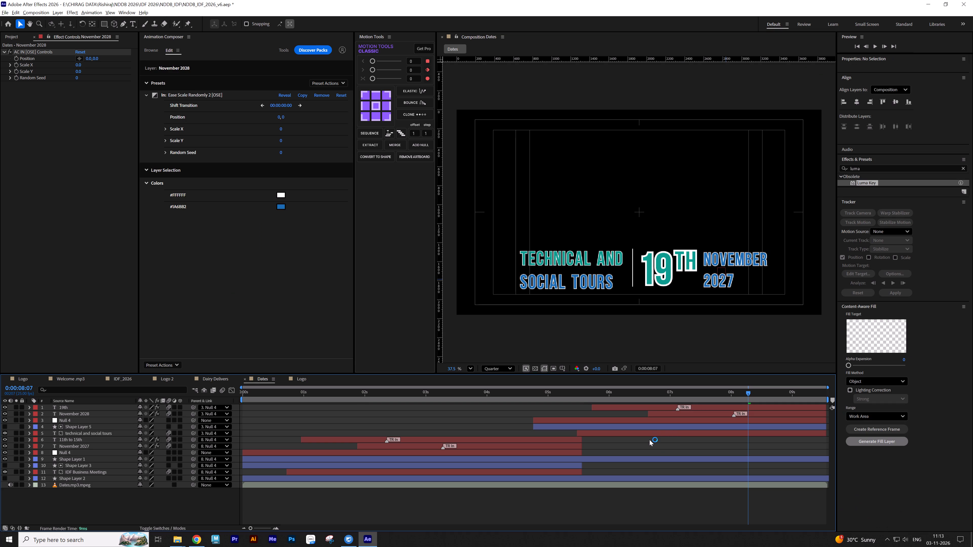
pyautogui.hotkey('ctrl', 's')
pyautogui.click(422, 426)
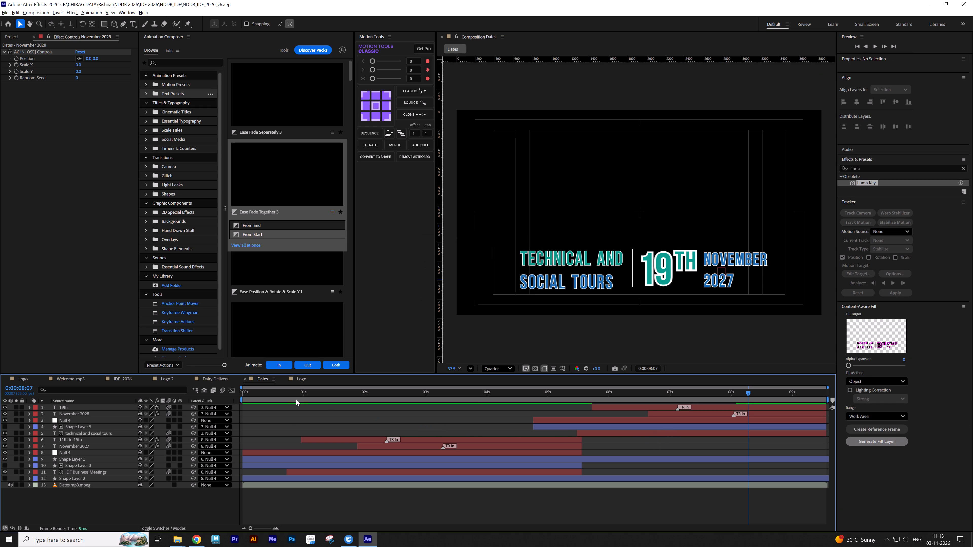
# Open the Logo composition containing the 16th-19th dates and venue text, and save the project.
pyautogui.click(301, 378)
pyautogui.click(292, 441)
pyautogui.write('ss')
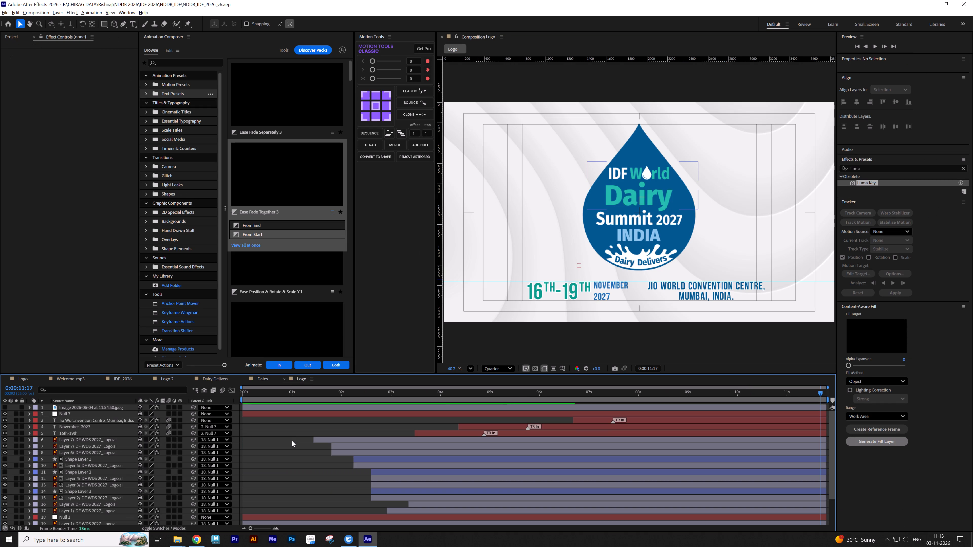
pyautogui.hotkey('ctrl', 's')
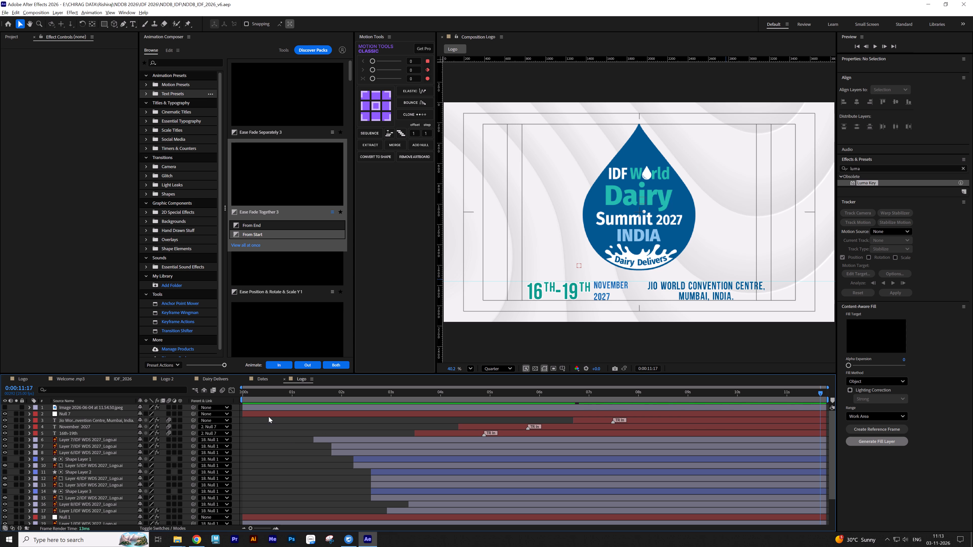
# Review the Logo composition's animation from its start until the date and venue text have fully animated in.
pyautogui.press('Home')
pyautogui.moveTo(254, 395); pyautogui.dragTo(226, 394)
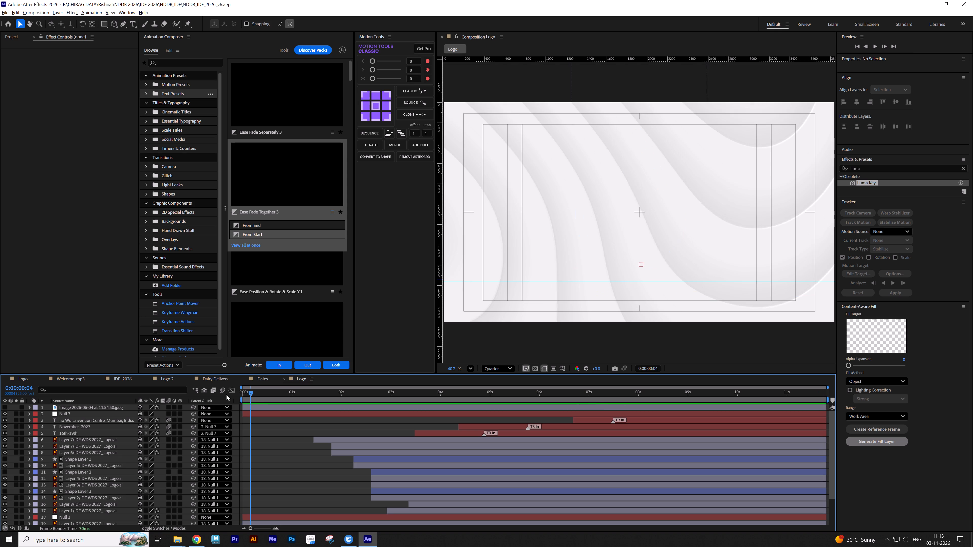
pyautogui.moveTo(248, 394); pyautogui.dragTo(238, 396)
pyautogui.press('space')
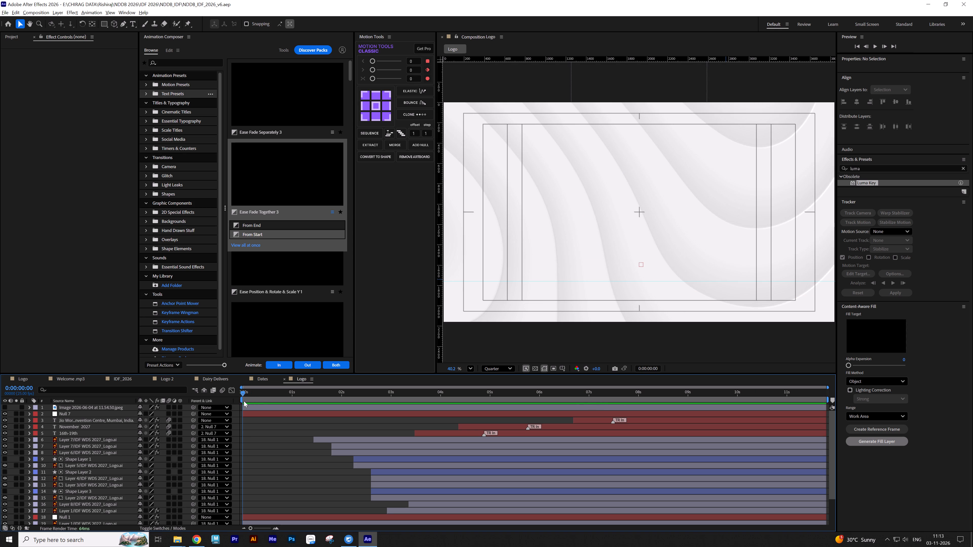
pyautogui.moveTo(256, 395); pyautogui.dragTo(618, 394)
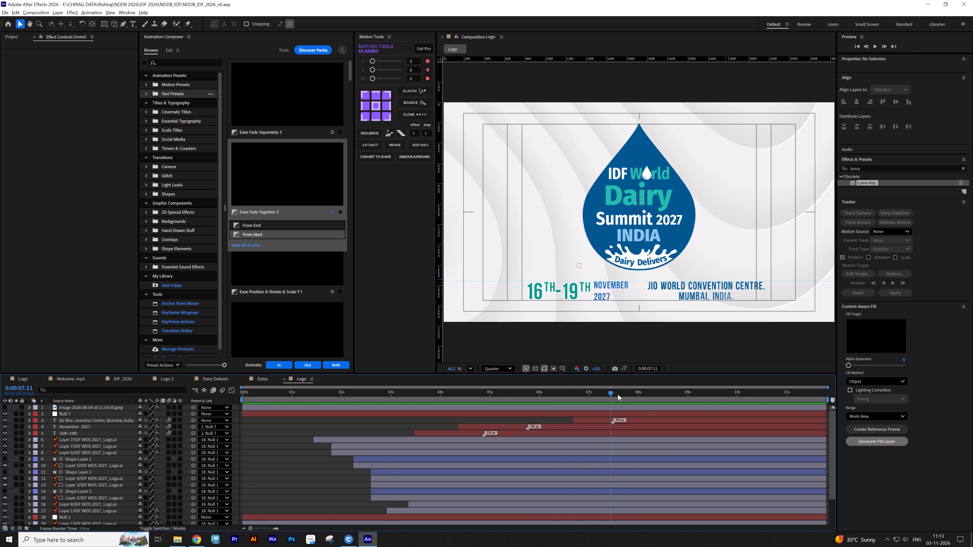
pyautogui.moveTo(618, 394); pyautogui.dragTo(686, 394)
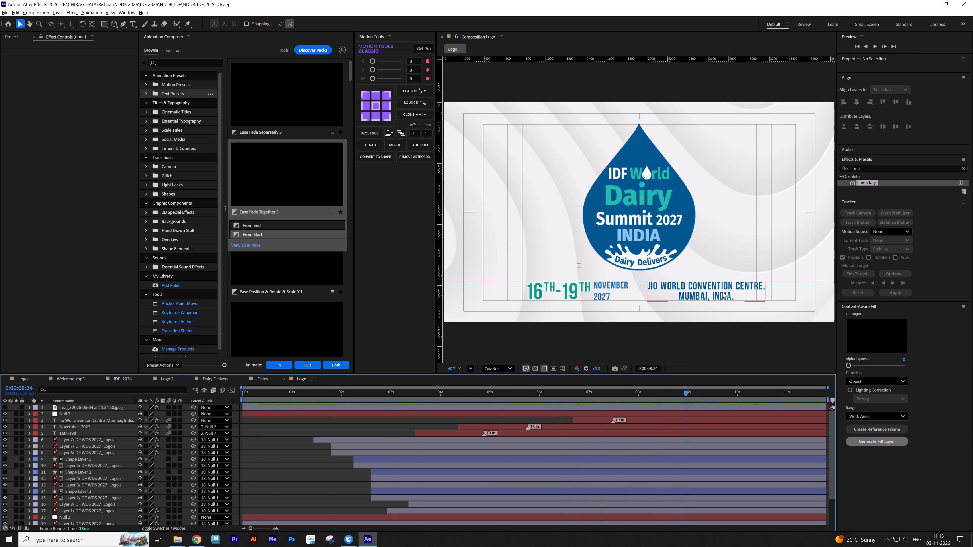
# Open the Jio World Convention Centre venue text for editing and select the comma after Centre.
pyautogui.doubleClick(723, 292)
pyautogui.click(763, 290)
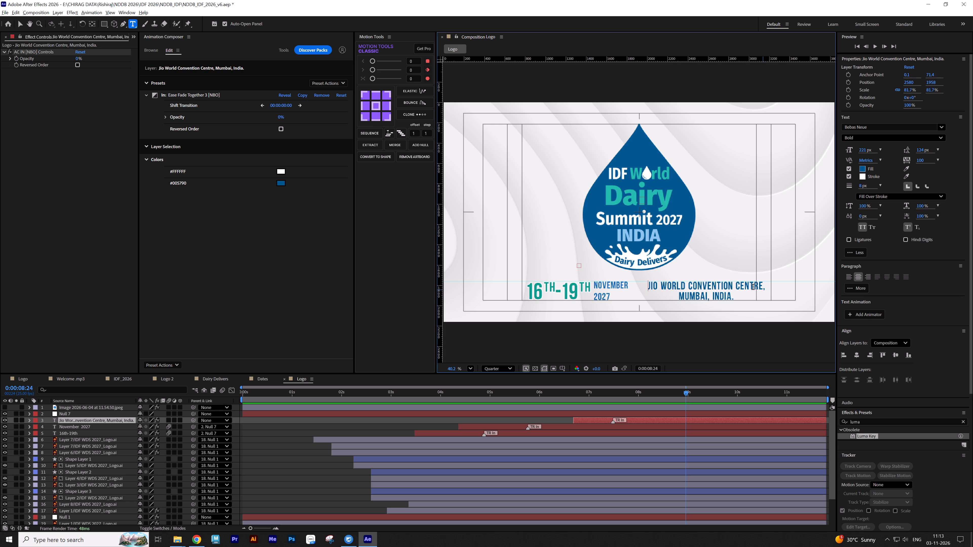
pyautogui.moveTo(753, 287); pyautogui.dragTo(764, 287)
pyautogui.moveTo(754, 286); pyautogui.dragTo(763, 286)
pyautogui.click(702, 292)
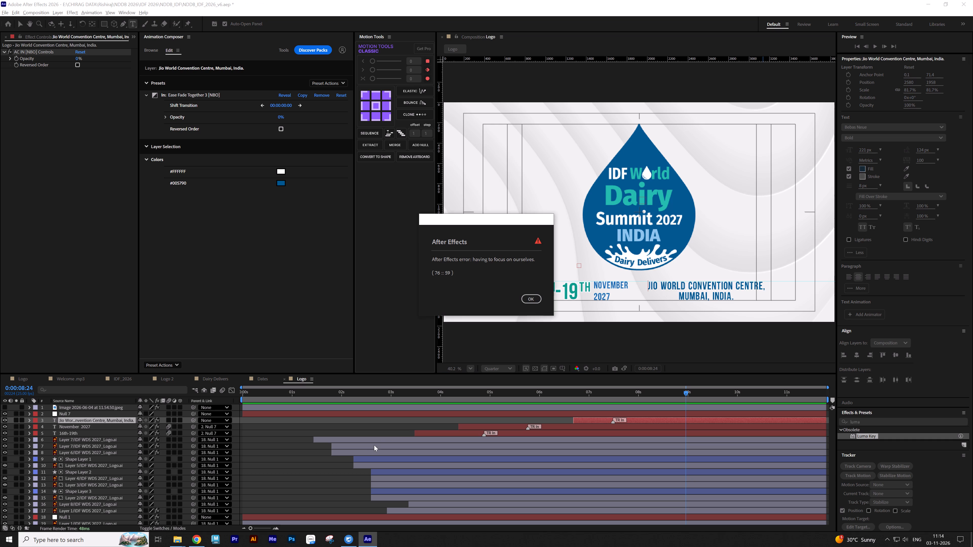
pyautogui.click(533, 299)
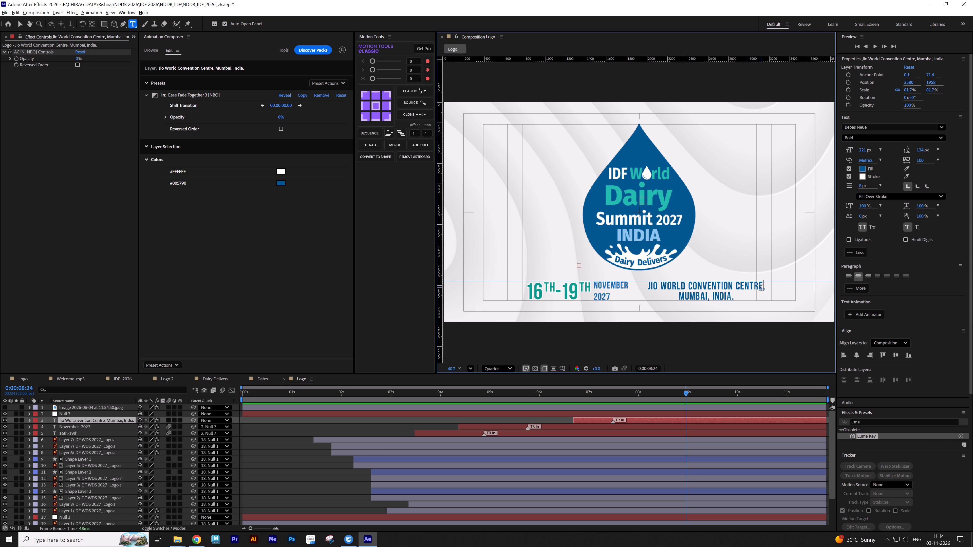
pyautogui.moveTo(761, 287); pyautogui.dragTo(757, 289)
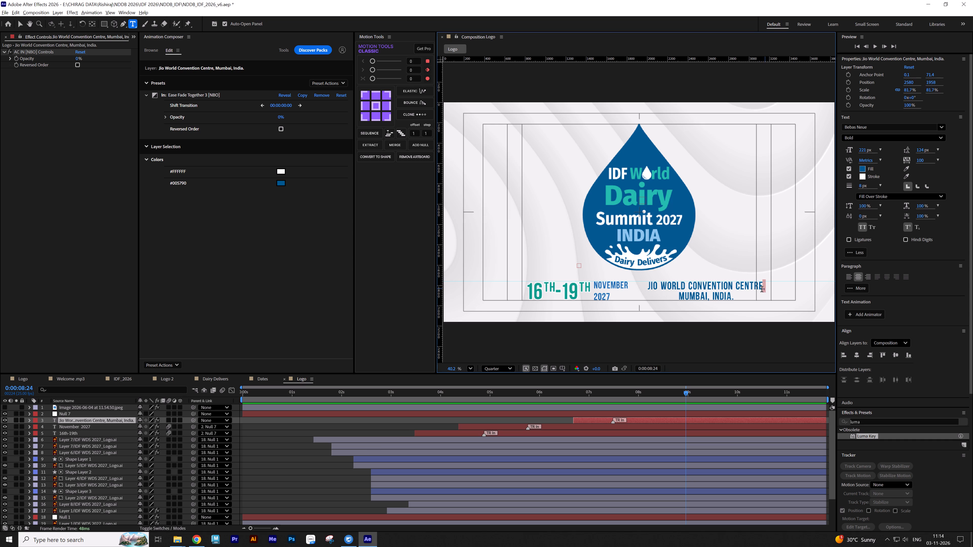
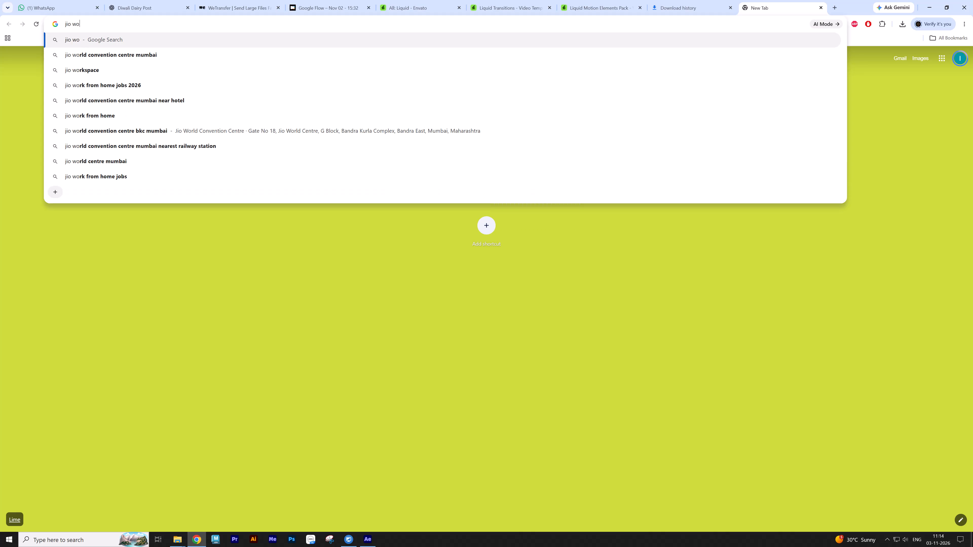
# Search Google for "jio world convention centre mumbai" and check how the venue's name is written.
pyautogui.press('Down')
pyautogui.press('Return')
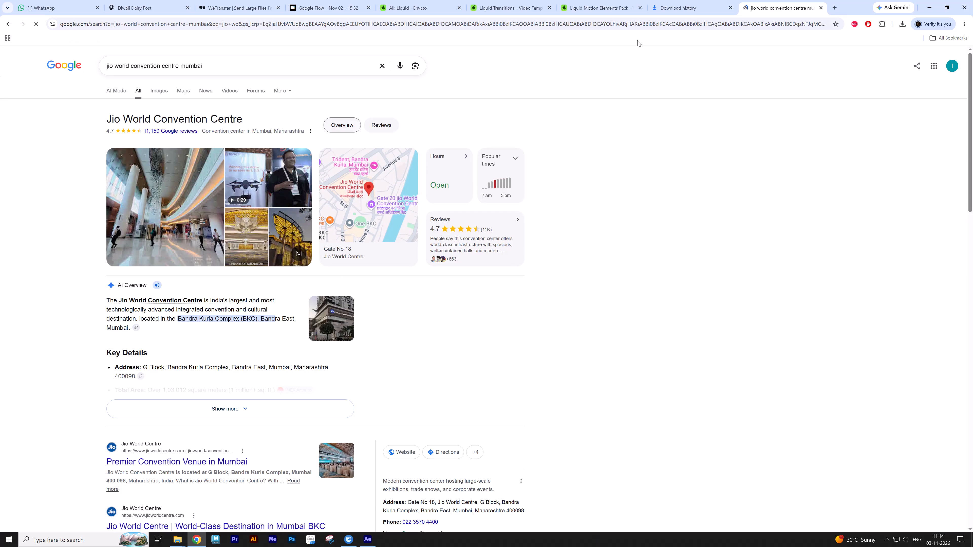
pyautogui.moveTo(242, 122); pyautogui.dragTo(224, 122)
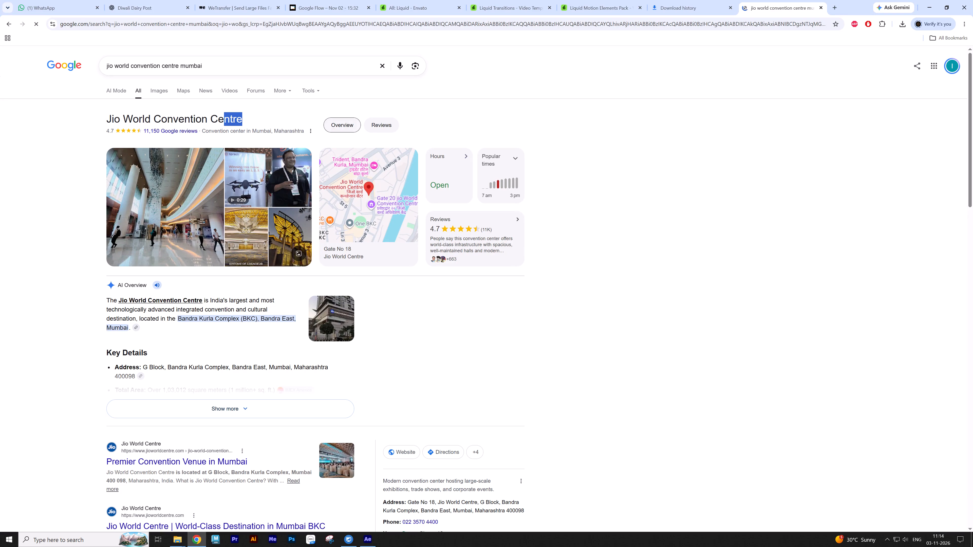
pyautogui.click(602, 183)
# Switch to After Effects and preview the Logo composition from its start through the date and venue text, raising the system volume.
pyautogui.hotkey('alt', 'Tab')
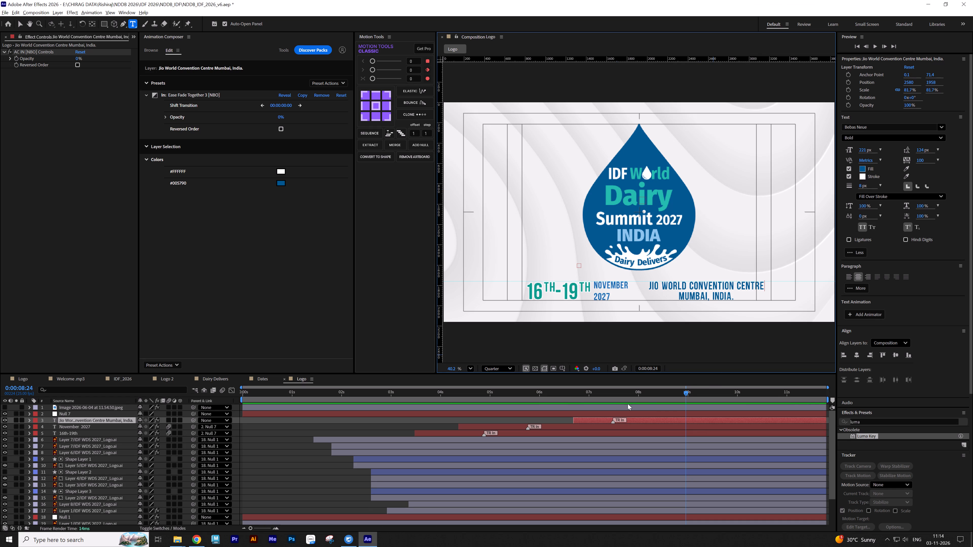
pyautogui.moveTo(686, 394); pyautogui.dragTo(184, 398)
pyautogui.press('space')
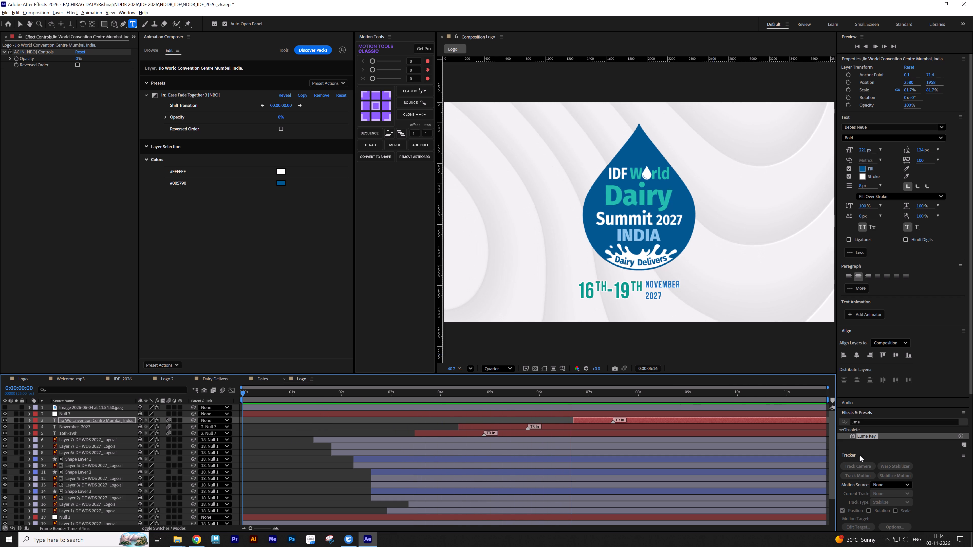
pyautogui.click(907, 540)
pyautogui.scroll(6, 906, 539)
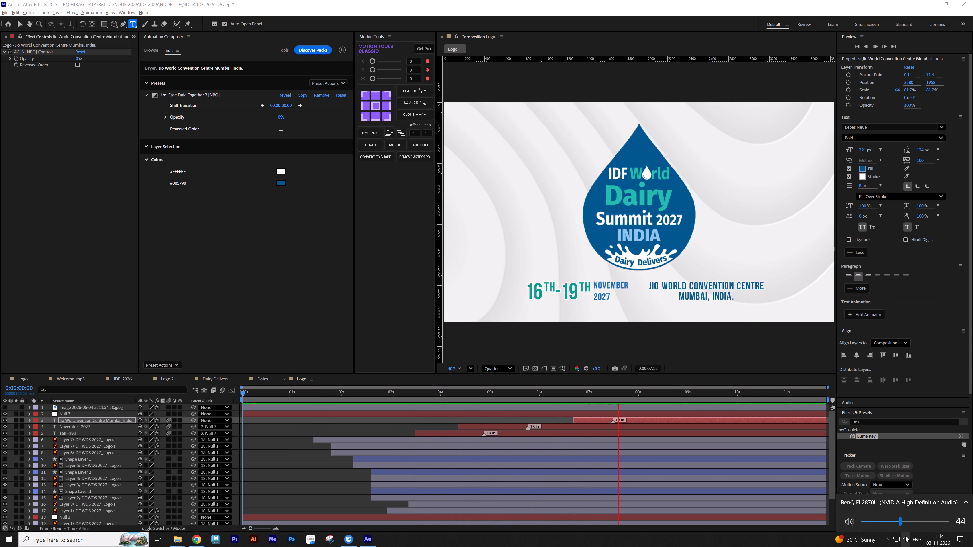
pyautogui.scroll(5, 901, 532)
pyautogui.click(462, 394)
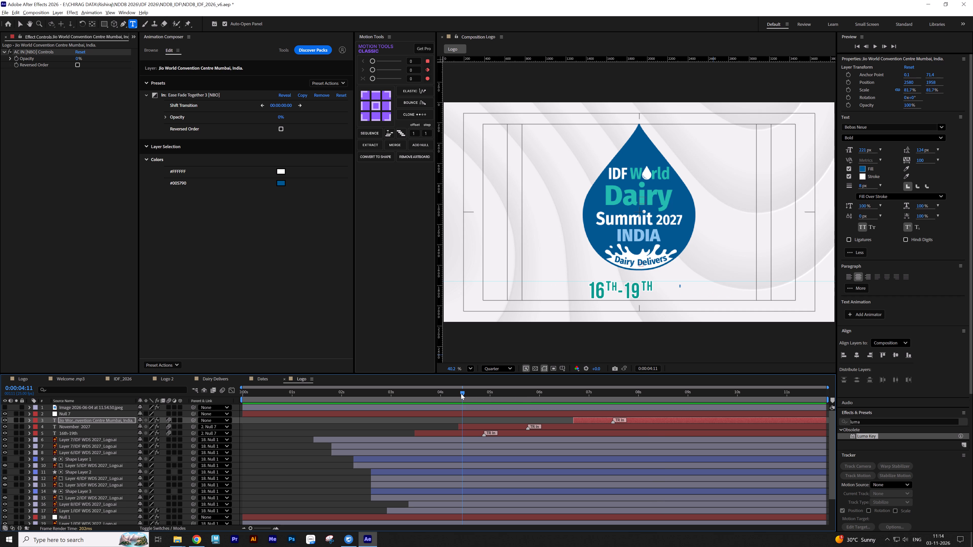
pyautogui.press('0')
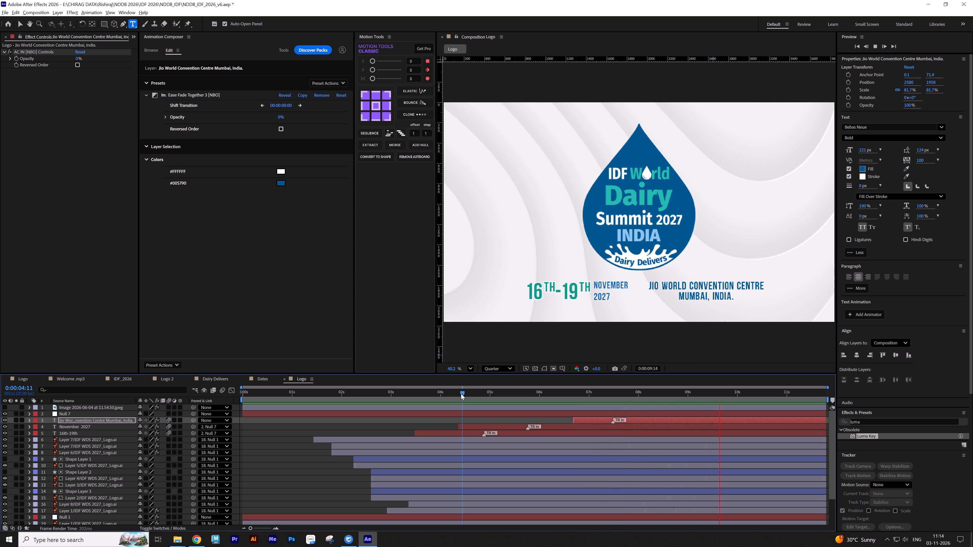
pyautogui.press('space')
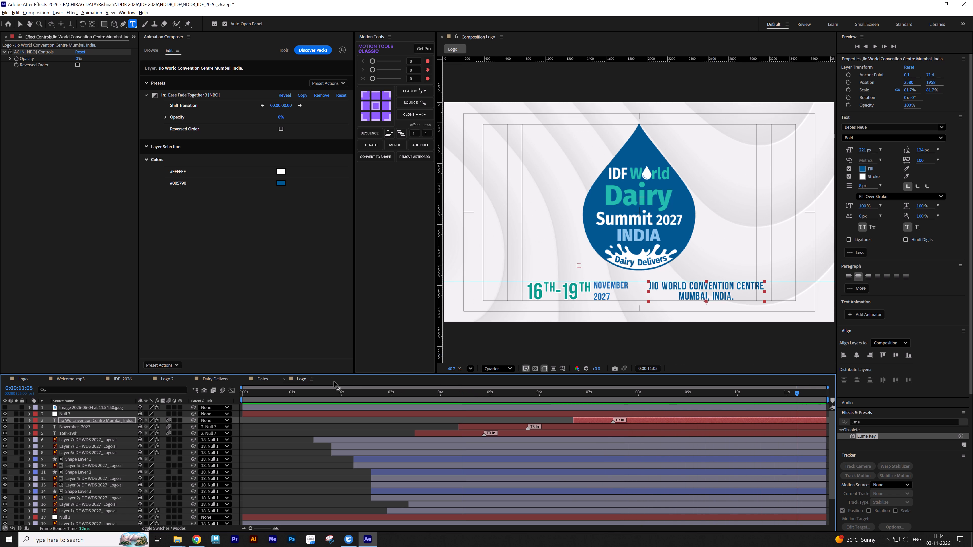
# Open the Dates composition and preview its IDF Business Meetings section.
pyautogui.click(263, 379)
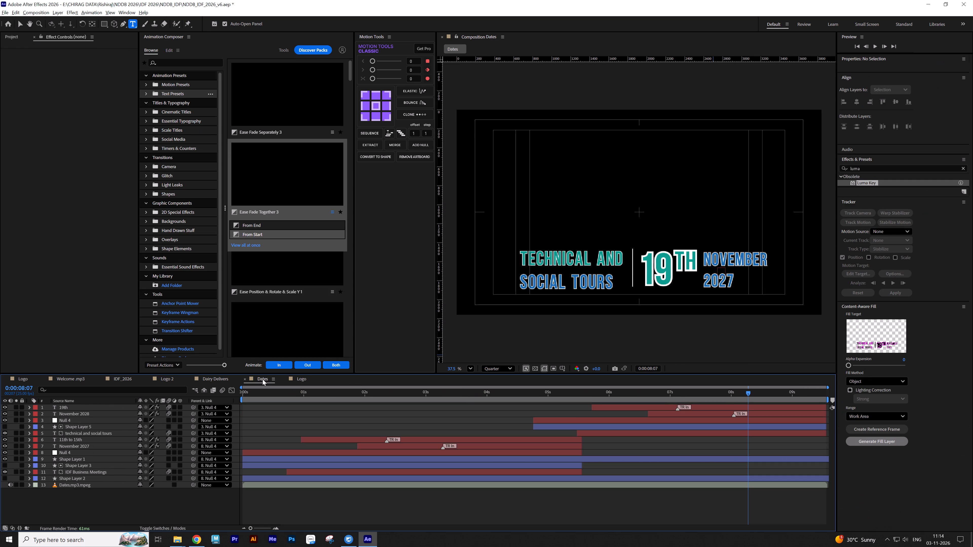
pyautogui.press('0')
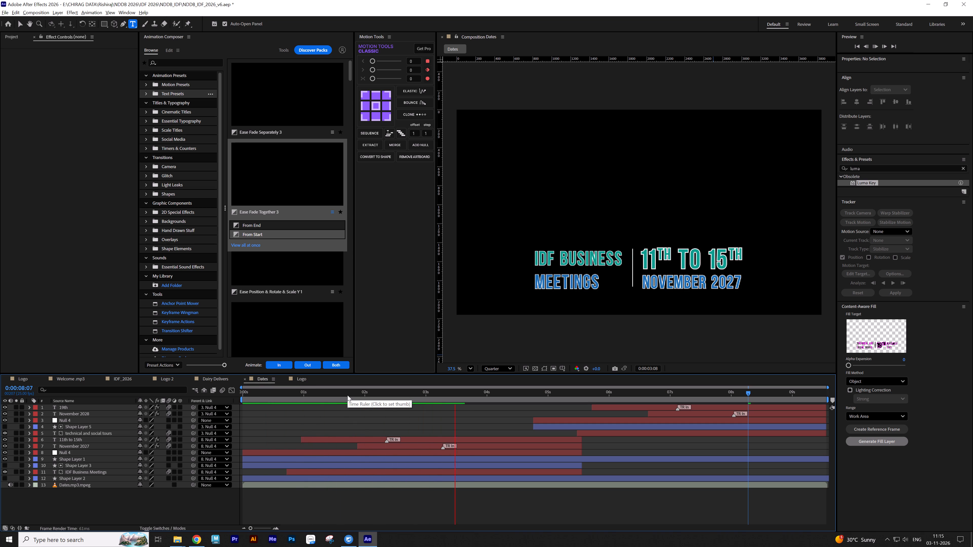
pyautogui.press('space')
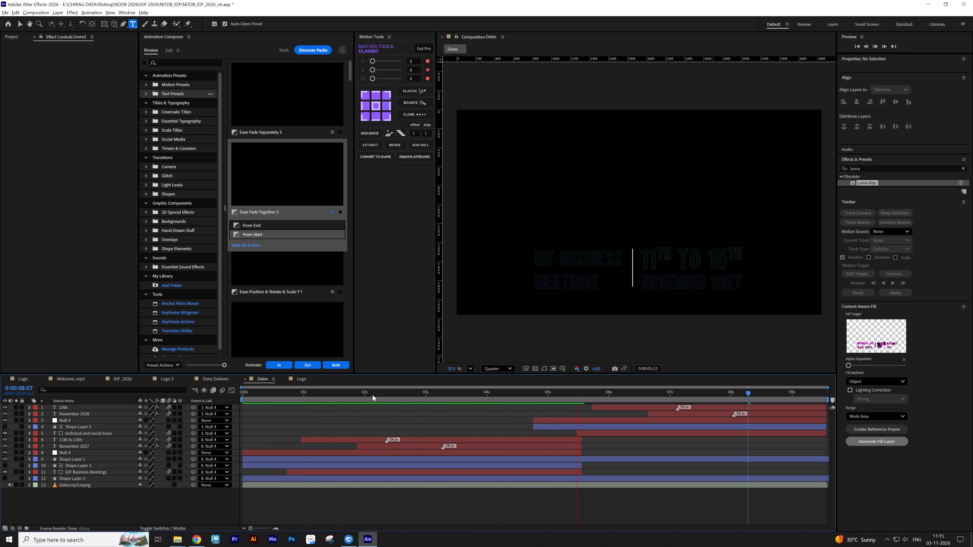
# Replace "to" with a hyphen in the IDF Business Meetings date text so it reads 11th - 15th.
pyautogui.moveTo(496, 391); pyautogui.dragTo(469, 394)
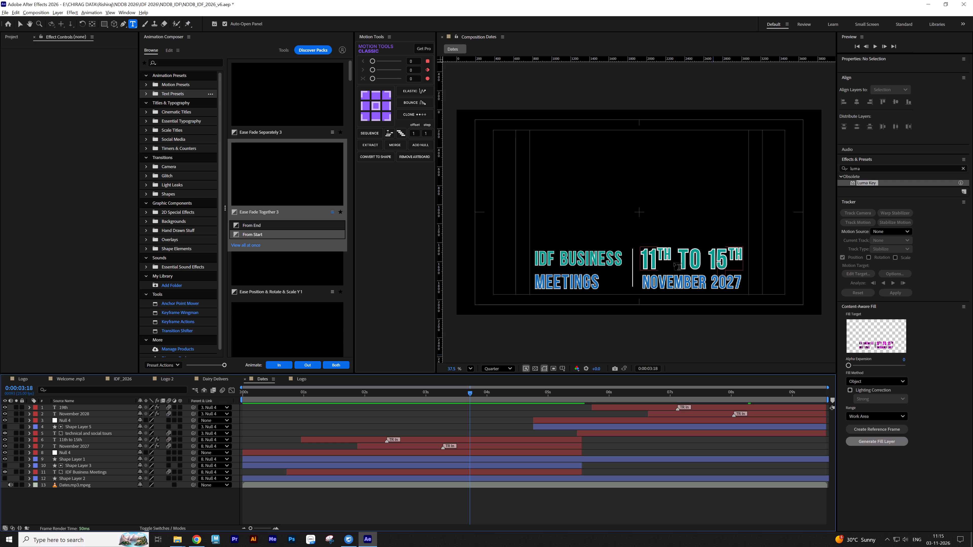
pyautogui.moveTo(681, 263); pyautogui.dragTo(686, 261)
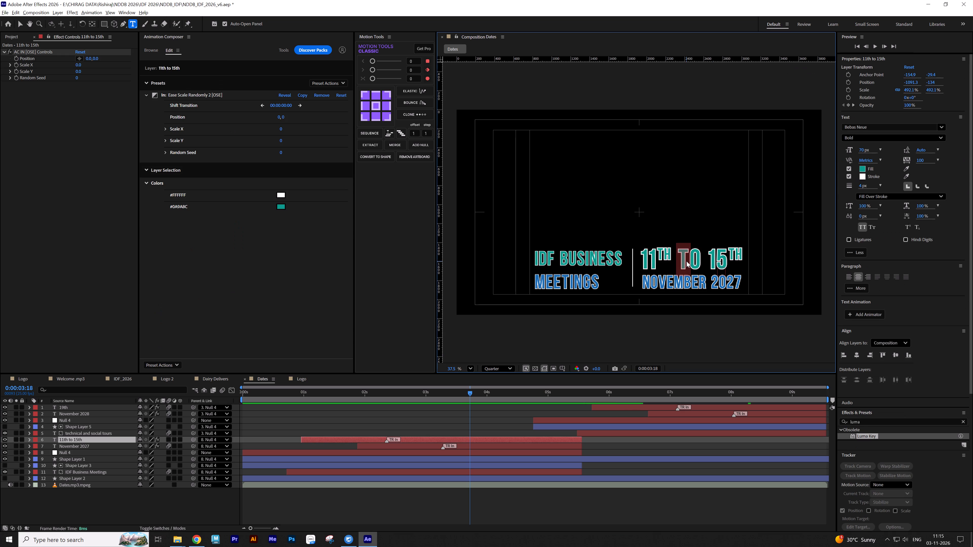
pyautogui.press('t')
pyautogui.hotkey('ctrl', 'z')
pyautogui.moveTo(686, 261); pyautogui.dragTo(682, 262)
pyautogui.moveTo(681, 262); pyautogui.dragTo(699, 262)
pyautogui.press('-')
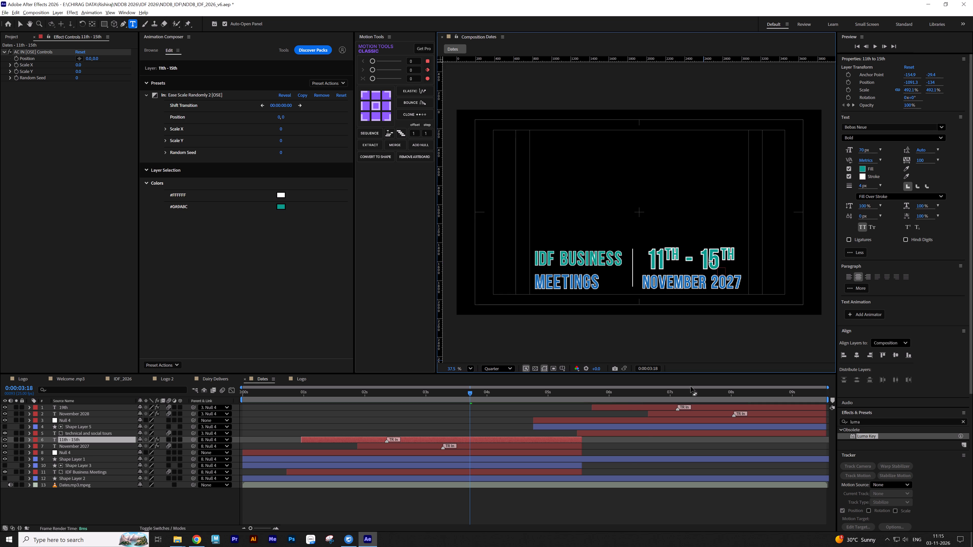
pyautogui.click(544, 509)
pyautogui.press('v')
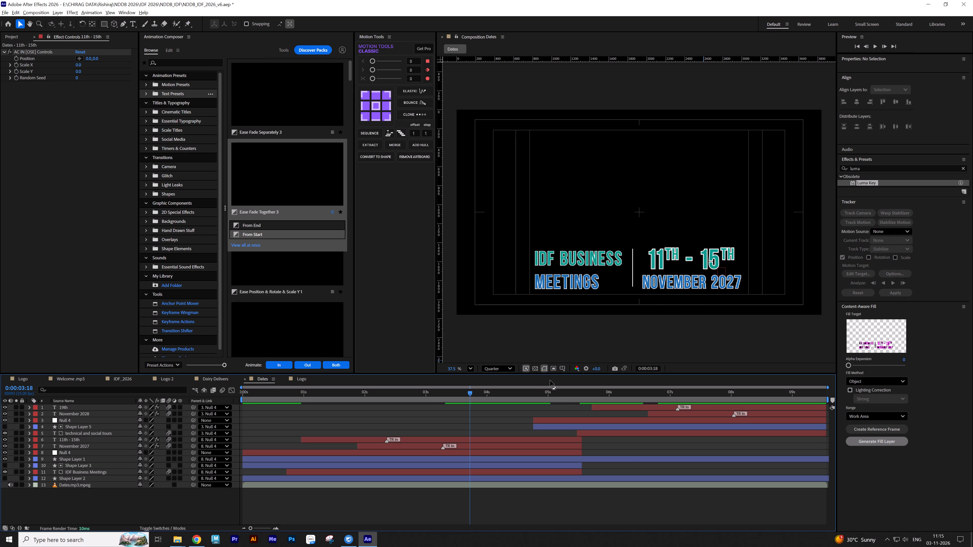
# Review the Dates composition across both date sections, and play it from the start to check the 11th - 15th text.
pyautogui.moveTo(543, 396); pyautogui.dragTo(657, 396)
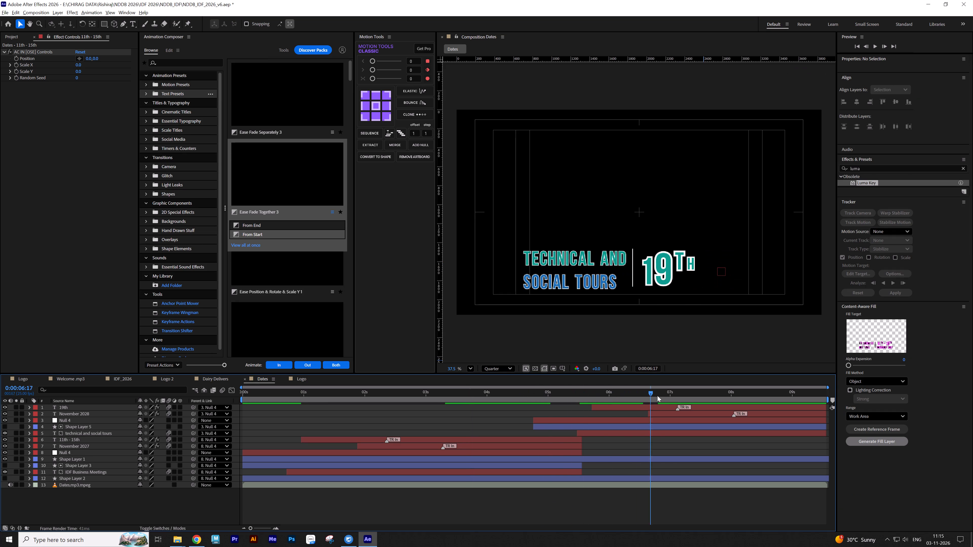
pyautogui.moveTo(657, 396); pyautogui.dragTo(383, 405)
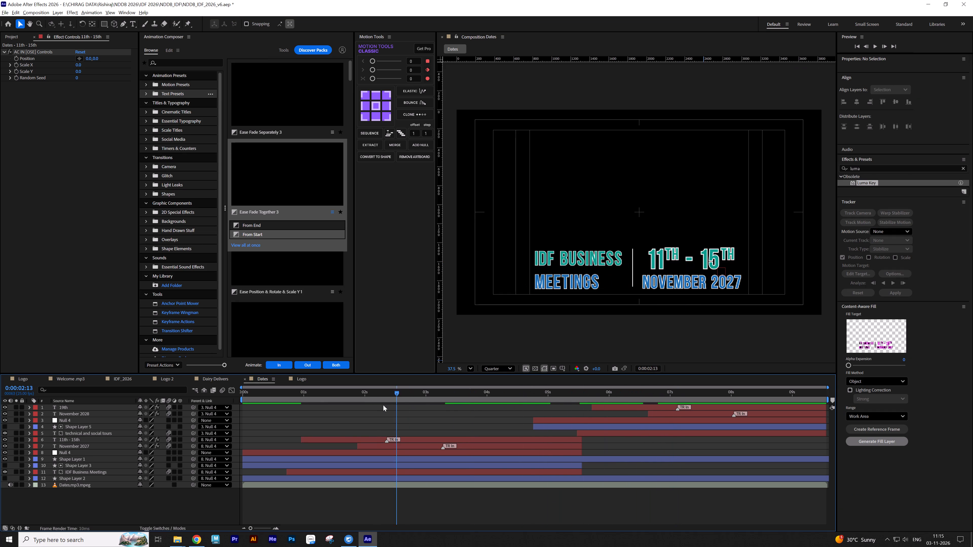
pyautogui.moveTo(383, 405); pyautogui.dragTo(691, 407)
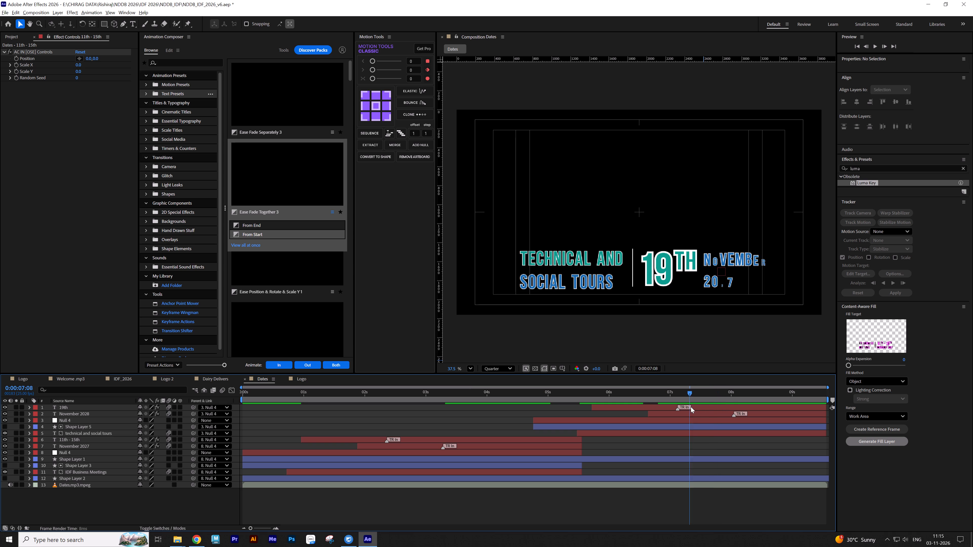
pyautogui.moveTo(691, 407); pyautogui.dragTo(610, 409)
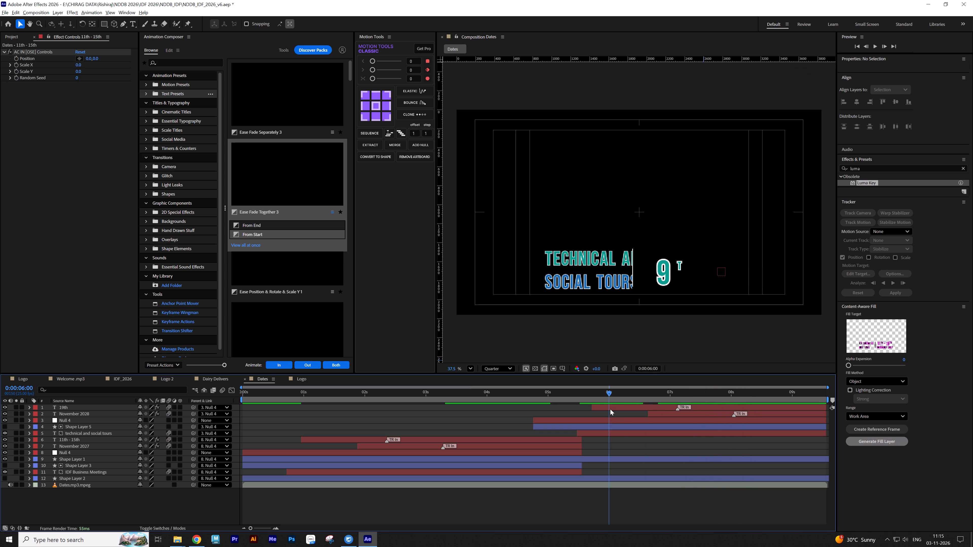
pyautogui.moveTo(610, 409); pyautogui.dragTo(730, 400)
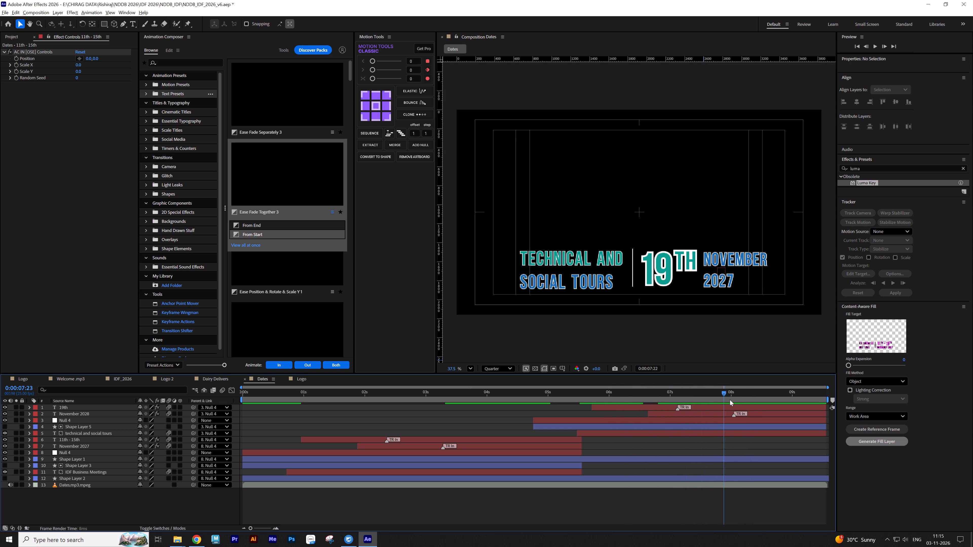
pyautogui.moveTo(730, 400); pyautogui.dragTo(745, 398)
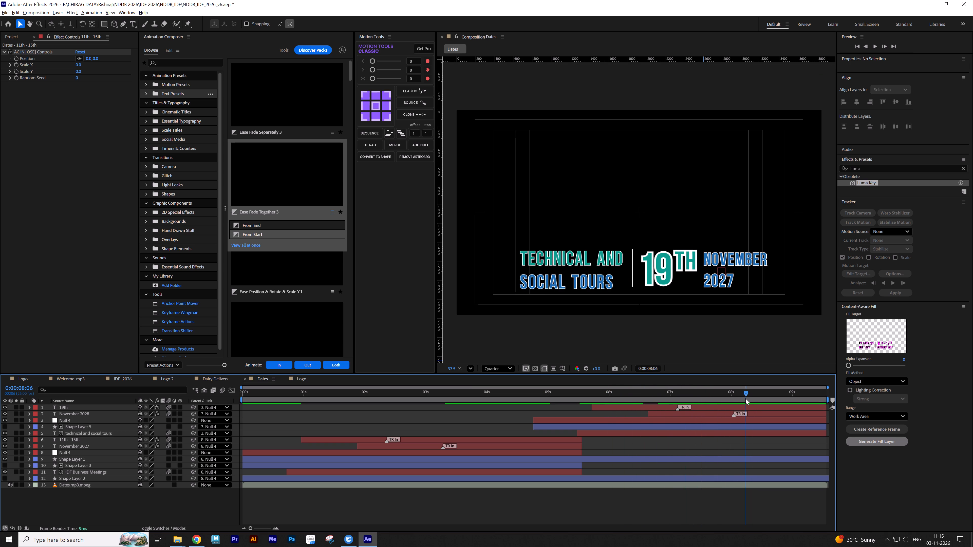
pyautogui.moveTo(745, 398); pyautogui.dragTo(609, 390)
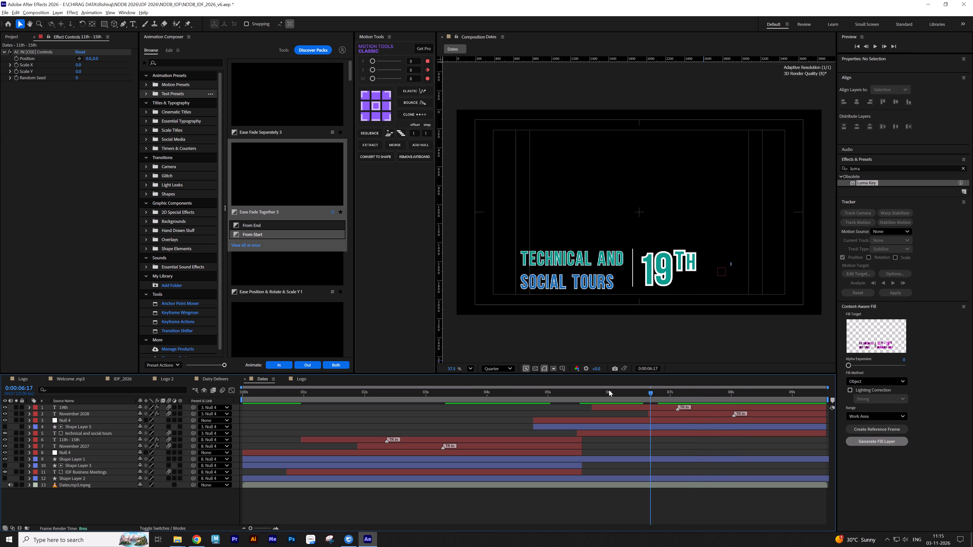
pyautogui.moveTo(609, 390); pyautogui.dragTo(209, 400)
pyautogui.press('space')
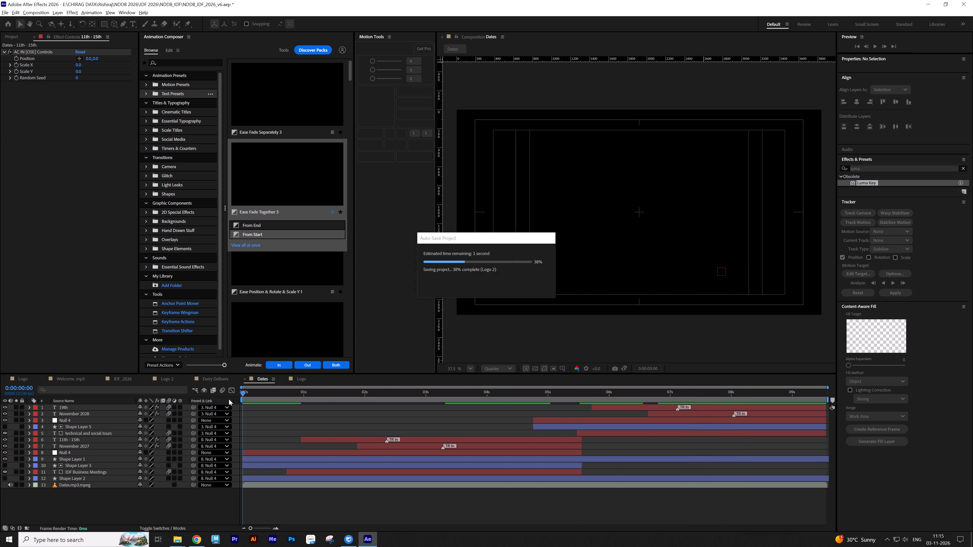
pyautogui.press('space')
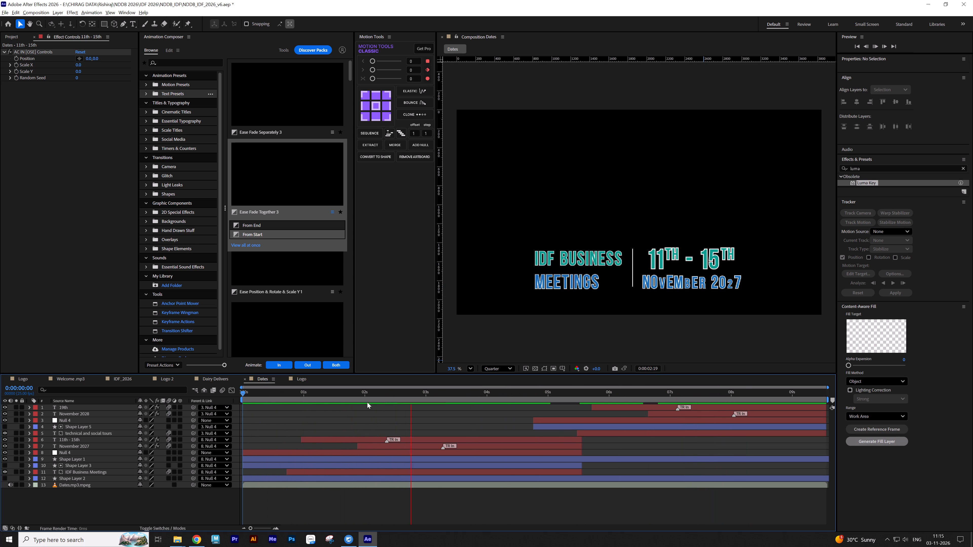
pyautogui.press('space')
# Open the Dairy Delivers composition and preview its splash logo animation from the start.
pyautogui.click(217, 378)
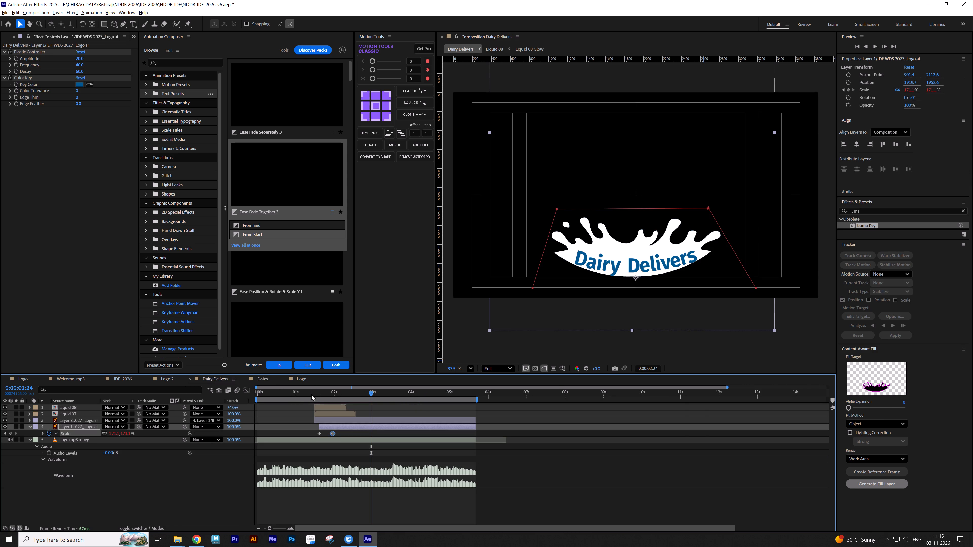
pyautogui.click(297, 394)
pyautogui.moveTo(283, 394); pyautogui.dragTo(277, 394)
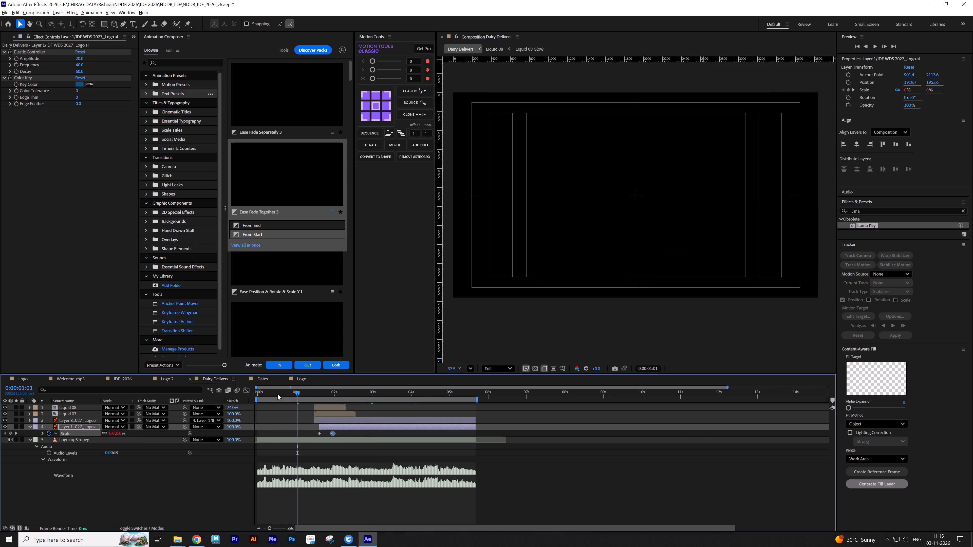
pyautogui.moveTo(277, 394); pyautogui.dragTo(234, 394)
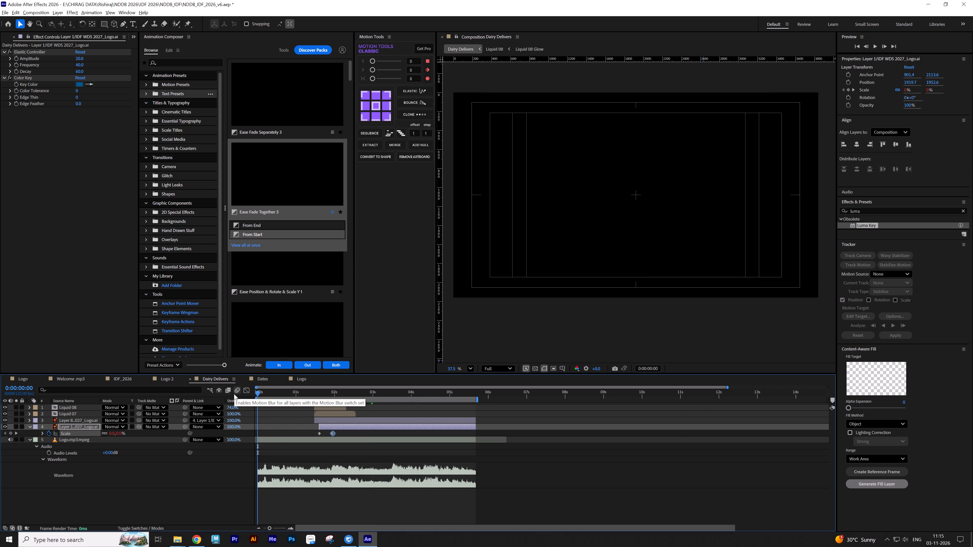
pyautogui.press('0')
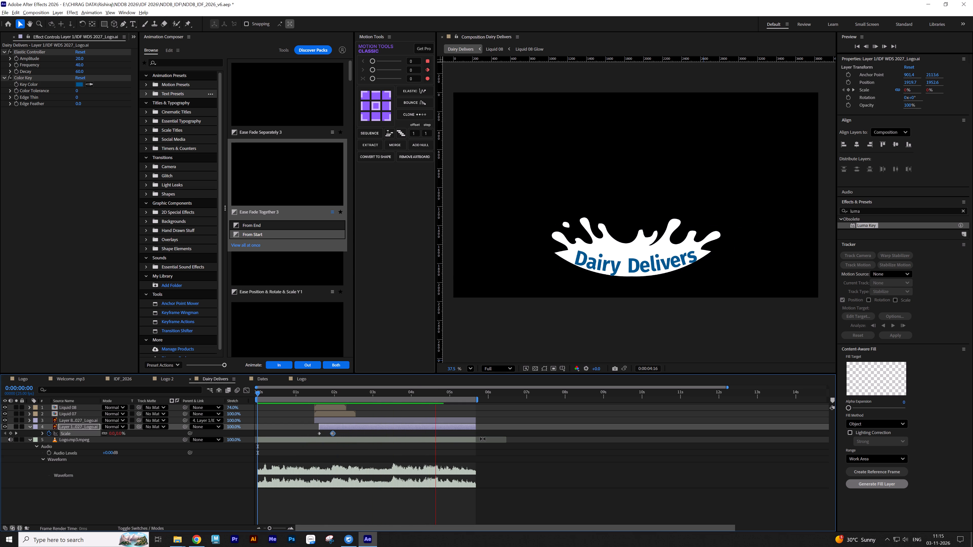
pyautogui.press('space')
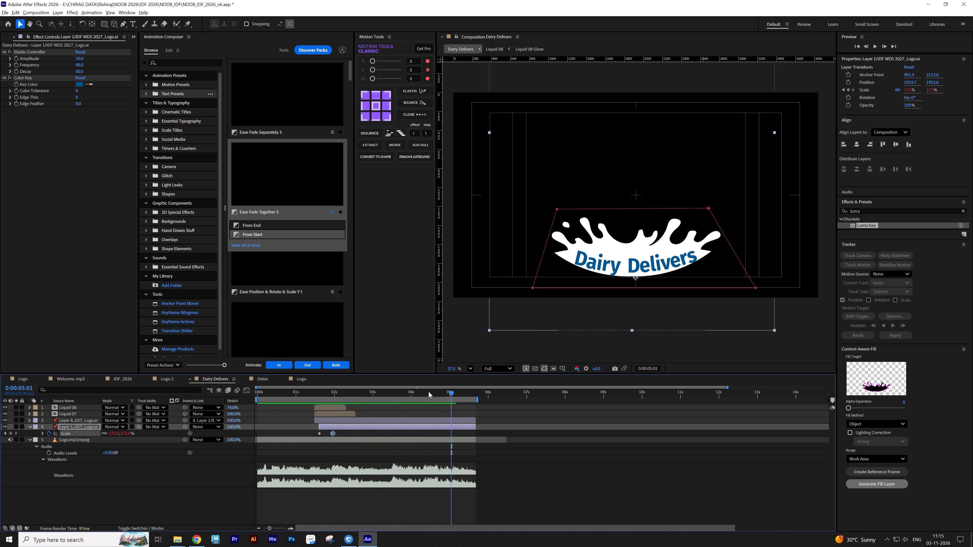
pyautogui.moveTo(428, 392); pyautogui.dragTo(418, 393)
pyautogui.moveTo(418, 393); pyautogui.dragTo(400, 394)
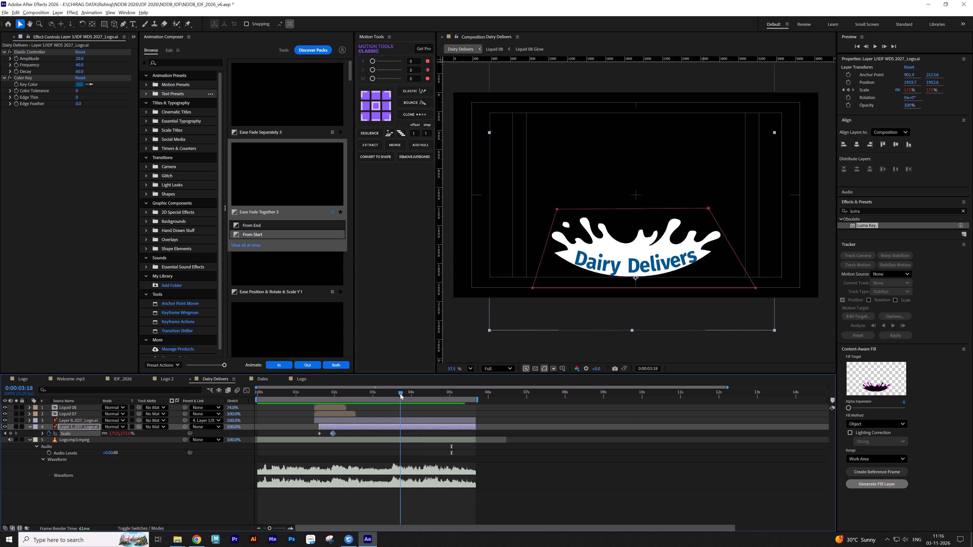
pyautogui.moveTo(400, 394); pyautogui.dragTo(385, 396)
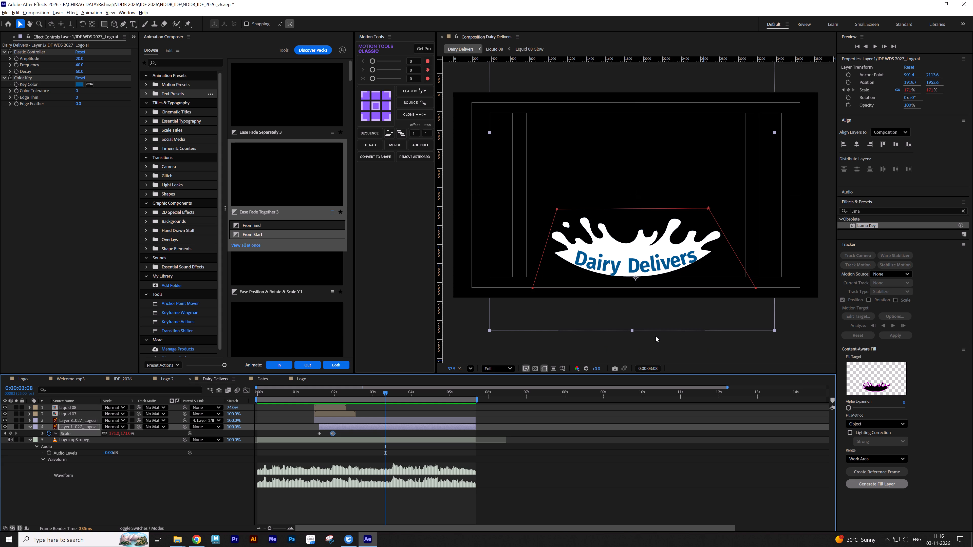
# Draw a circle about 1952 px across as a new shape layer and center it horizontally behind the Dairy Delivers wordmark area.
pyautogui.click(549, 469)
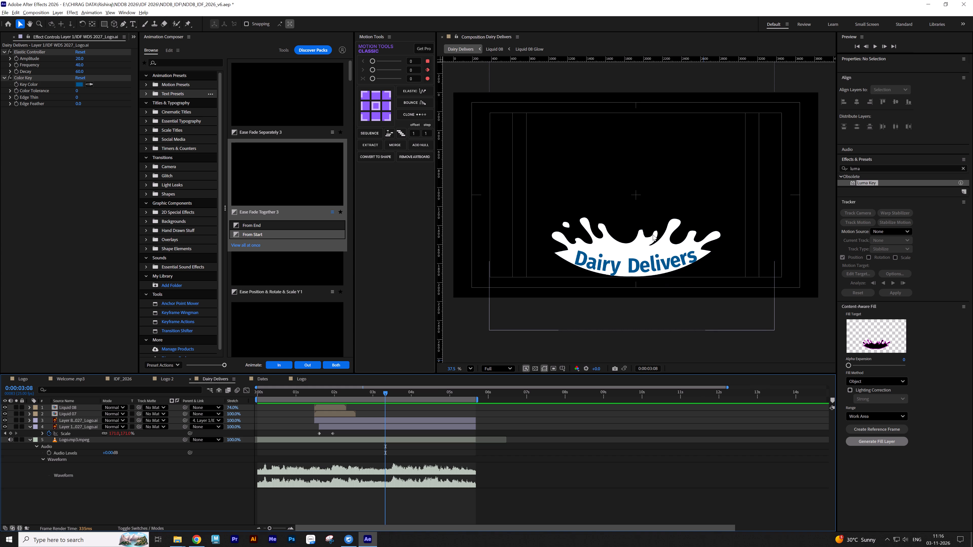
pyautogui.click(559, 252)
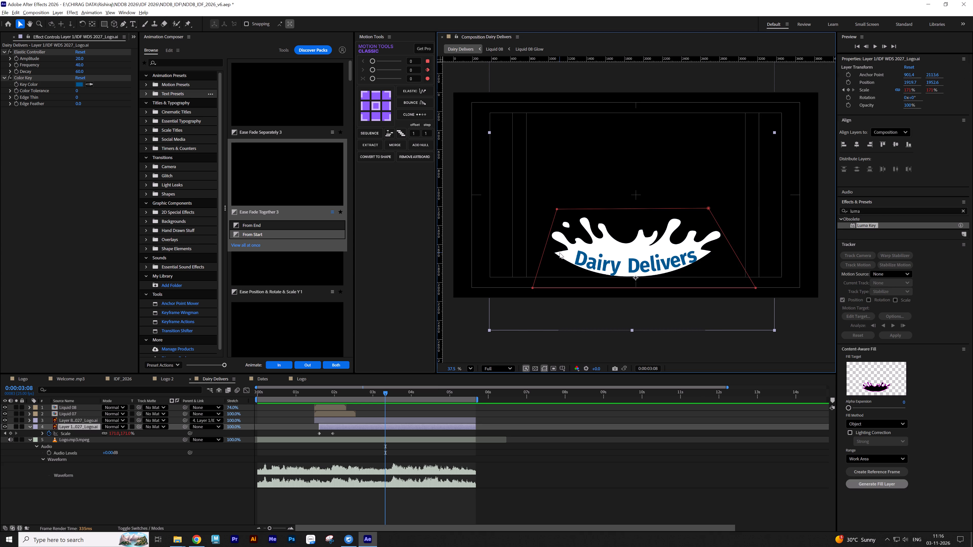
pyautogui.click(347, 441)
pyautogui.click(351, 421)
pyautogui.click(351, 427)
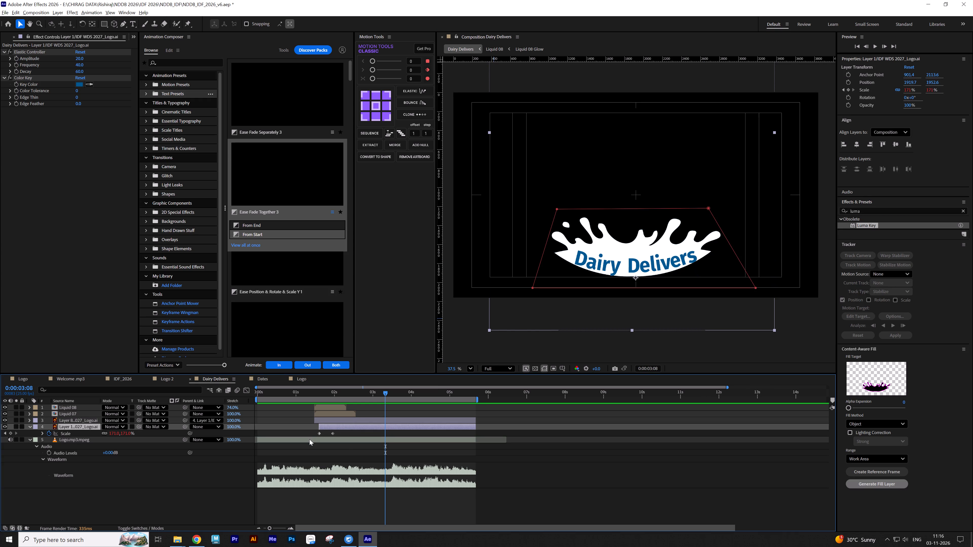
pyautogui.click(312, 443)
pyautogui.moveTo(103, 25); pyautogui.dragTo(143, 43)
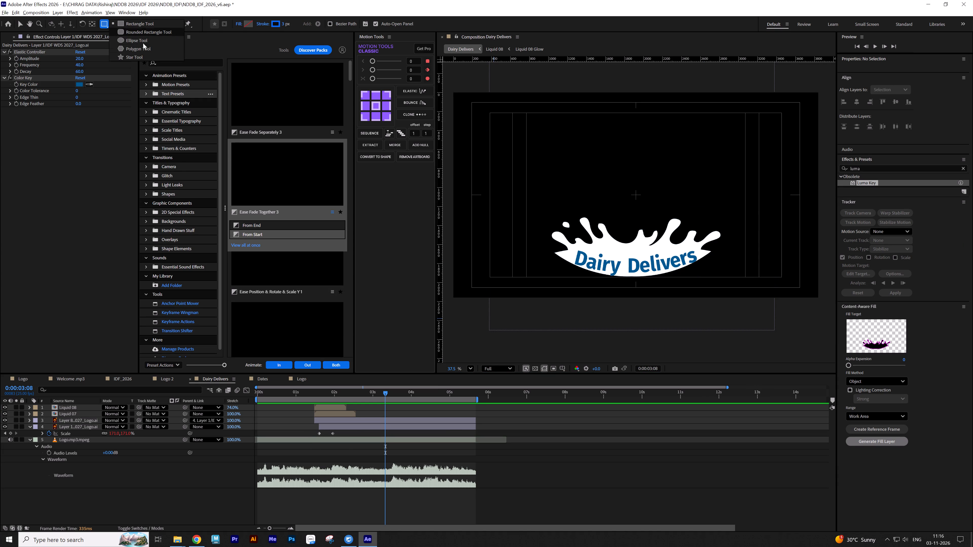
pyautogui.moveTo(143, 43); pyautogui.dragTo(157, 41)
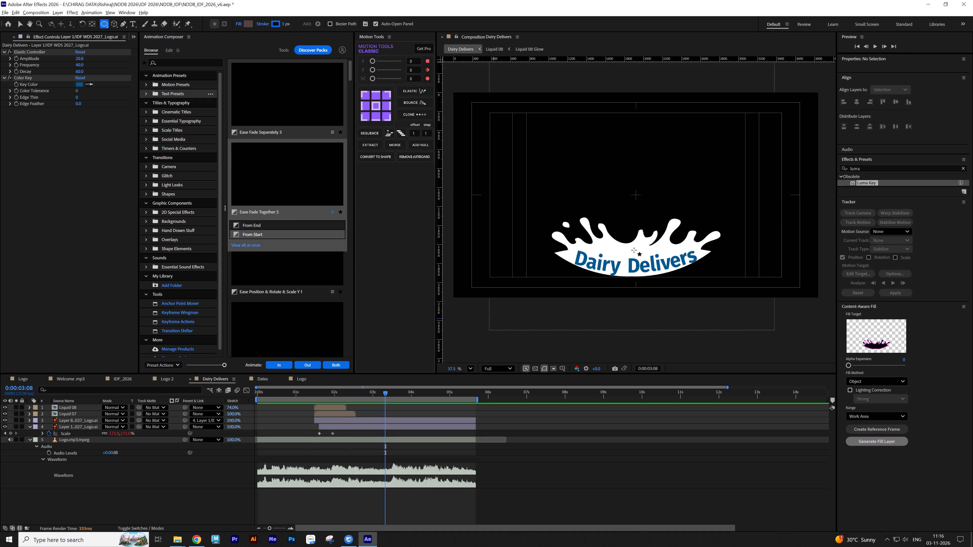
pyautogui.moveTo(634, 247); pyautogui.dragTo(830, 360)
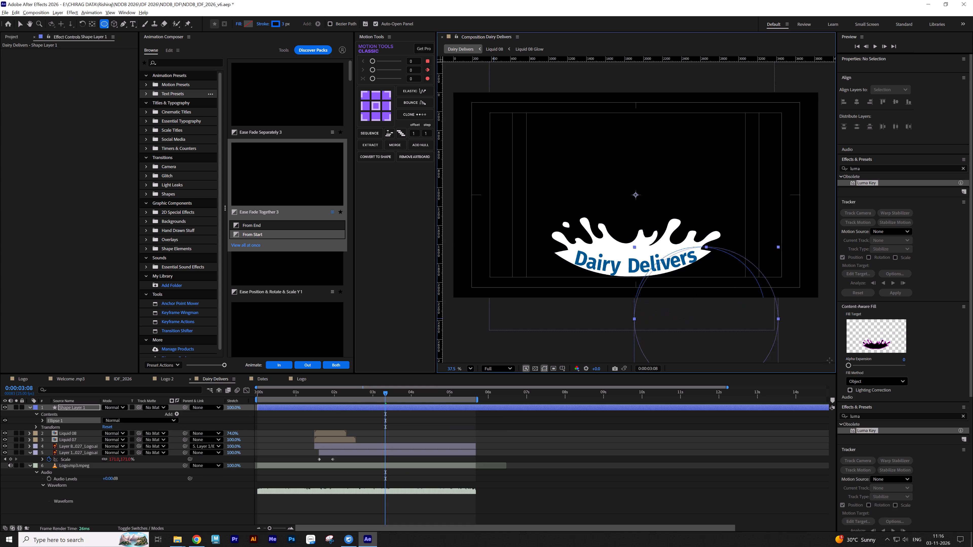
pyautogui.moveTo(830, 360); pyautogui.dragTo(799, 345)
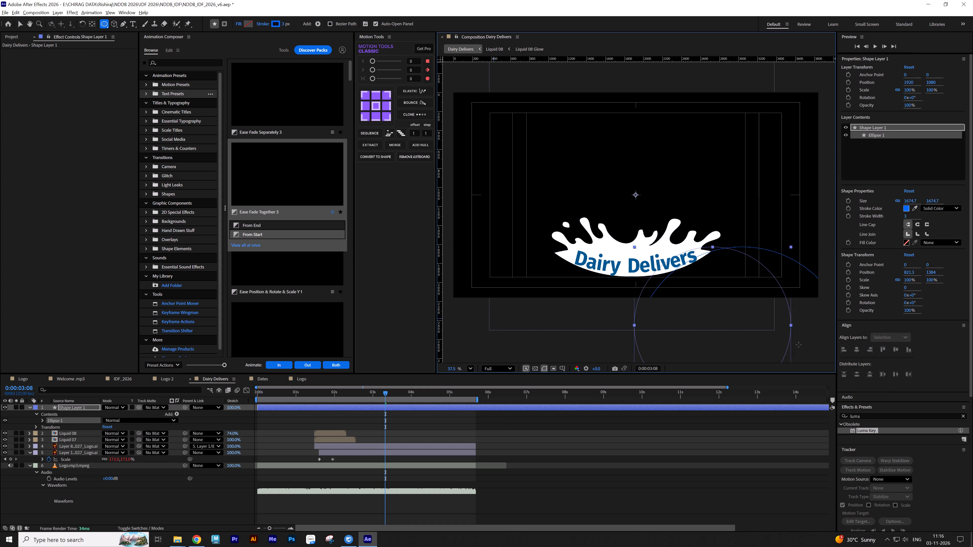
pyautogui.moveTo(799, 345); pyautogui.dragTo(449, 284)
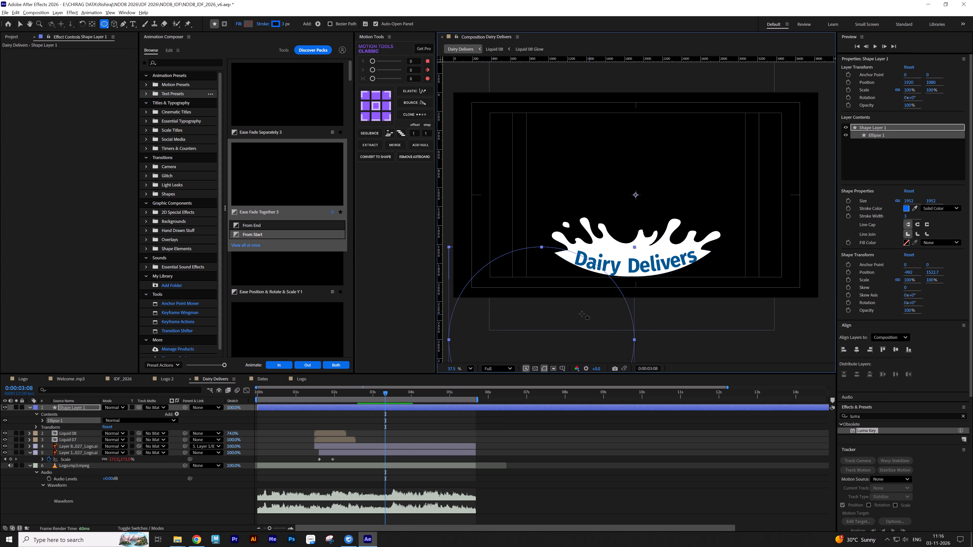
pyautogui.press('v')
pyautogui.moveTo(551, 309); pyautogui.dragTo(638, 308)
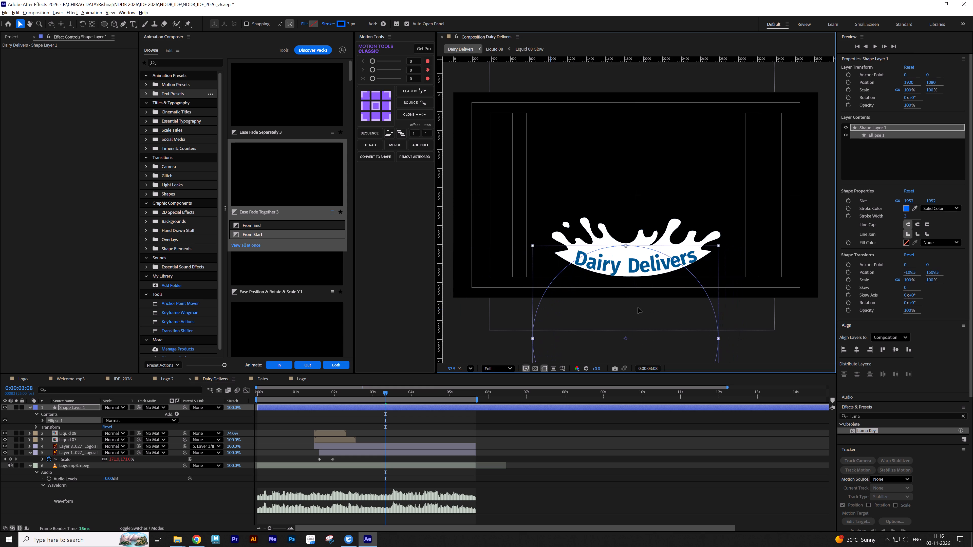
pyautogui.moveTo(638, 308); pyautogui.dragTo(645, 307)
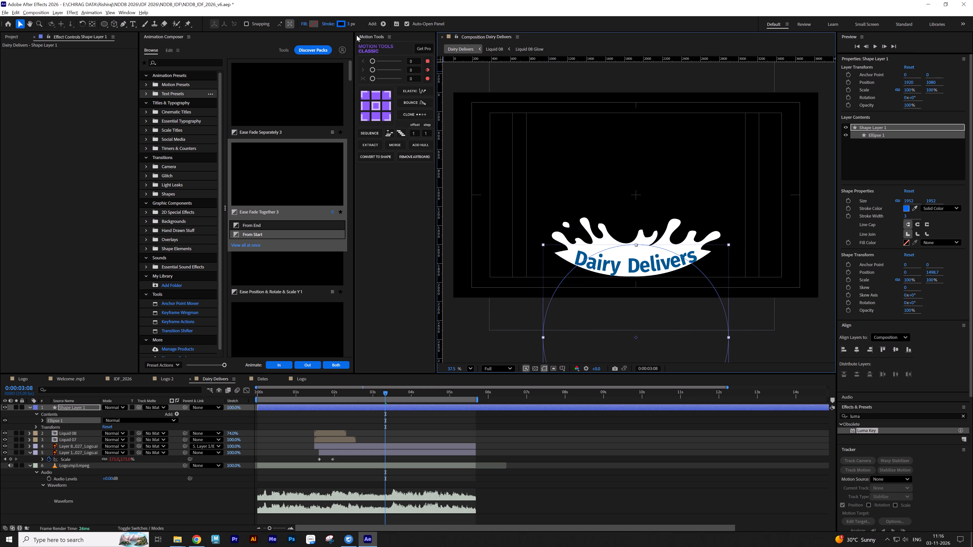
# Set the circle's stroke width to 0 px and give it a solid white fill.
pyautogui.moveTo(349, 24); pyautogui.dragTo(316, 24)
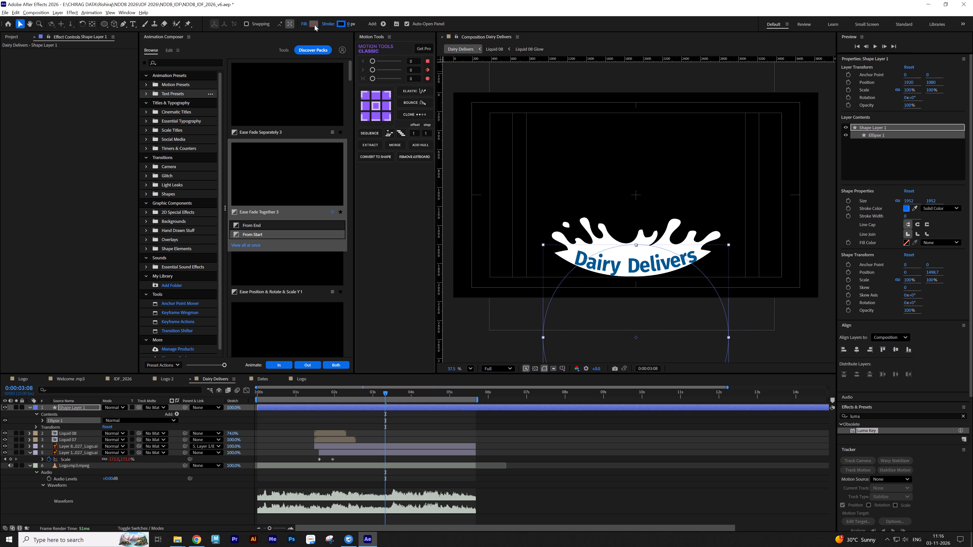
pyautogui.click(305, 25)
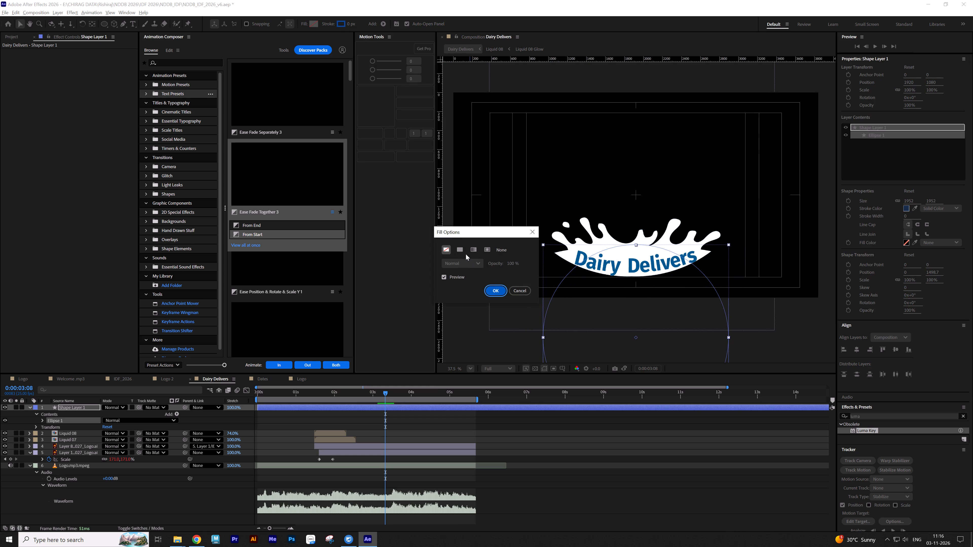
pyautogui.click(463, 252)
pyautogui.click(496, 292)
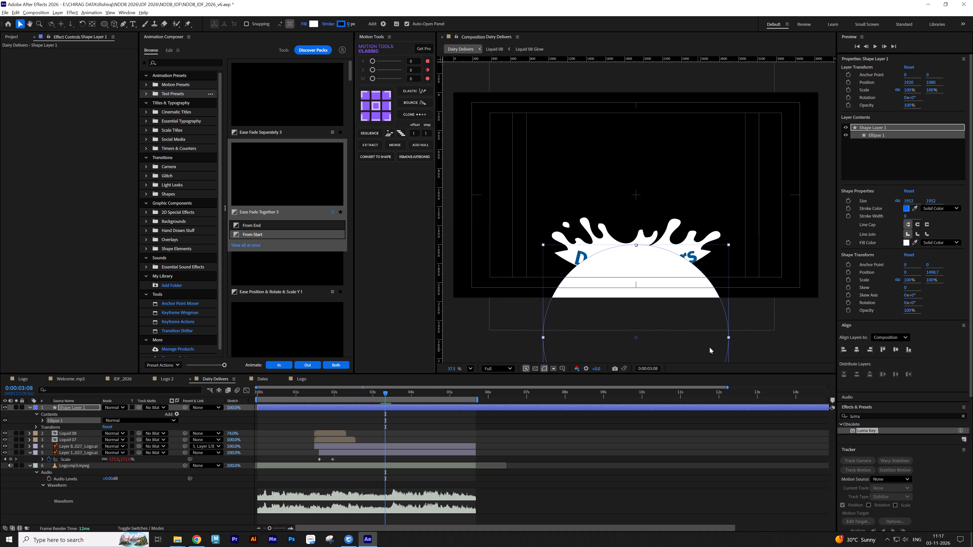
# Stretch the white circle horizontally to about 224% so it forms a wide dome across the frame.
pyautogui.moveTo(728, 338); pyautogui.dragTo(775, 340)
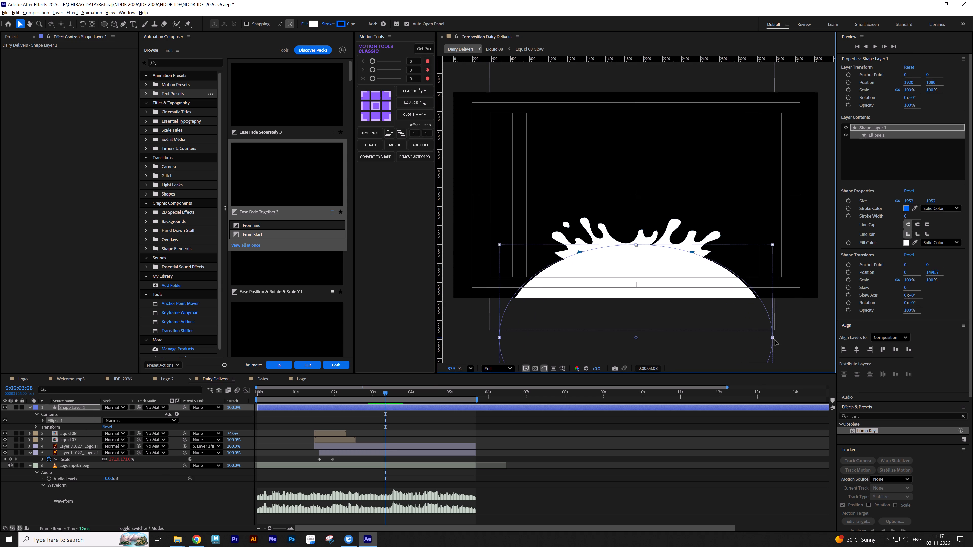
pyautogui.moveTo(775, 340); pyautogui.dragTo(823, 340)
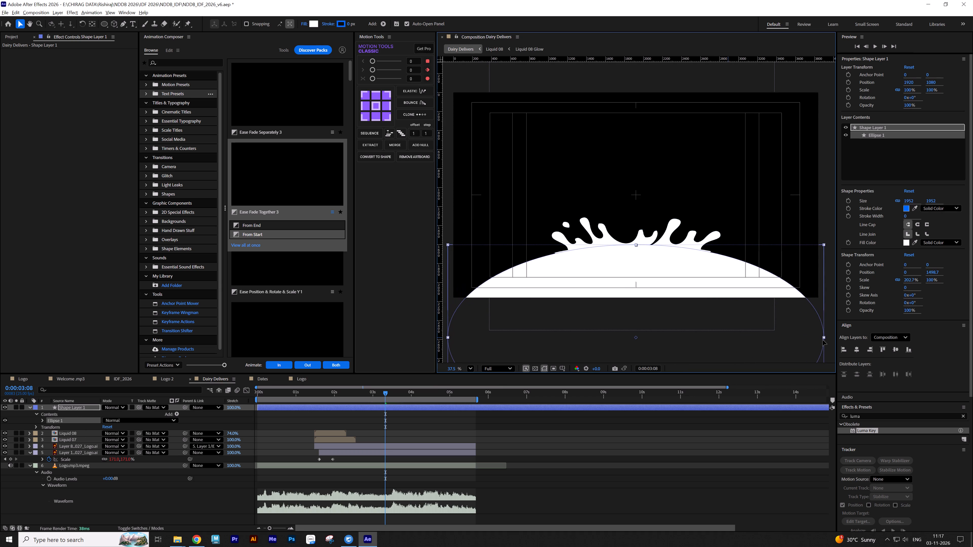
pyautogui.moveTo(823, 340); pyautogui.dragTo(834, 340)
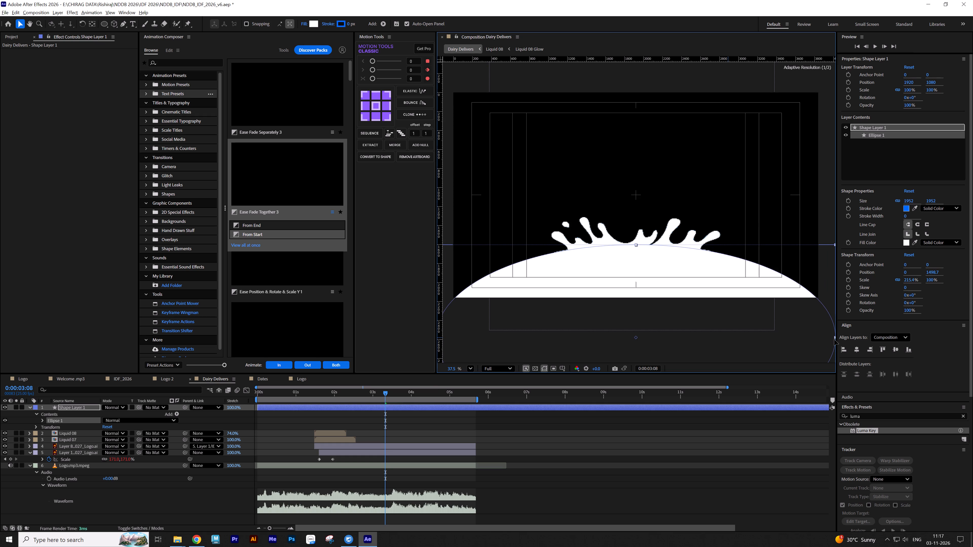
pyautogui.moveTo(834, 340); pyautogui.dragTo(835, 340)
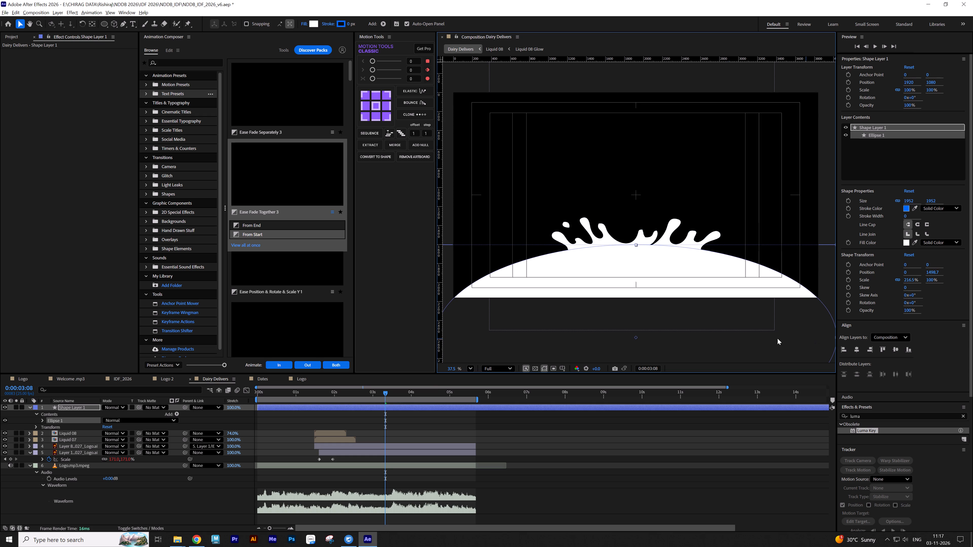
# Move the dome's shape layer below both logo layers in the stack, just above the Logo.mp3.mpeg audio layer.
pyautogui.click(523, 429)
pyautogui.press('s')
pyautogui.press('s')
pyautogui.moveTo(80, 407); pyautogui.dragTo(80, 416)
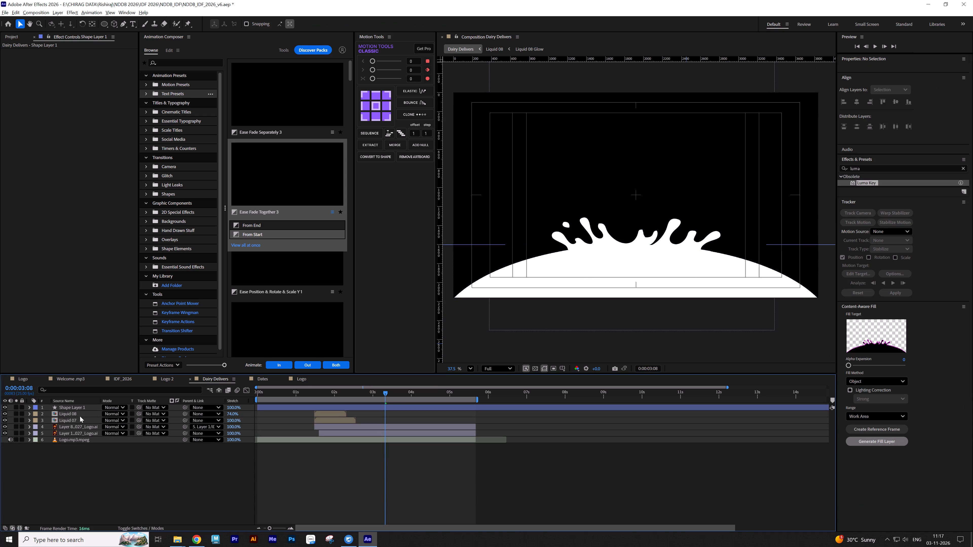
pyautogui.moveTo(80, 416); pyautogui.dragTo(79, 435)
pyautogui.click(617, 458)
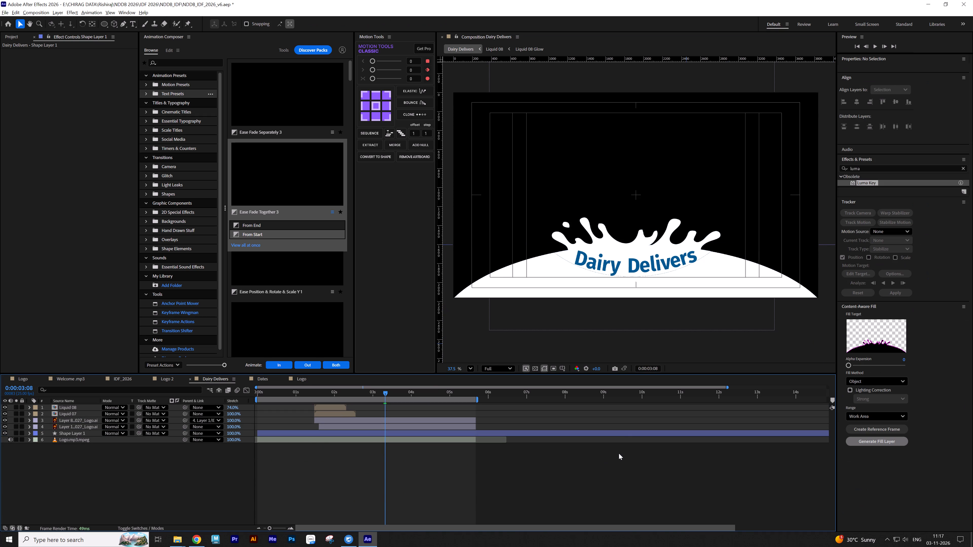
# Apply the Fill effect to the splash logo layer and sample white from the dome as its color.
pyautogui.scroll(5, 632, 247)
pyautogui.click(500, 257)
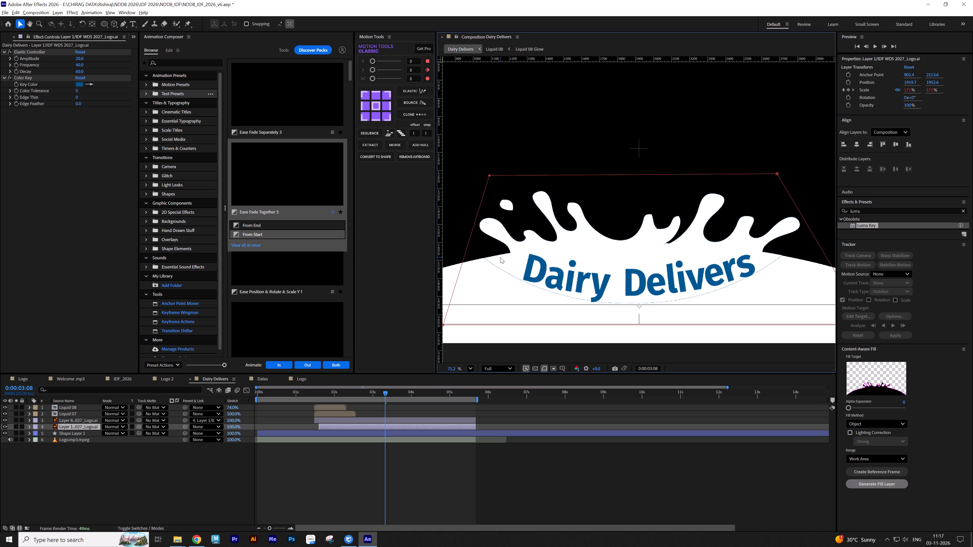
pyautogui.click(17, 428)
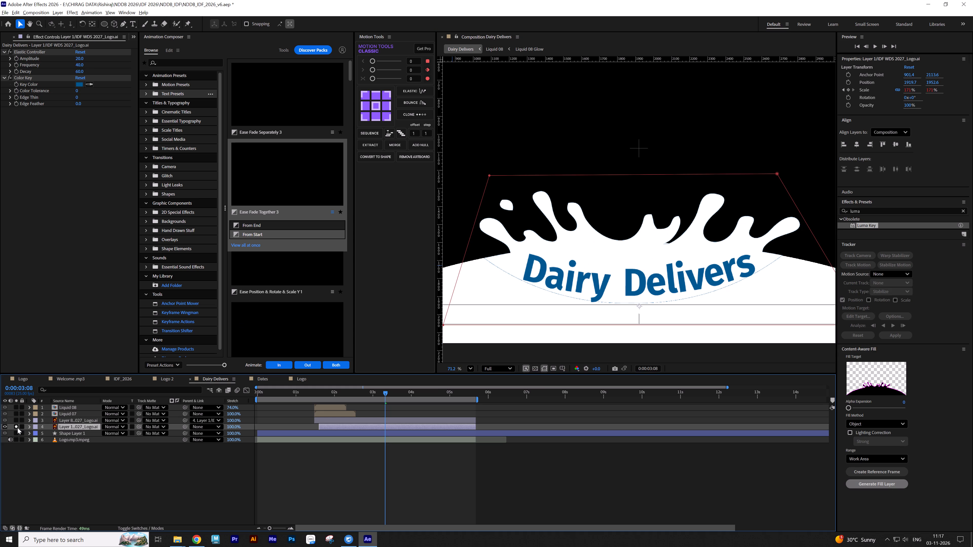
pyautogui.click(17, 428)
pyautogui.moveTo(872, 213); pyautogui.dragTo(810, 213)
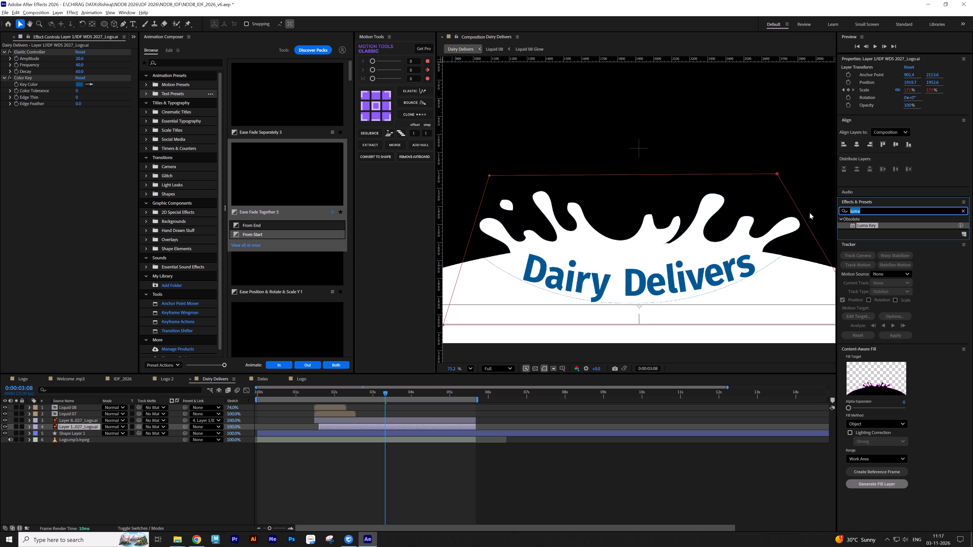
pyautogui.write('Fil')
pyautogui.press('l')
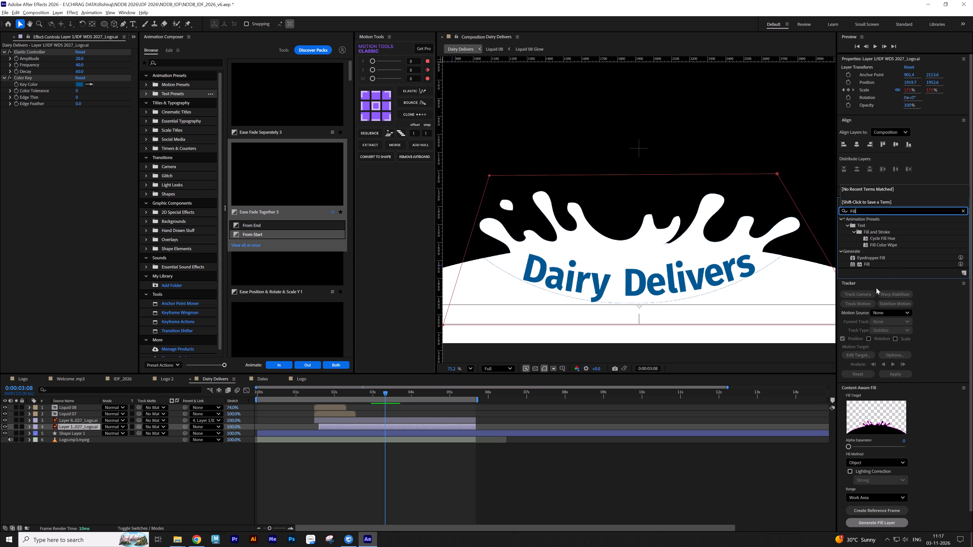
pyautogui.moveTo(868, 268); pyautogui.dragTo(877, 273)
pyautogui.moveTo(868, 263); pyautogui.dragTo(833, 277)
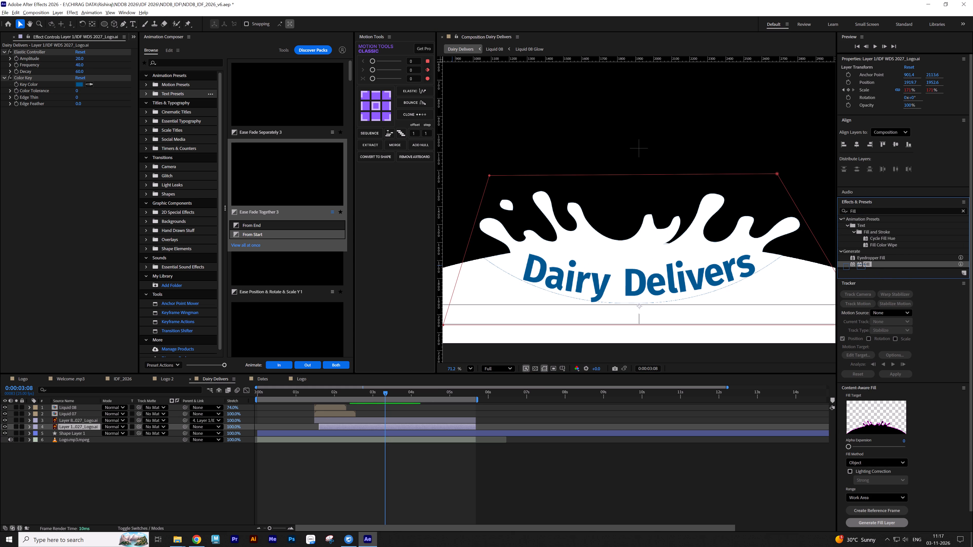
pyautogui.moveTo(833, 277); pyautogui.dragTo(322, 425)
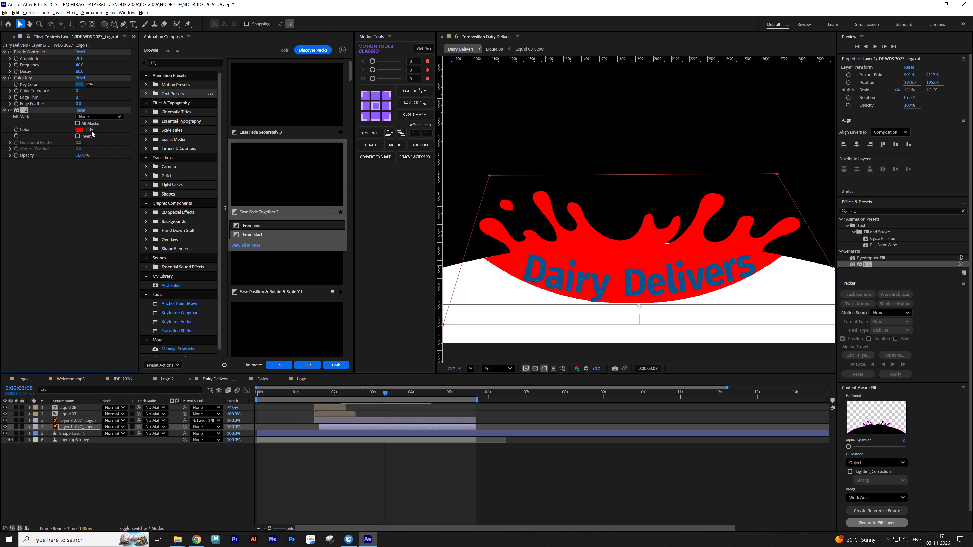
pyautogui.click(91, 131)
pyautogui.click(469, 278)
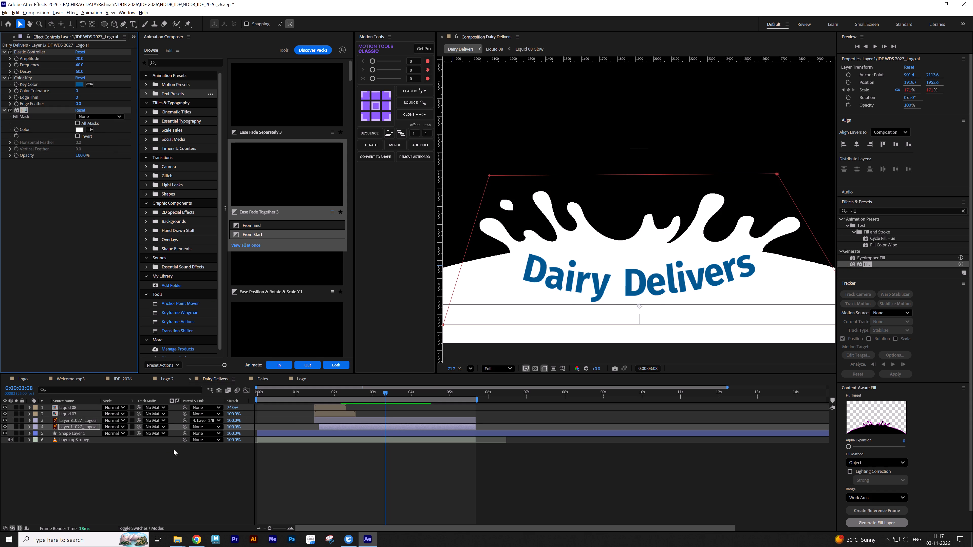
# Move the Dairy Delivers text straight down into the white dome, to a Y position of about 2078.
pyautogui.click(142, 459)
pyautogui.press('v')
pyautogui.moveTo(654, 284); pyautogui.dragTo(654, 292)
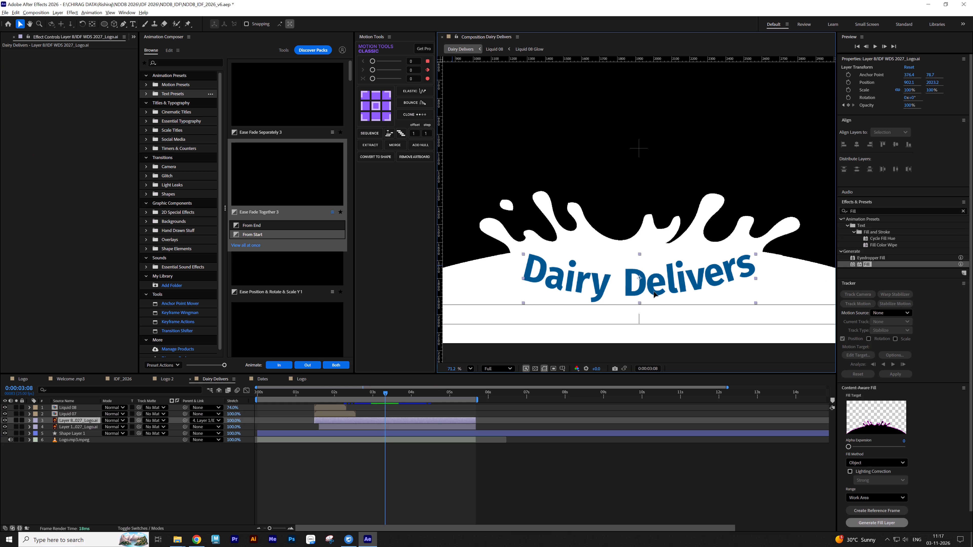
pyautogui.moveTo(654, 292); pyautogui.dragTo(652, 301)
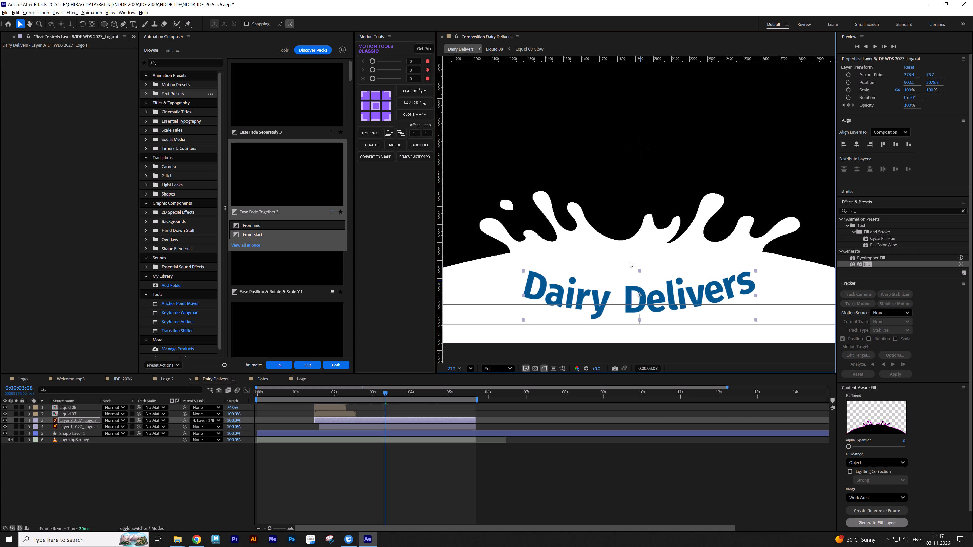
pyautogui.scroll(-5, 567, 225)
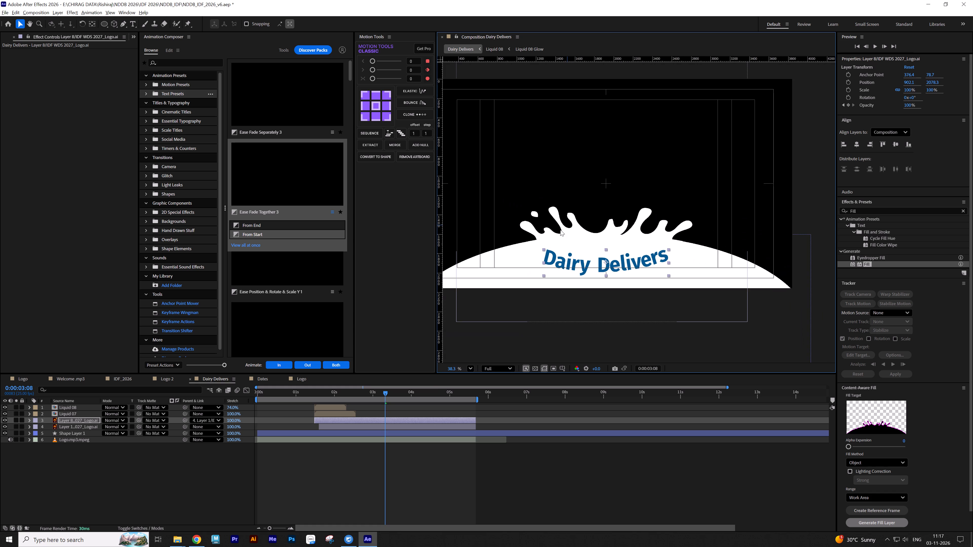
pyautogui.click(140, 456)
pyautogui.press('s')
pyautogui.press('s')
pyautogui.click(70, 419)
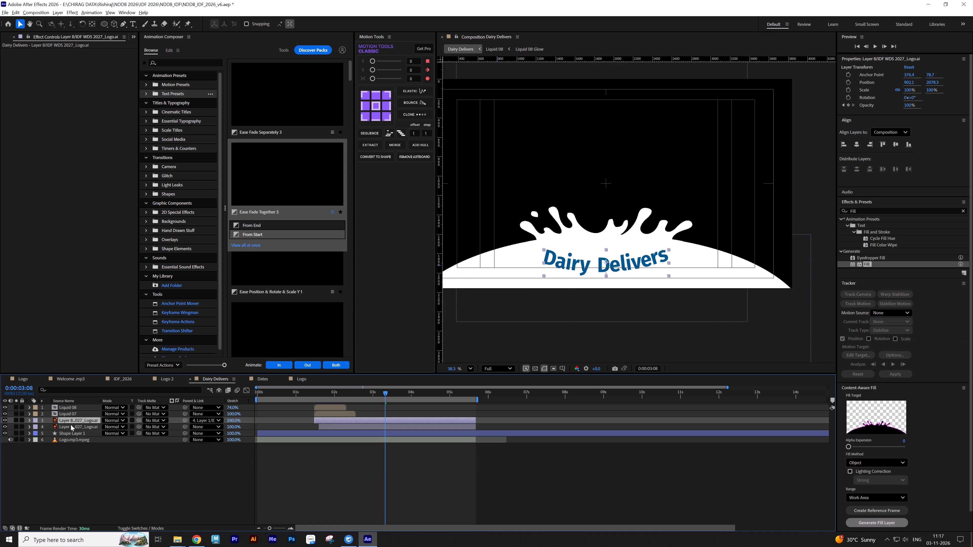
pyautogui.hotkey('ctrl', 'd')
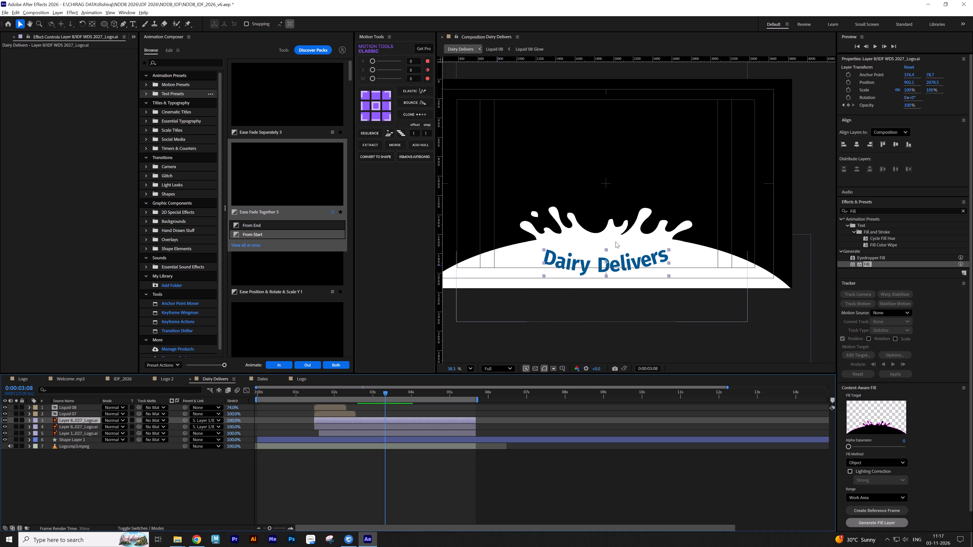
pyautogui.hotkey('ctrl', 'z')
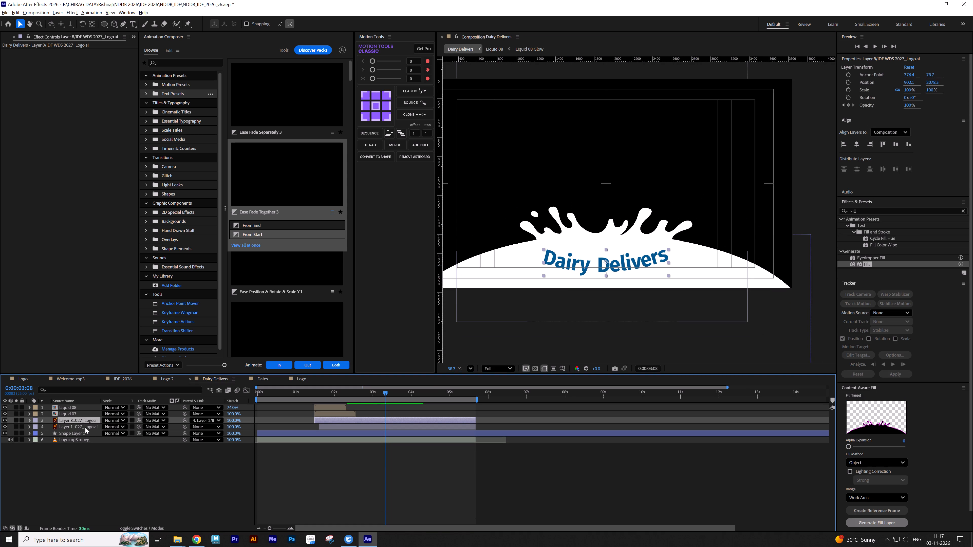
# Duplicate the white splash logo layer.
pyautogui.click(84, 426)
pyautogui.hotkey('ctrl', 'd')
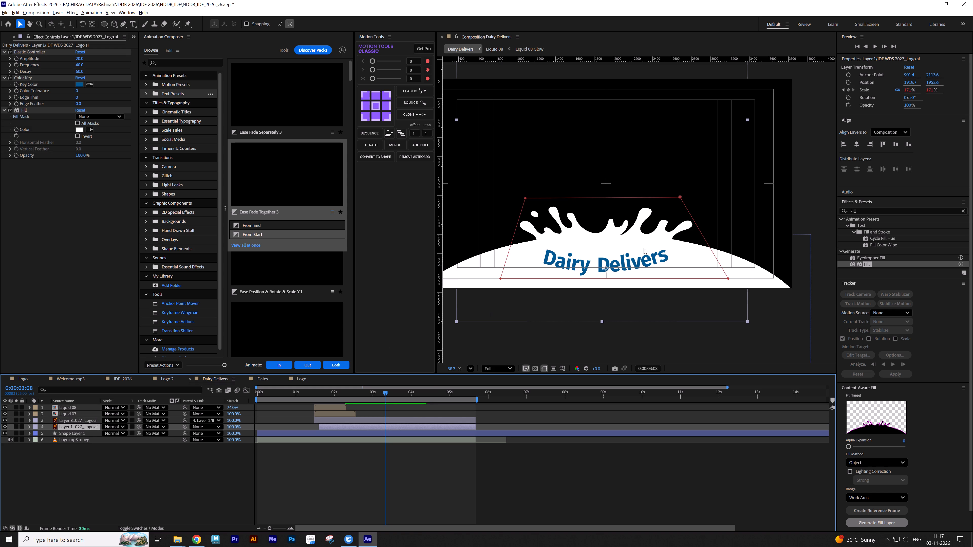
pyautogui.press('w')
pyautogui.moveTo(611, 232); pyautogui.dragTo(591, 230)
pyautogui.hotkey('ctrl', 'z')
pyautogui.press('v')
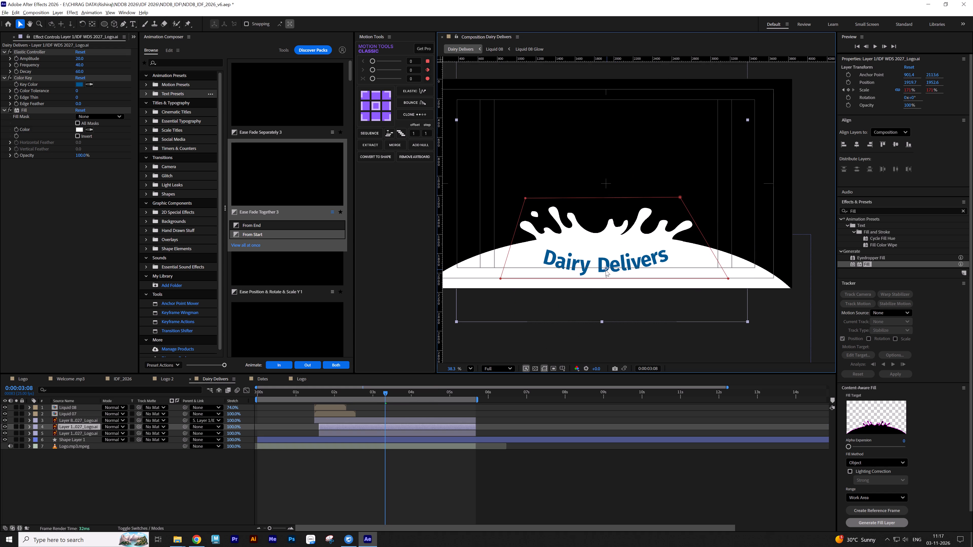
# Move the duplicated splash layer's anchor point down to the bottom edge of the frame.
pyautogui.press('y')
pyautogui.moveTo(606, 268); pyautogui.dragTo(607, 287)
pyautogui.press('v')
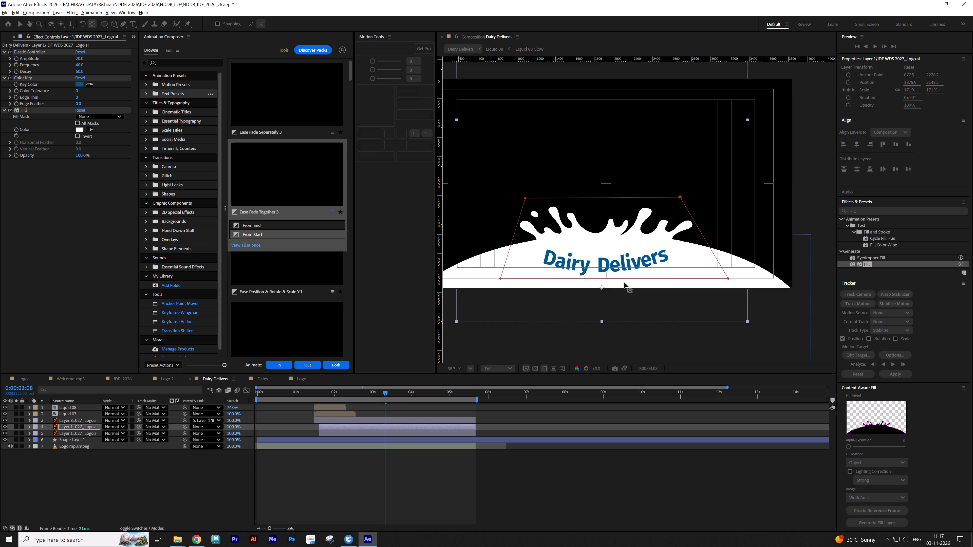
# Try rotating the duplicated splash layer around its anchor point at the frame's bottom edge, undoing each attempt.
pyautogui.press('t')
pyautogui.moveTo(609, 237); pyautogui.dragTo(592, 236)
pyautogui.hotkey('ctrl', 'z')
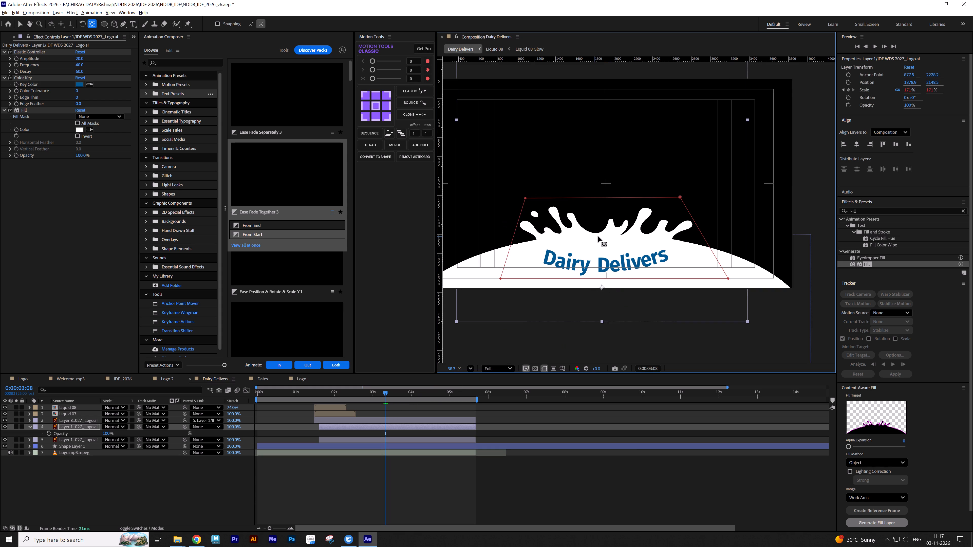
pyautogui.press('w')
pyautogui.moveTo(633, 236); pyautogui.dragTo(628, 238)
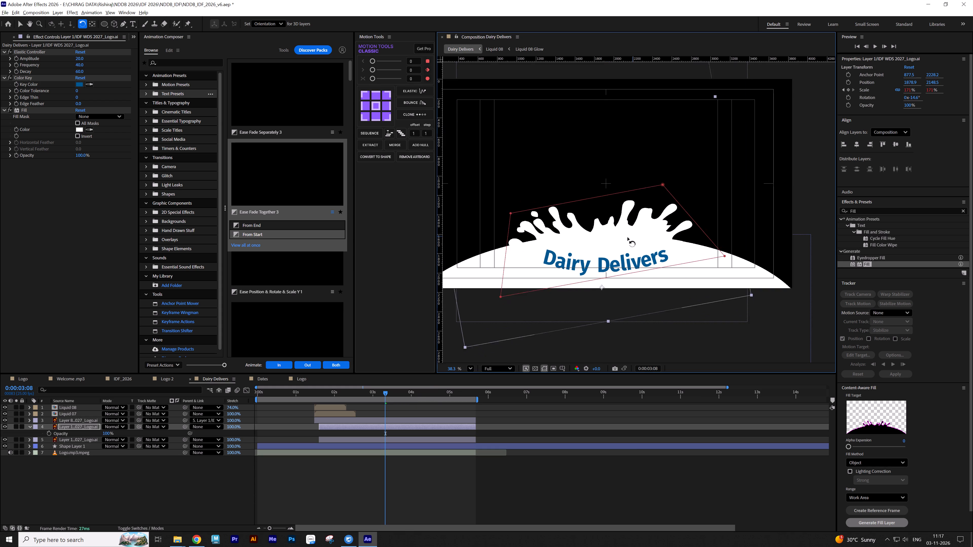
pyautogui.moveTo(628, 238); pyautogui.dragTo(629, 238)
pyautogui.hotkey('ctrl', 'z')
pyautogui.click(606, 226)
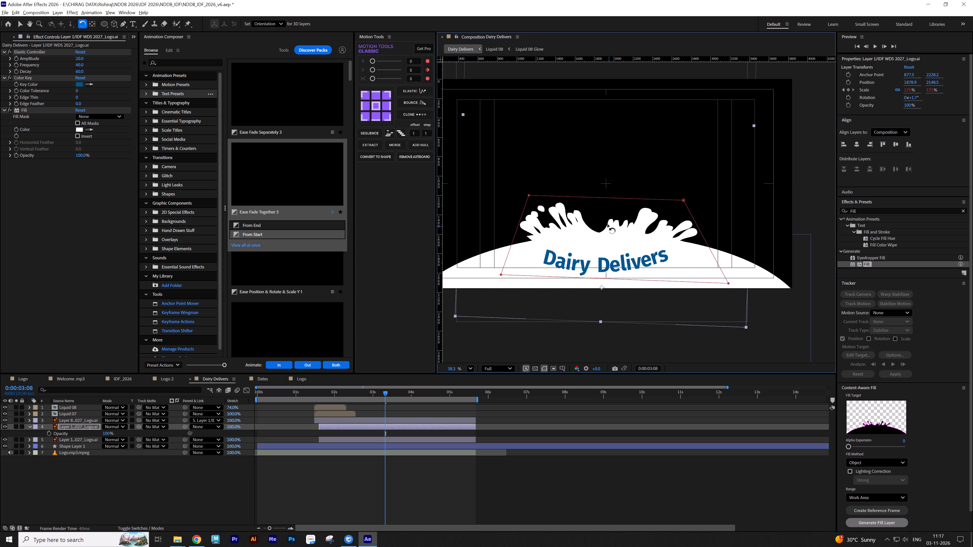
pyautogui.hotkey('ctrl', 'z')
# Move the white dome shape layer's anchor point down below the frame, to about 1879, 2504.
pyautogui.scroll(-6, 608, 224)
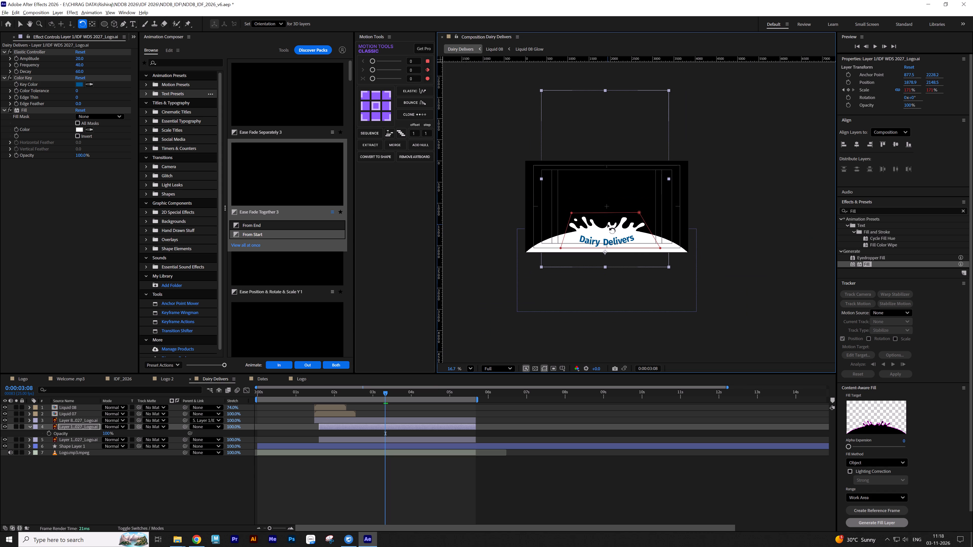
pyautogui.press('v')
pyautogui.click(612, 296)
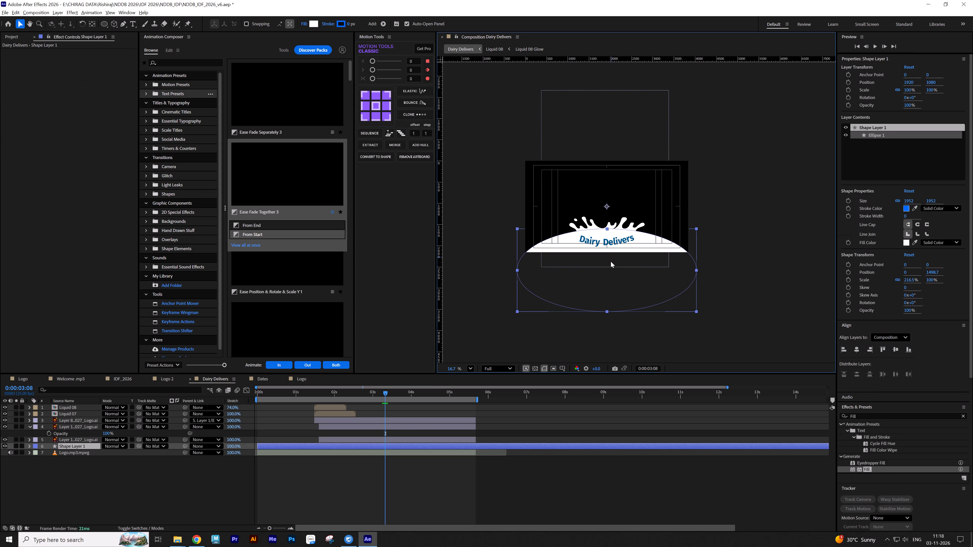
pyautogui.press('y')
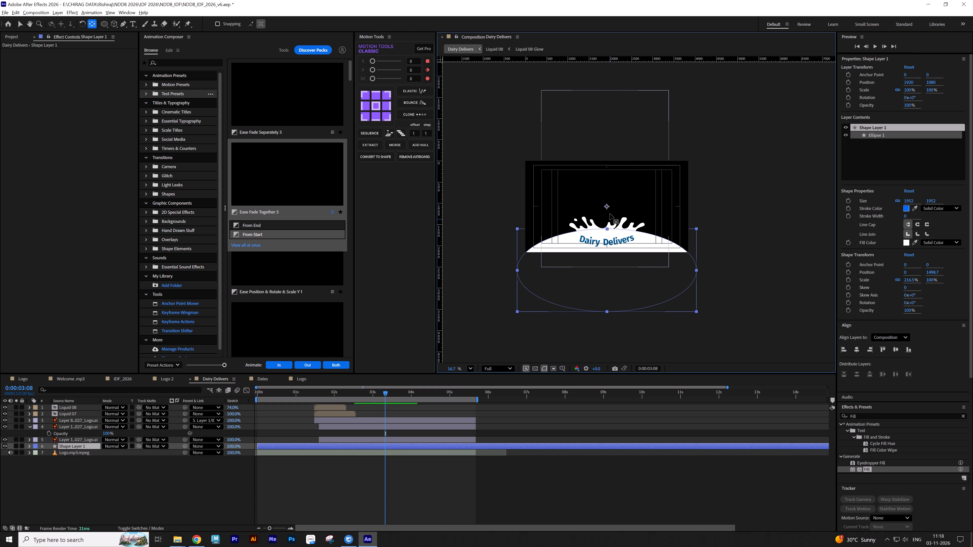
pyautogui.moveTo(607, 207); pyautogui.dragTo(614, 275)
pyautogui.click(621, 276)
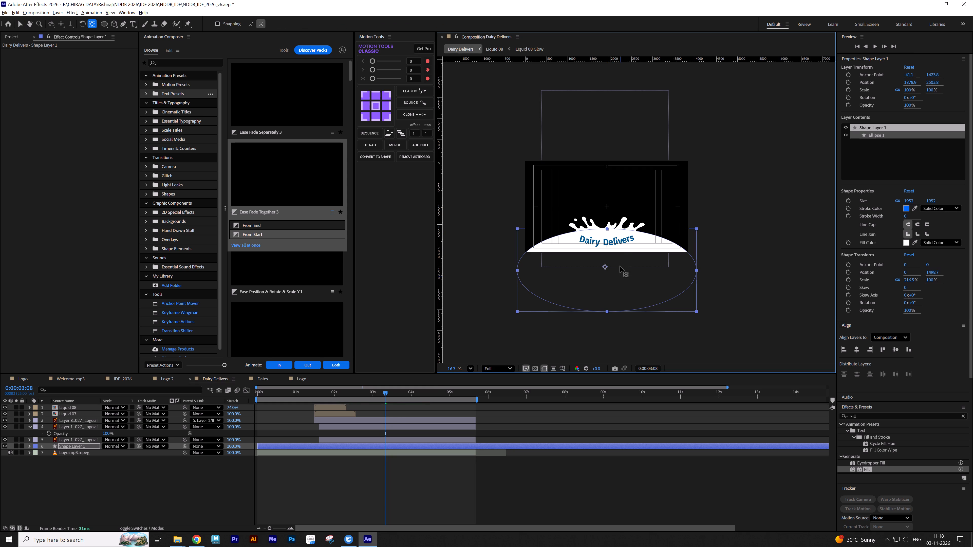
# Move the duplicated splash layer's anchor point further down below the frame, to about 1910, 2579.
pyautogui.click(620, 221)
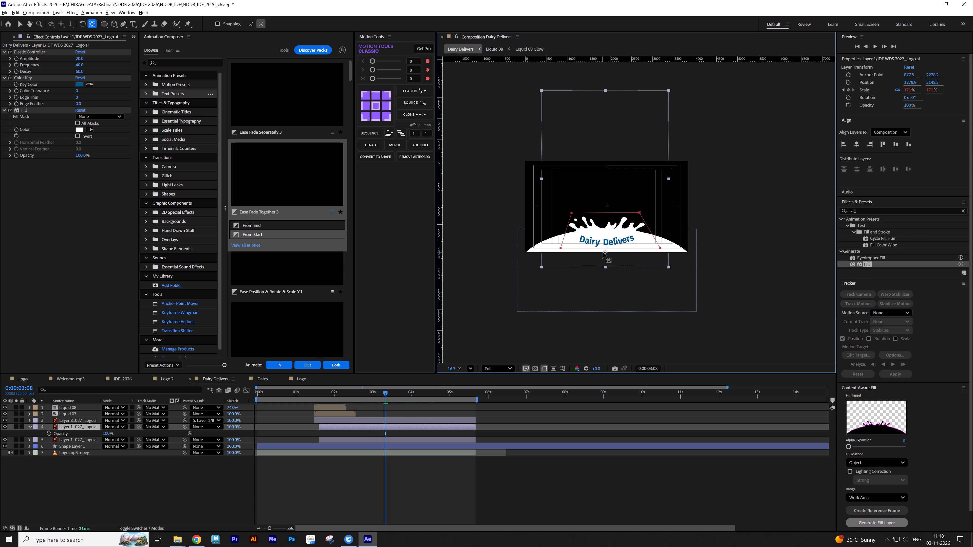
pyautogui.moveTo(605, 252); pyautogui.dragTo(607, 277)
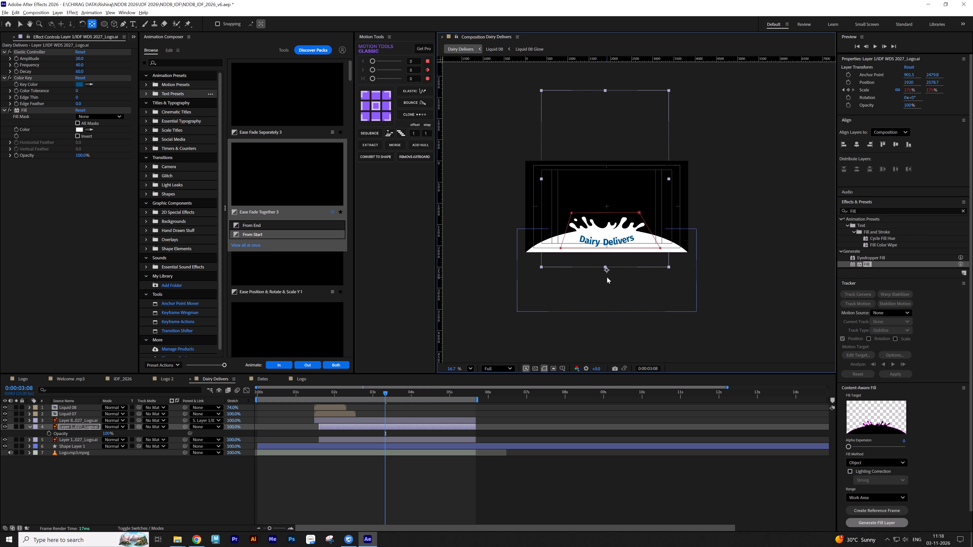
pyautogui.press('v')
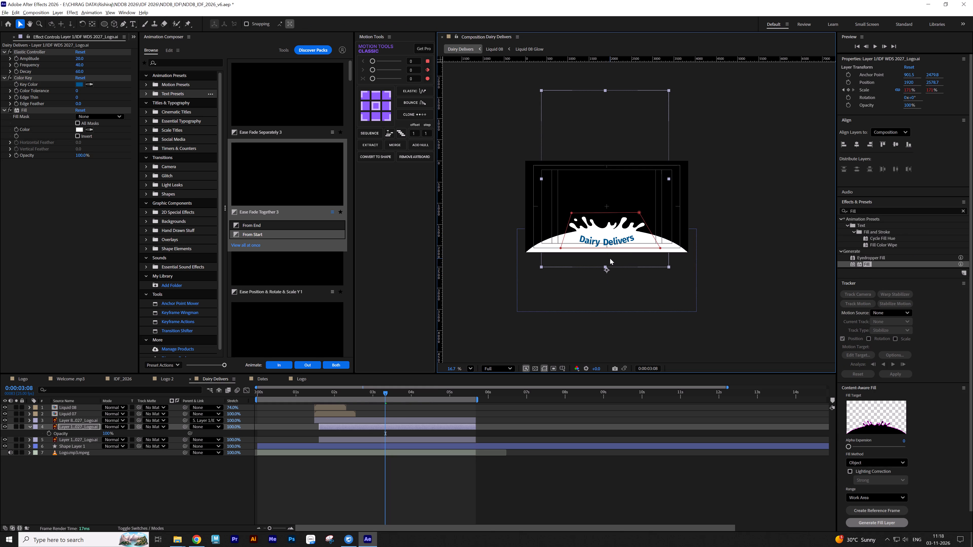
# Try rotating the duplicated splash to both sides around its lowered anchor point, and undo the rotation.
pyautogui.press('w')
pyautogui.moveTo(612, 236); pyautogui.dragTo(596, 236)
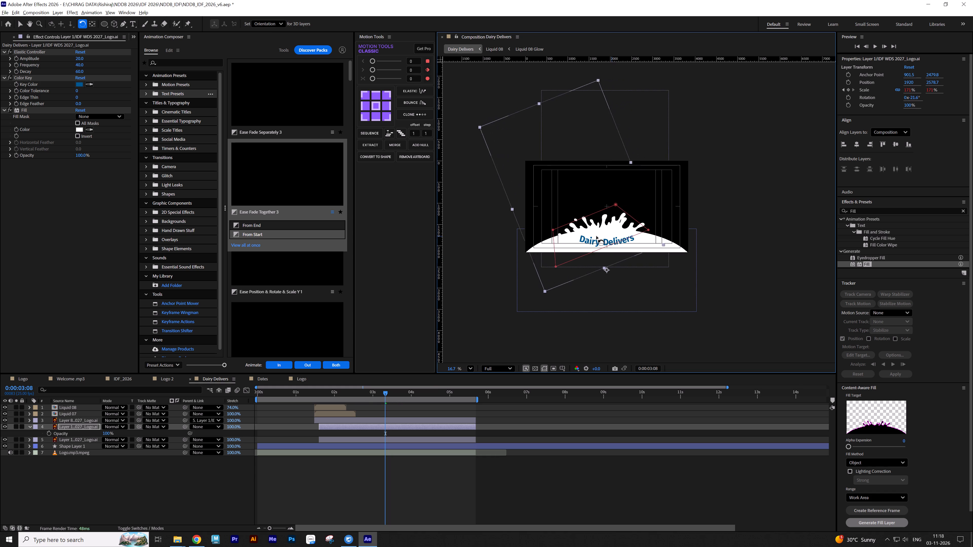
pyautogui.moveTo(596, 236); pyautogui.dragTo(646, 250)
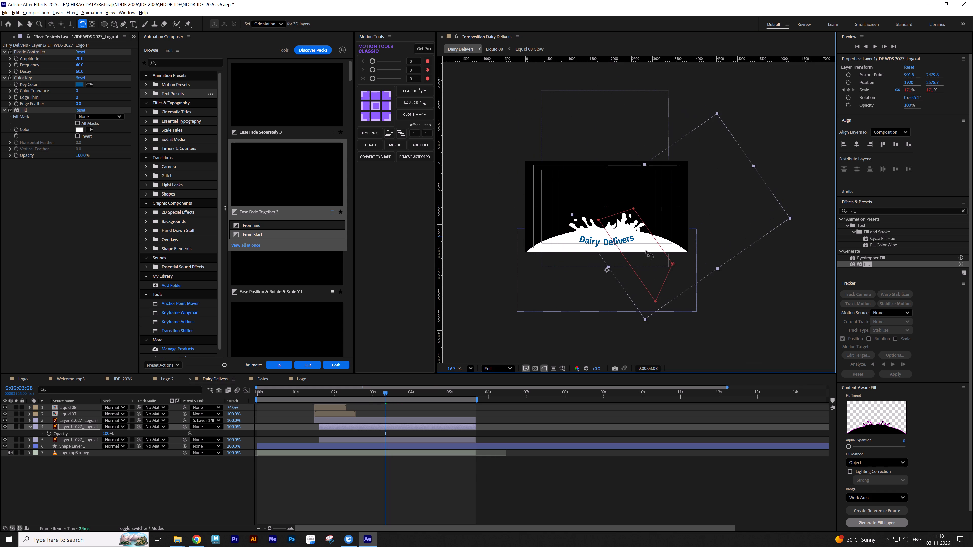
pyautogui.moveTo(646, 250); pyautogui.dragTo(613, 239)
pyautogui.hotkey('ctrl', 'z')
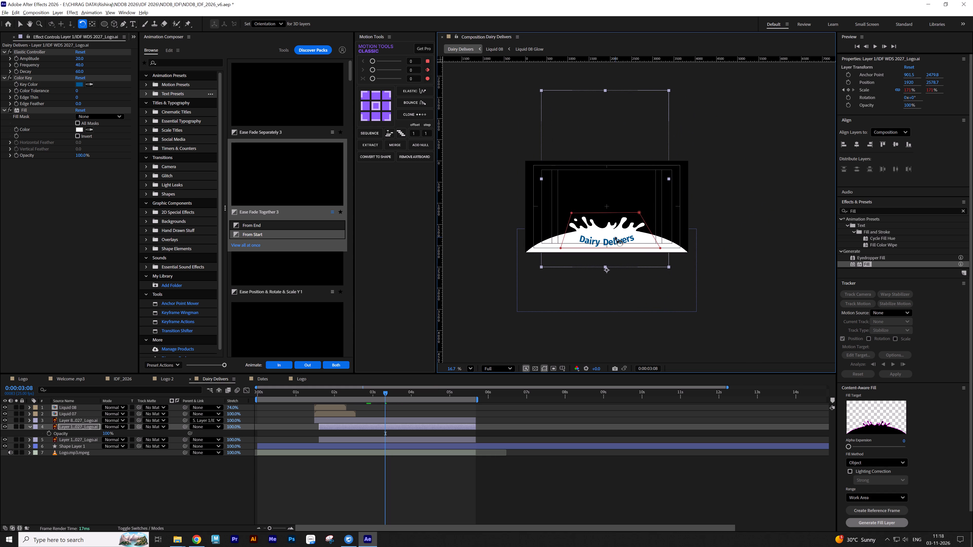
# Rotate the duplicated splash to about -15° and move it over the left slope of the white dome.
pyautogui.moveTo(612, 234); pyautogui.dragTo(606, 235)
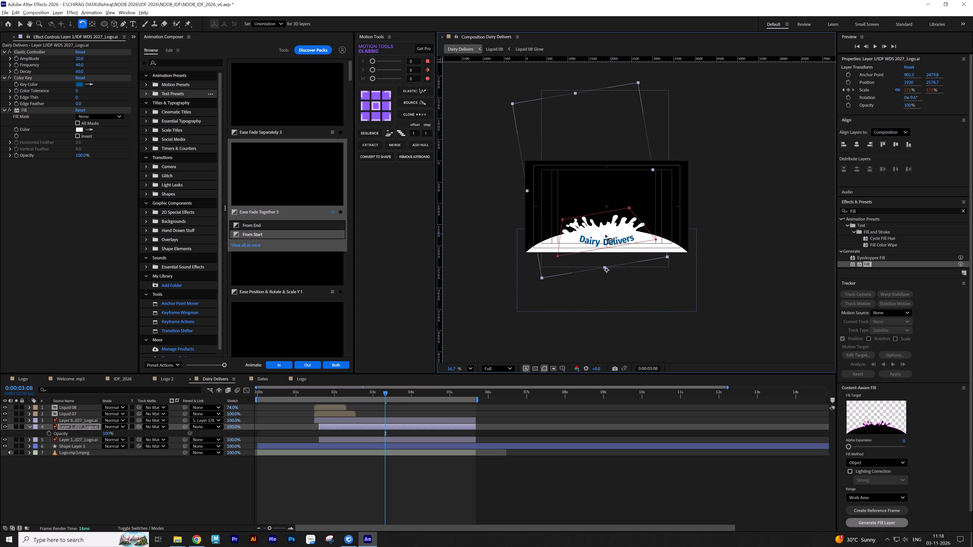
pyautogui.moveTo(606, 235); pyautogui.dragTo(602, 235)
pyautogui.press('v')
pyautogui.moveTo(610, 235); pyautogui.dragTo(562, 241)
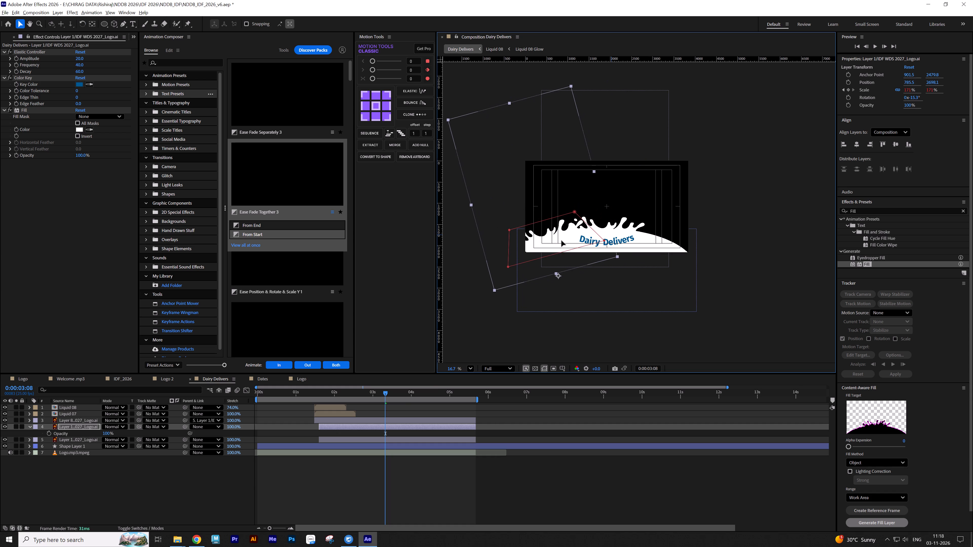
pyautogui.moveTo(562, 241); pyautogui.dragTo(562, 241)
# Refine the left splash to follow the dome's slope, with rotation about -17.6° and position about 905, 2758.
pyautogui.press('w')
pyautogui.moveTo(566, 230); pyautogui.dragTo(555, 229)
pyautogui.press('v')
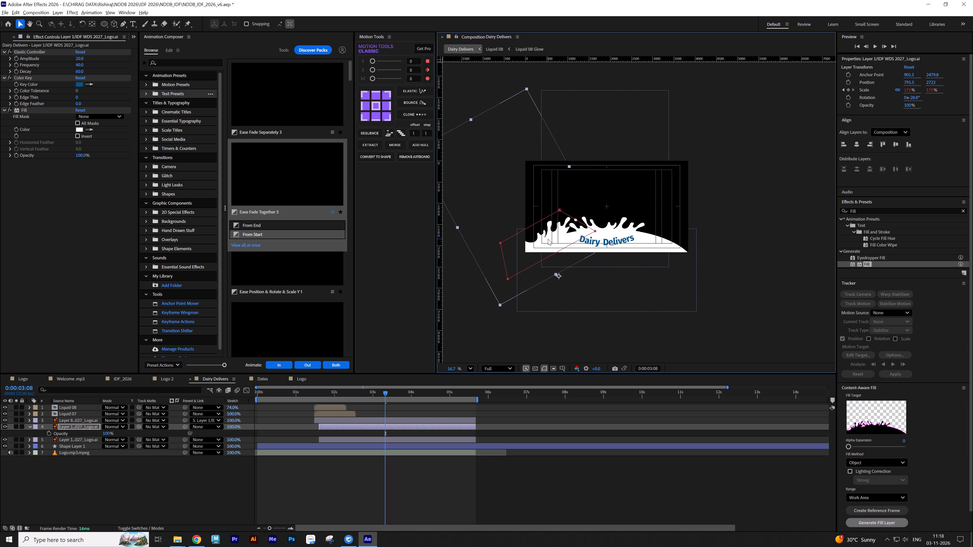
pyautogui.moveTo(549, 239); pyautogui.dragTo(555, 241)
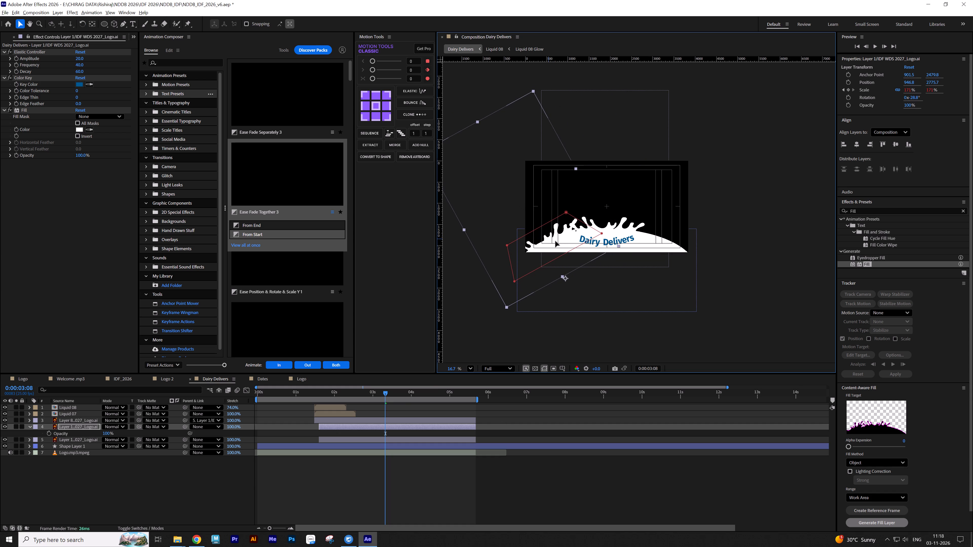
pyautogui.moveTo(555, 241); pyautogui.dragTo(556, 241)
pyautogui.press('w')
pyautogui.moveTo(584, 232); pyautogui.dragTo(585, 241)
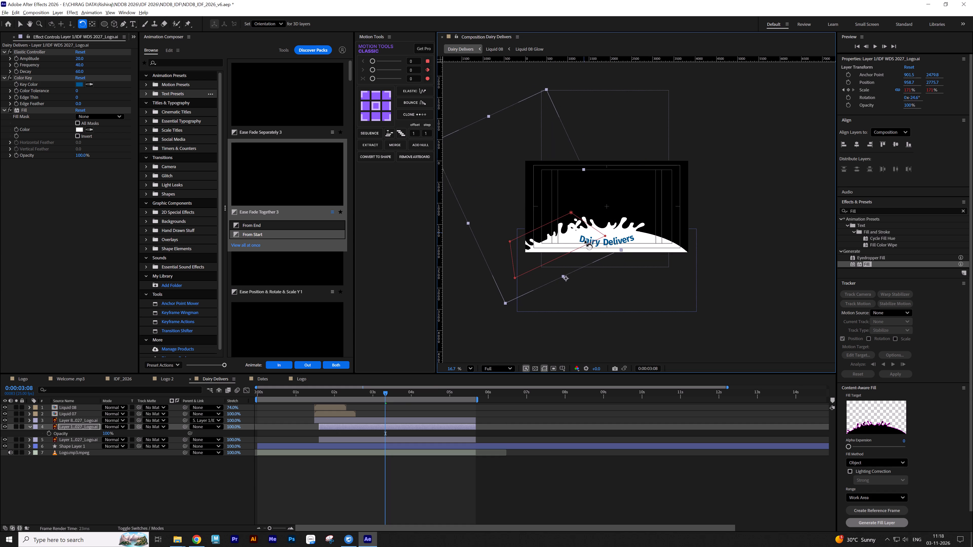
pyautogui.moveTo(585, 241); pyautogui.dragTo(587, 241)
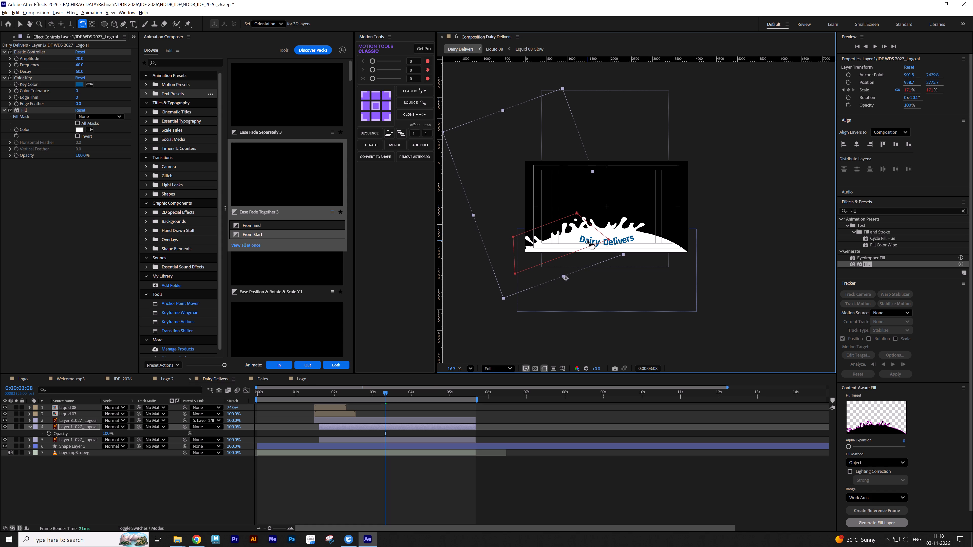
pyautogui.click(576, 233)
pyautogui.press('v')
pyautogui.moveTo(564, 234); pyautogui.dragTo(560, 234)
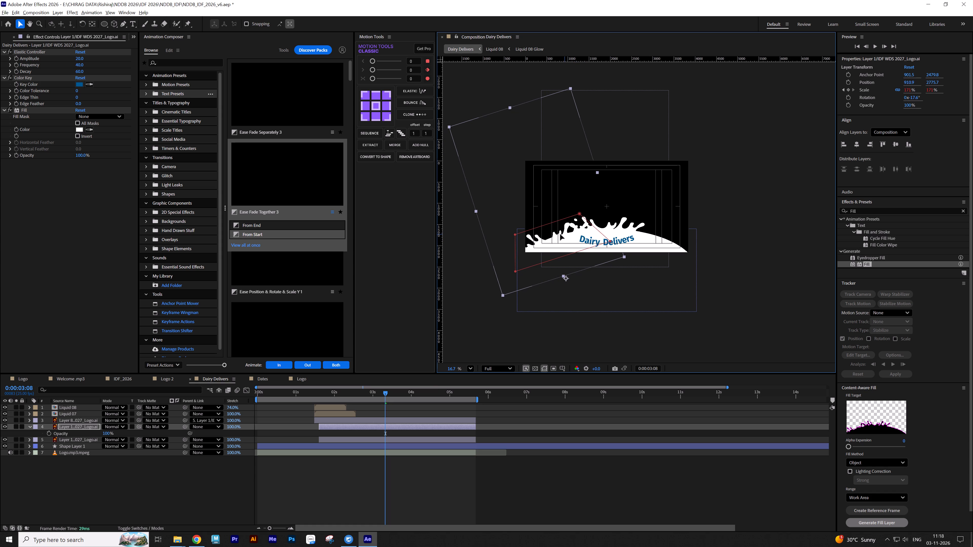
pyautogui.moveTo(560, 234); pyautogui.dragTo(562, 233)
# Duplicate the left splash, rotate the copy to about 14.5° and place it on the dome's right slope at about 3055, 2776.
pyautogui.hotkey('ctrl', 'd')
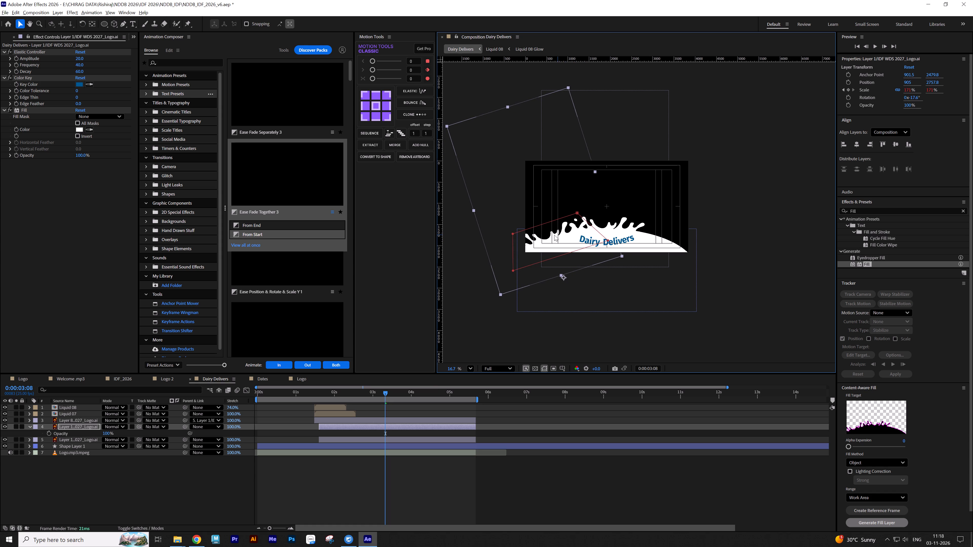
pyautogui.press('w')
pyautogui.moveTo(577, 229); pyautogui.dragTo(601, 241)
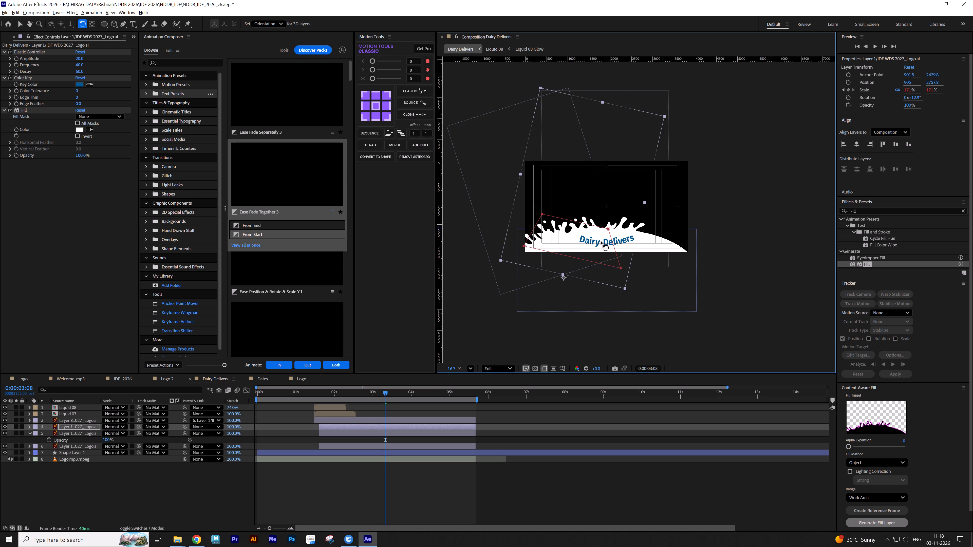
pyautogui.moveTo(601, 241); pyautogui.dragTo(603, 242)
pyautogui.press('v')
pyautogui.moveTo(556, 237); pyautogui.dragTo(646, 238)
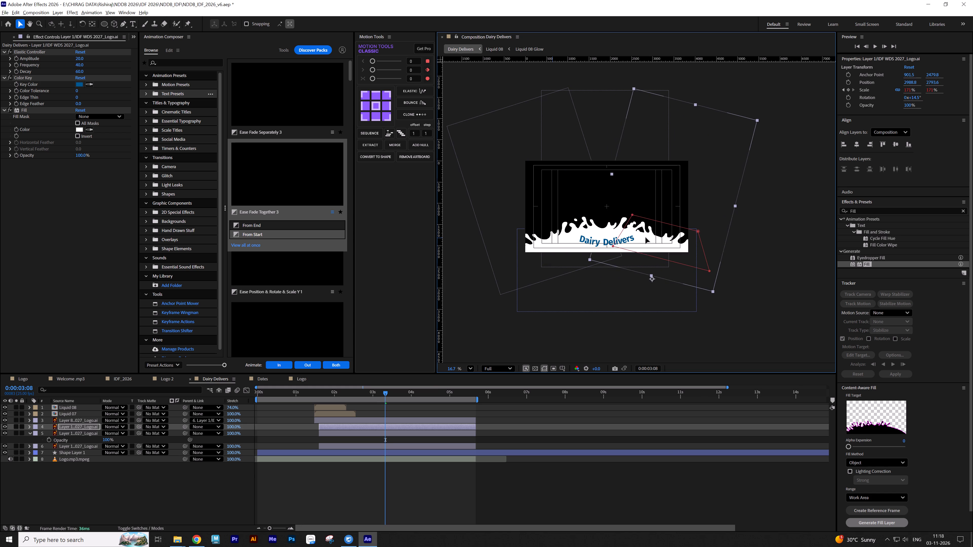
pyautogui.moveTo(646, 238); pyautogui.dragTo(647, 238)
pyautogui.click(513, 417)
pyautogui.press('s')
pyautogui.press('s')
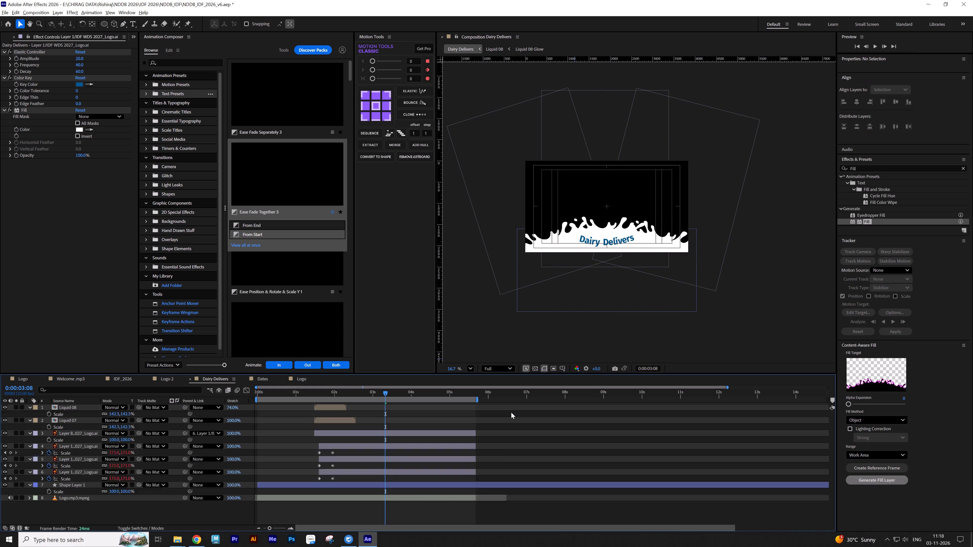
# Find the Wave Warp effect by searching for "wave" and apply it to the right splash layer.
pyautogui.click(405, 429)
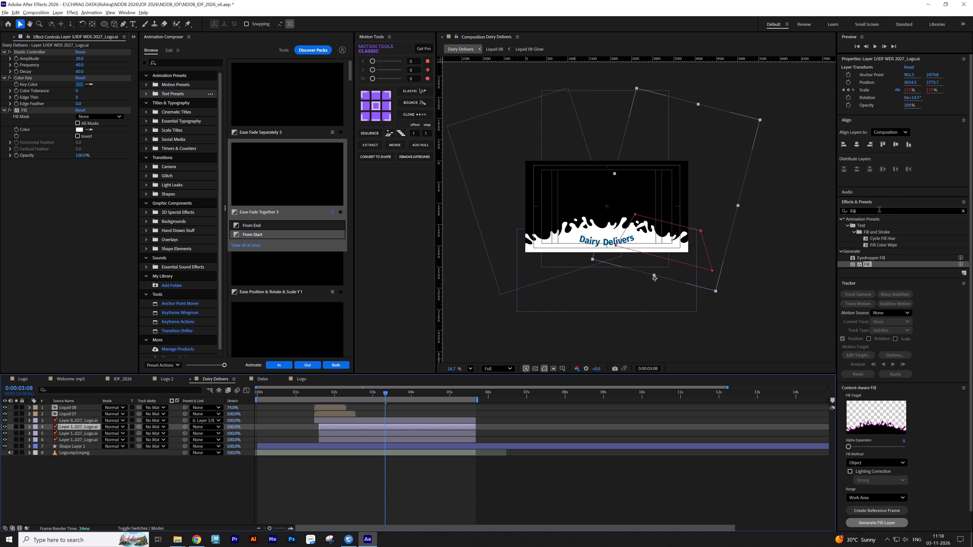
pyautogui.moveTo(875, 211); pyautogui.dragTo(761, 211)
pyautogui.press('w')
pyautogui.press('a')
pyautogui.write('ve')
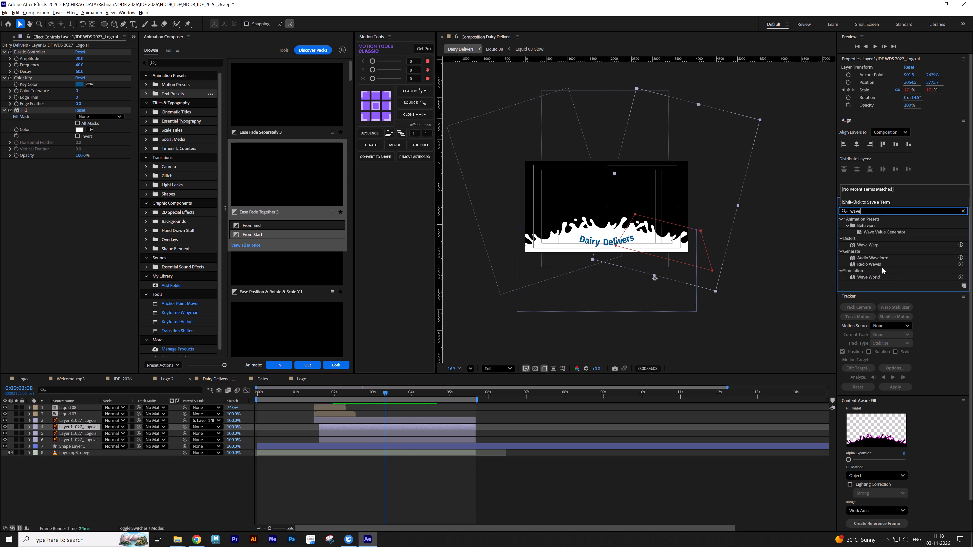
pyautogui.moveTo(882, 267); pyautogui.dragTo(878, 266)
pyautogui.click(876, 276)
pyautogui.moveTo(873, 241); pyautogui.dragTo(867, 244)
pyautogui.moveTo(867, 244); pyautogui.dragTo(687, 246)
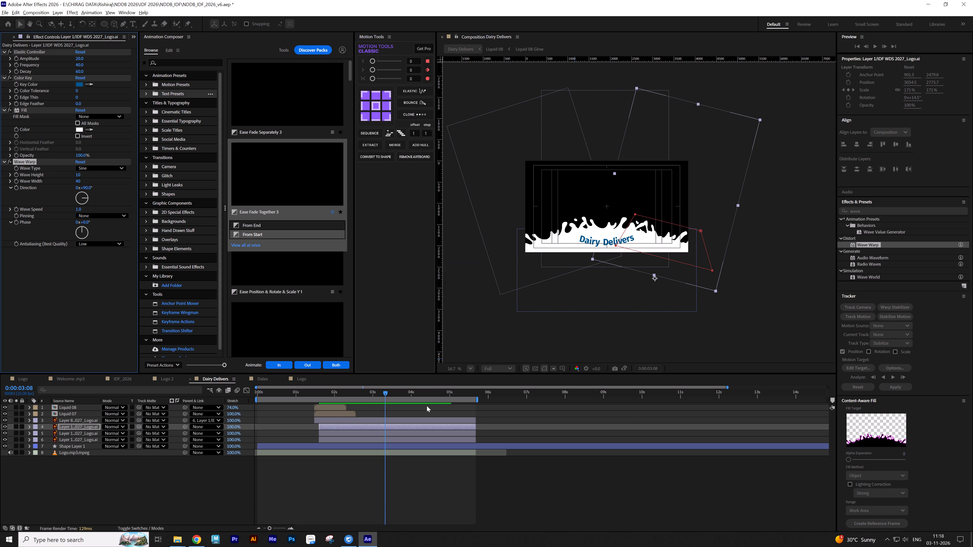
# Play back the composition briefly to preview the Wave Warp motion on the right splash.
pyautogui.press('space')
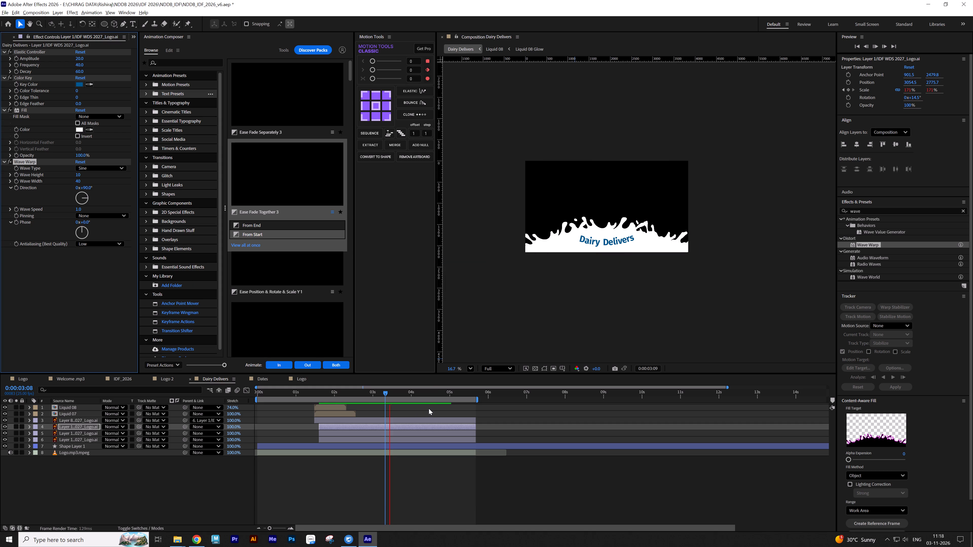
pyautogui.press('space')
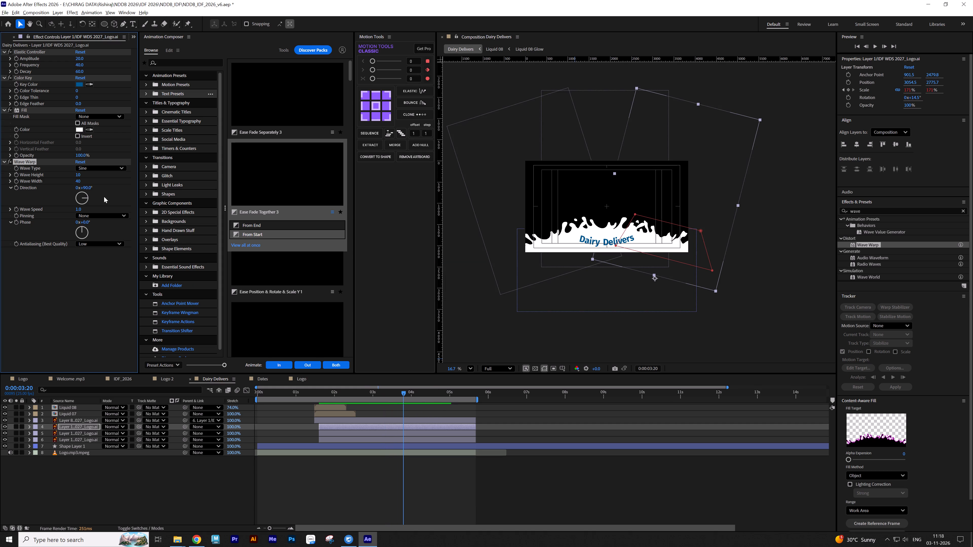
# Set the Wave Warp direction on the right splash to 0°.
pyautogui.moveTo(85, 197); pyautogui.dragTo(73, 191)
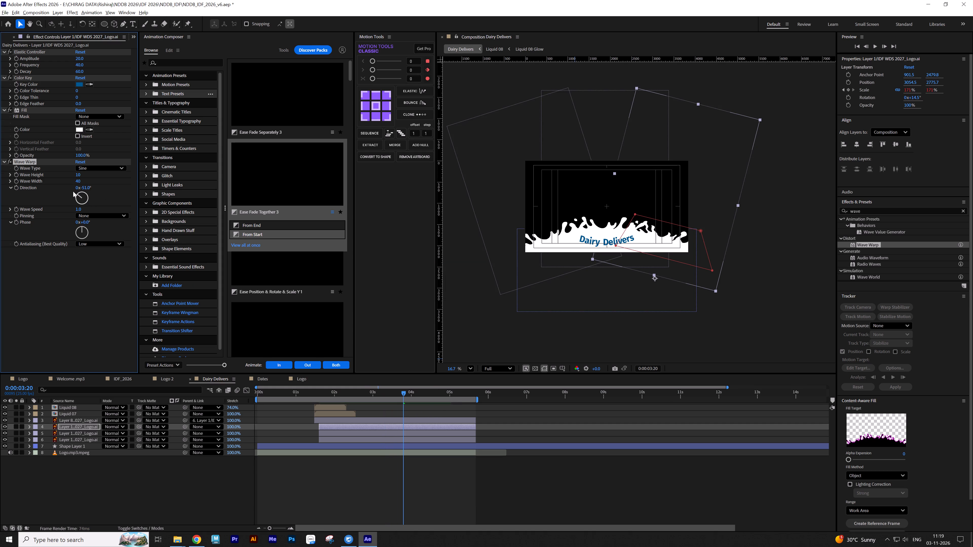
pyautogui.moveTo(73, 191); pyautogui.dragTo(74, 191)
pyautogui.moveTo(74, 191); pyautogui.dragTo(82, 191)
pyautogui.click(84, 189)
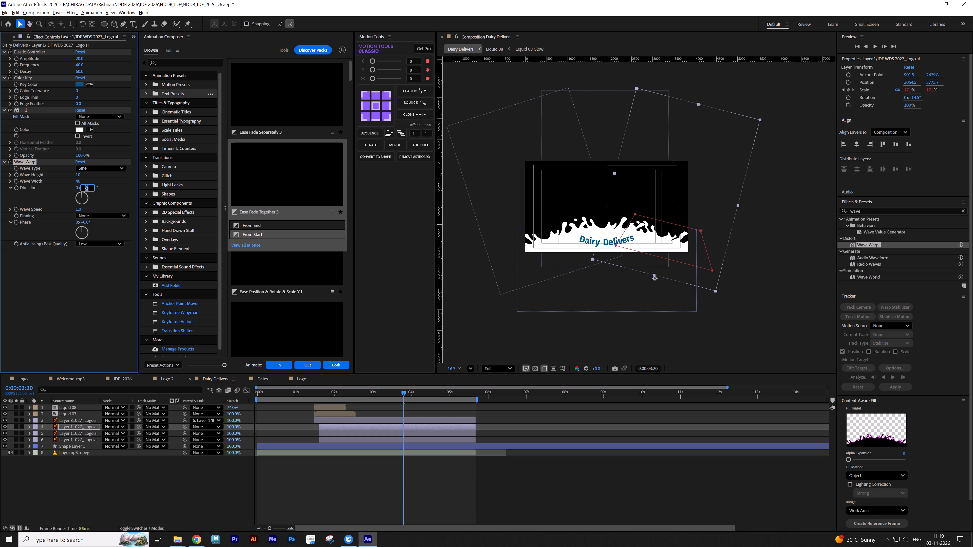
pyautogui.press('0')
pyautogui.press('Return')
# Increase the Wave Warp wave width on the right splash to about 61.
pyautogui.moveTo(79, 183); pyautogui.dragTo(105, 182)
pyautogui.moveTo(105, 182); pyautogui.dragTo(172, 187)
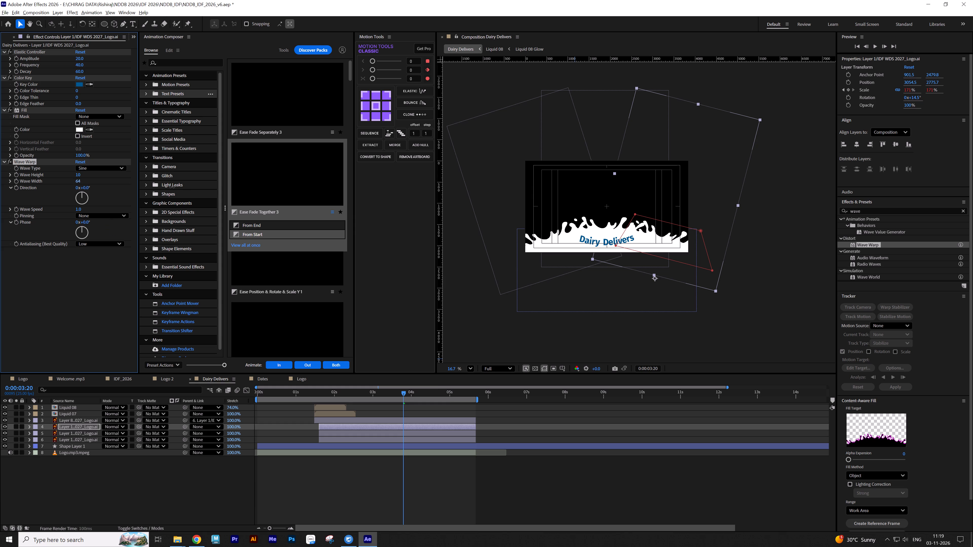
pyautogui.moveTo(172, 187); pyautogui.dragTo(162, 187)
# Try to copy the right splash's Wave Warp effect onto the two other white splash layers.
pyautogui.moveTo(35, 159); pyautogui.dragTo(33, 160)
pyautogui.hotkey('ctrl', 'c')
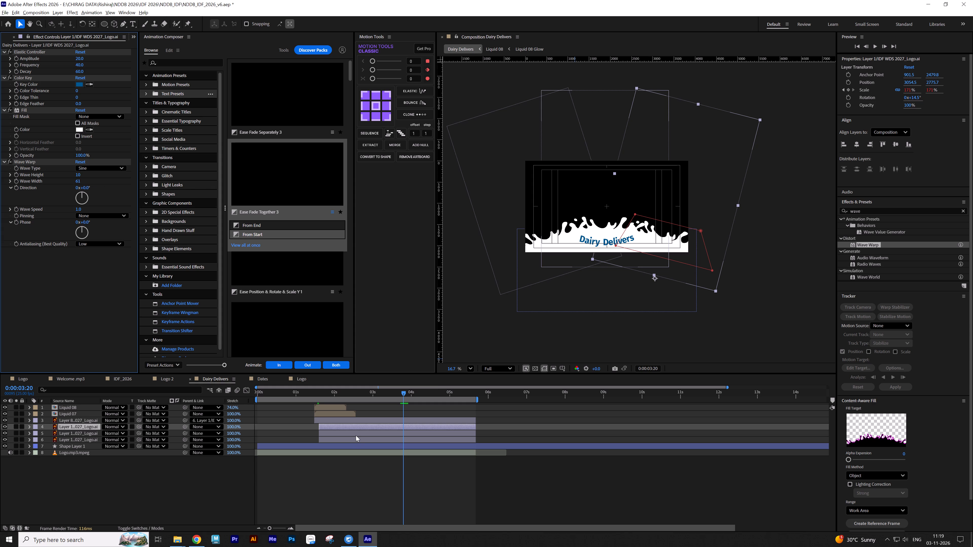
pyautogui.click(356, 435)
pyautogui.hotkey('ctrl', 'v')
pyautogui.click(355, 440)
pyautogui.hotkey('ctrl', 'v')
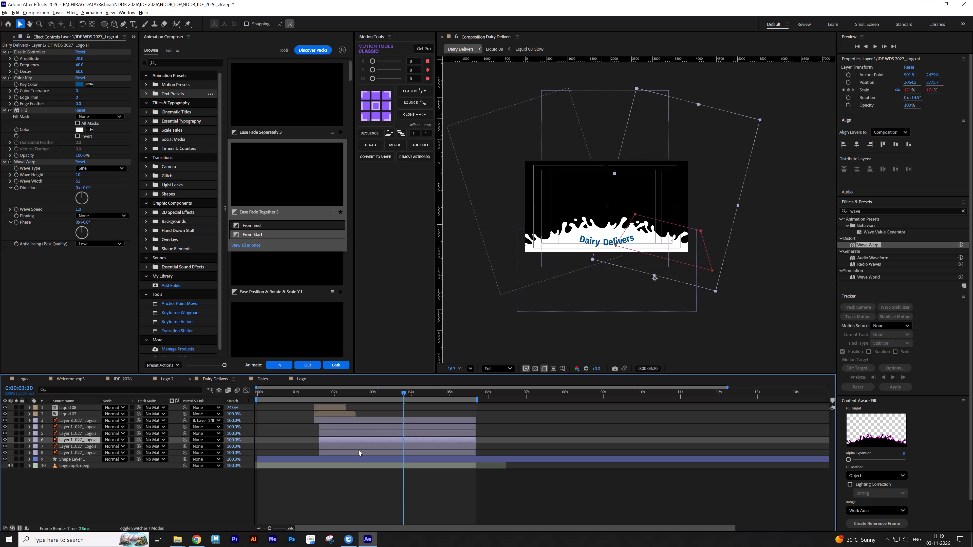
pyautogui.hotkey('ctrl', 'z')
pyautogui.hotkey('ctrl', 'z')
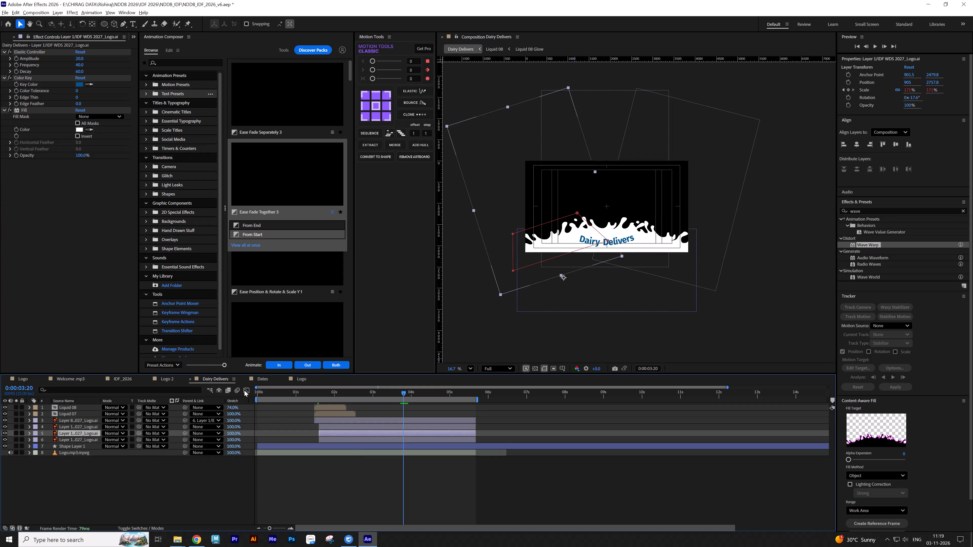
# Copy the Wave Warp effect from the right splash layer onto the left and centre splash layers.
pyautogui.click(332, 428)
pyautogui.click(38, 162)
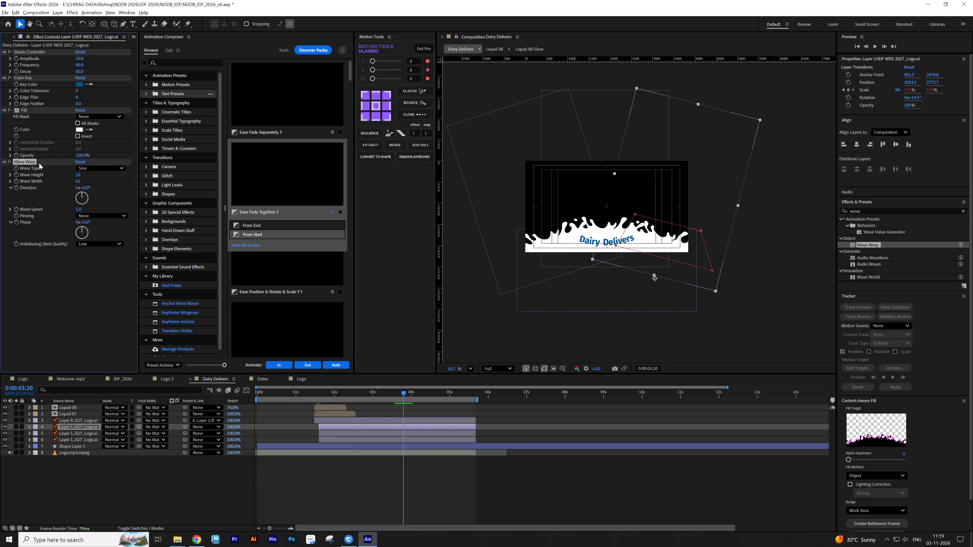
pyautogui.hotkey('ctrl', 'c')
pyautogui.click(79, 432)
pyautogui.hotkey('ctrl', 'v')
pyautogui.click(79, 438)
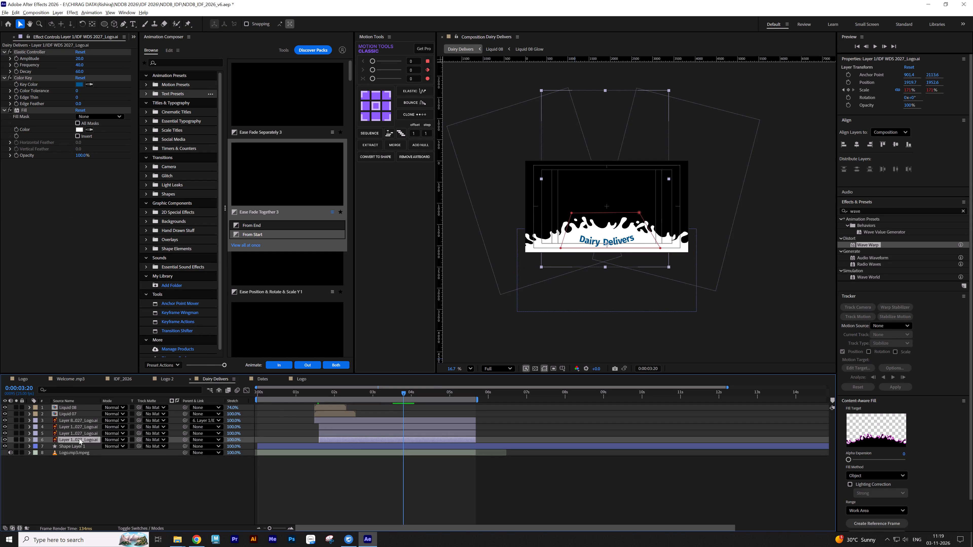
pyautogui.hotkey('ctrl', 'v')
pyautogui.click(102, 476)
pyautogui.press('s')
pyautogui.press('s')
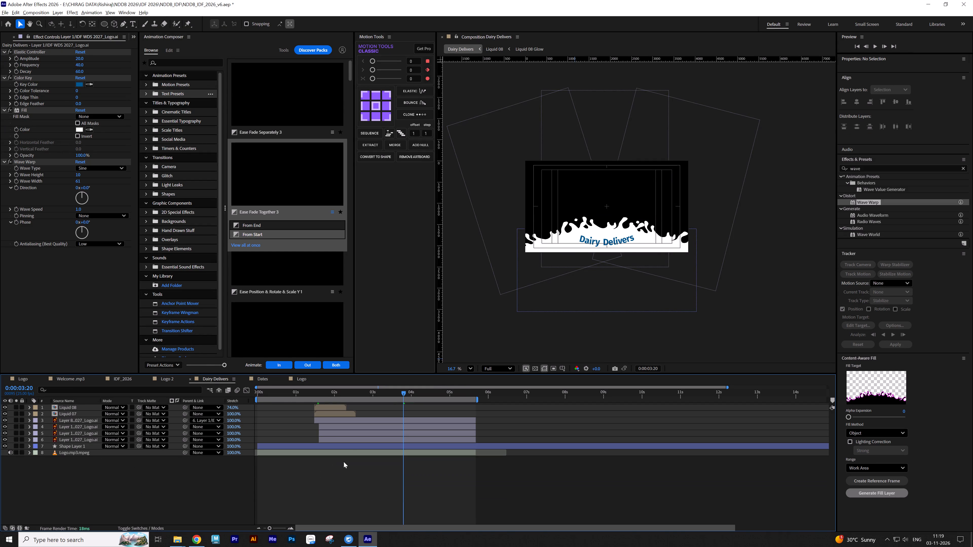
# Play and scrub through the Dairy Delivers animation to examine the splash growth, wave motion and liquid bursts around the dome.
pyautogui.moveTo(404, 393); pyautogui.dragTo(295, 394)
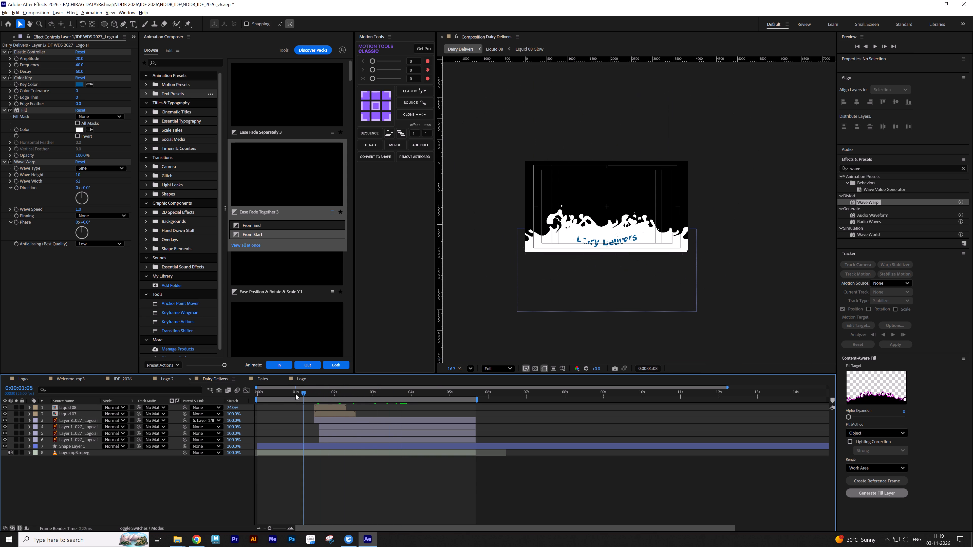
pyautogui.moveTo(295, 394); pyautogui.dragTo(238, 397)
pyautogui.press('space')
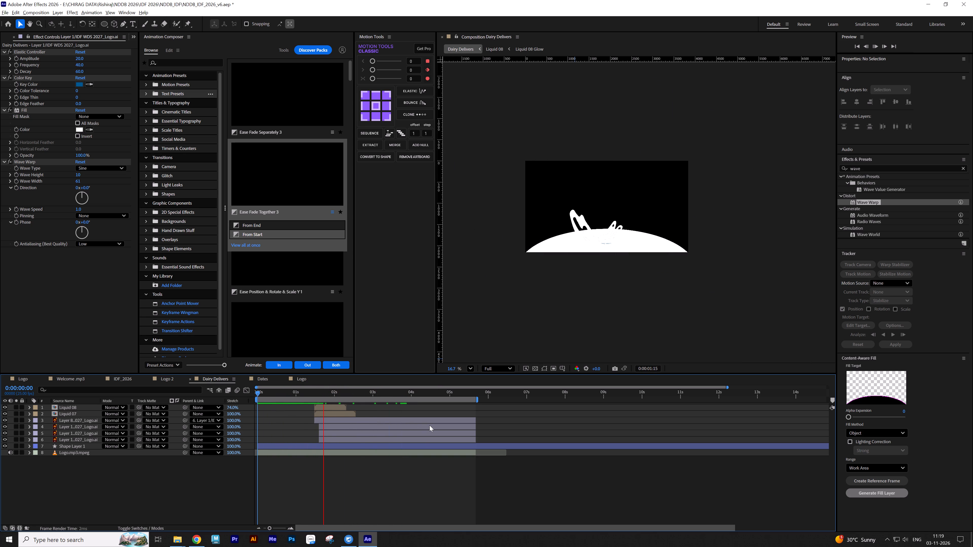
pyautogui.press('space')
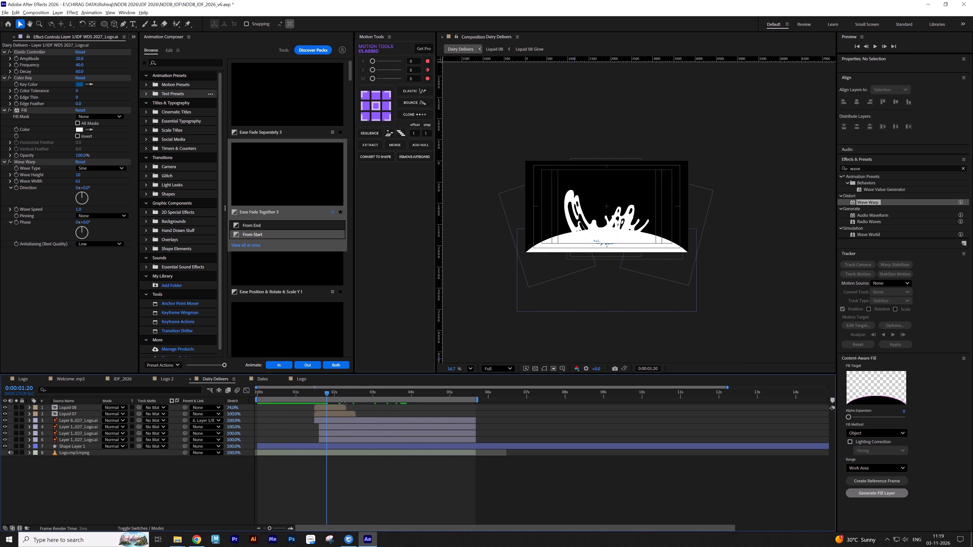
pyautogui.moveTo(327, 393); pyautogui.dragTo(332, 393)
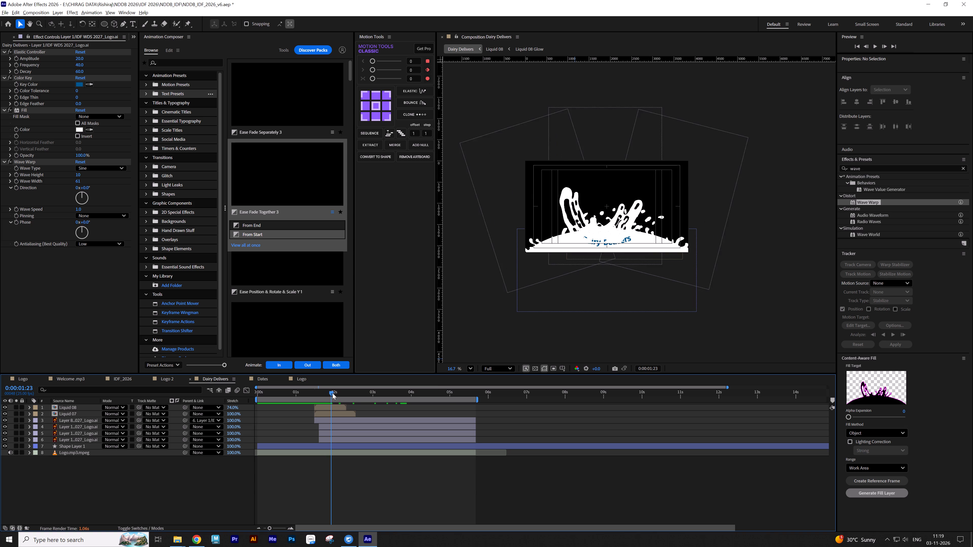
pyautogui.moveTo(332, 393); pyautogui.dragTo(348, 394)
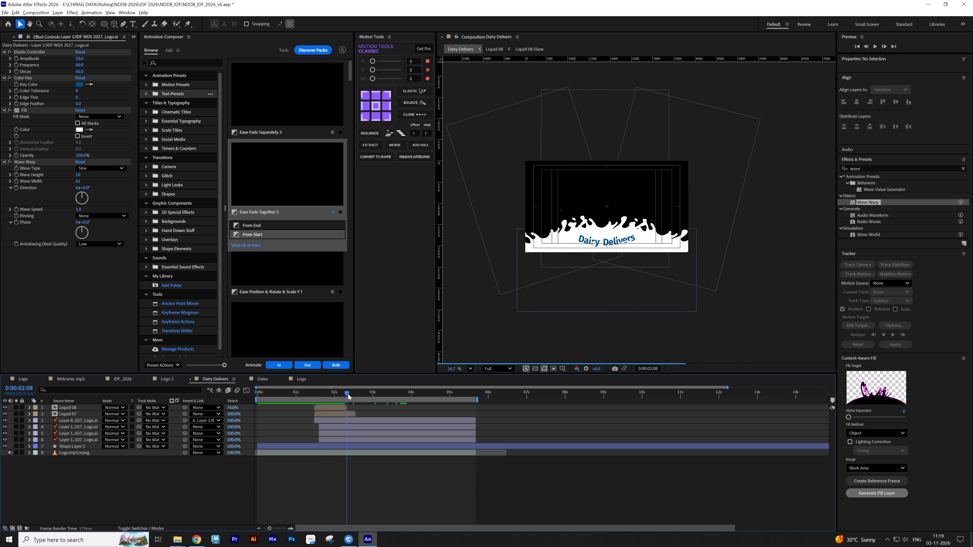
pyautogui.moveTo(348, 394); pyautogui.dragTo(369, 395)
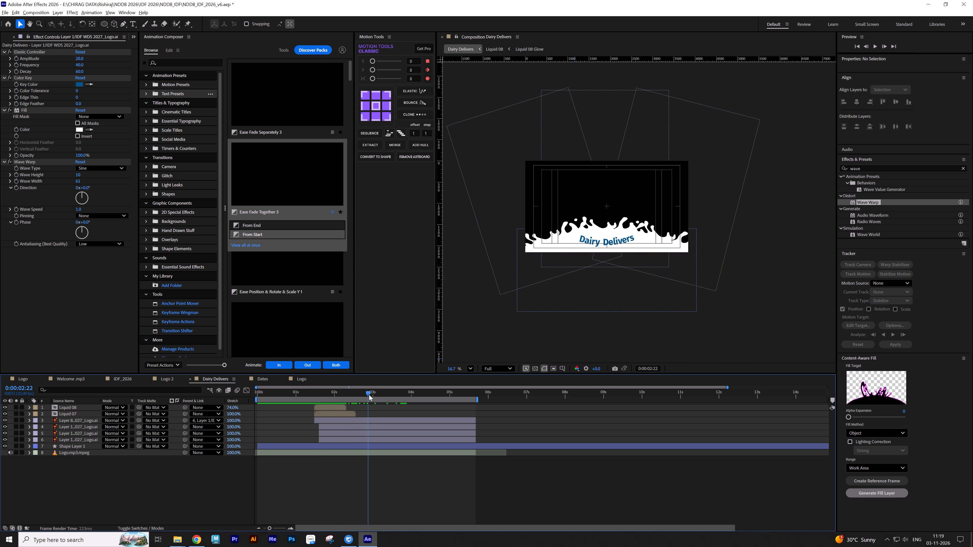
pyautogui.moveTo(369, 395); pyautogui.dragTo(374, 395)
pyautogui.scroll(2, 568, 305)
pyautogui.moveTo(571, 298); pyautogui.dragTo(573, 306, button='middle')
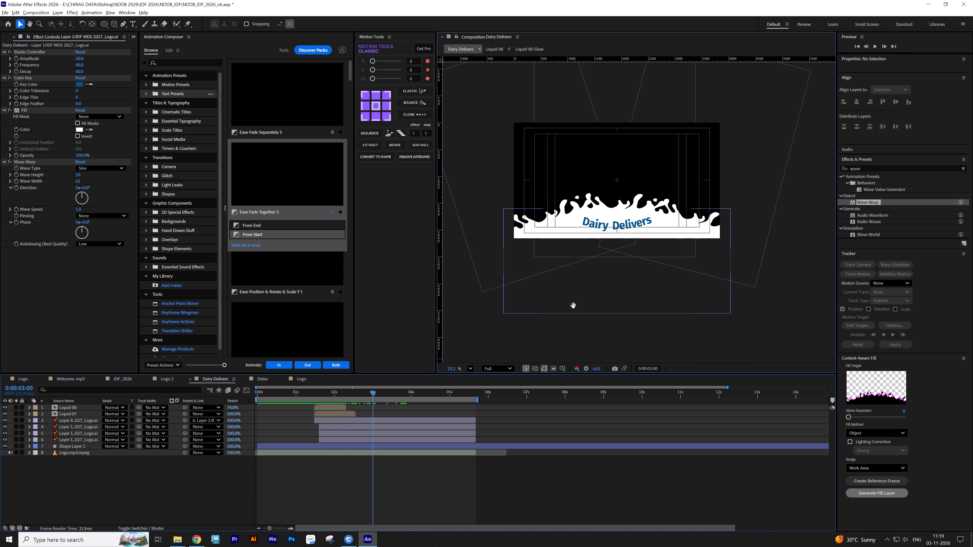
pyautogui.moveTo(573, 306); pyautogui.dragTo(578, 321, button='middle')
pyautogui.moveTo(375, 391); pyautogui.dragTo(402, 391)
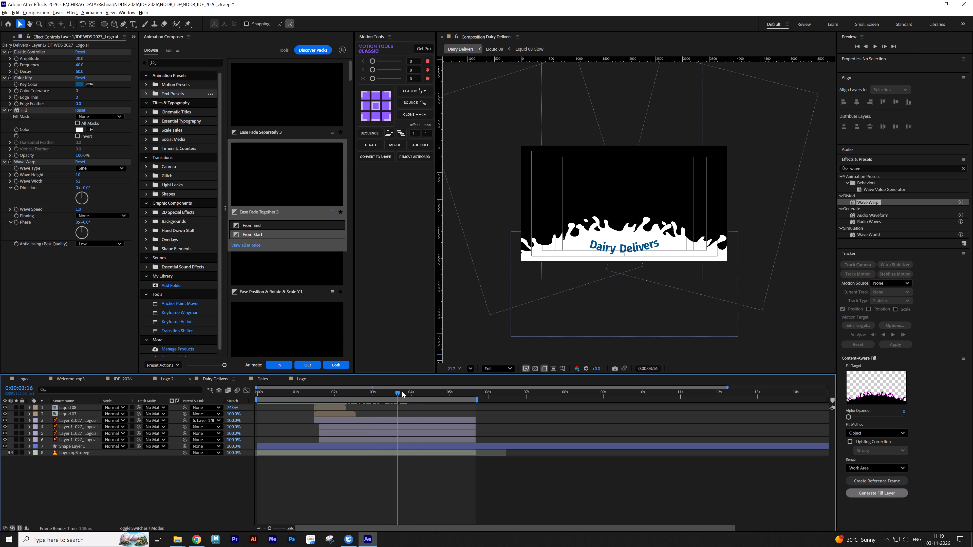
pyautogui.moveTo(402, 391); pyautogui.dragTo(419, 391)
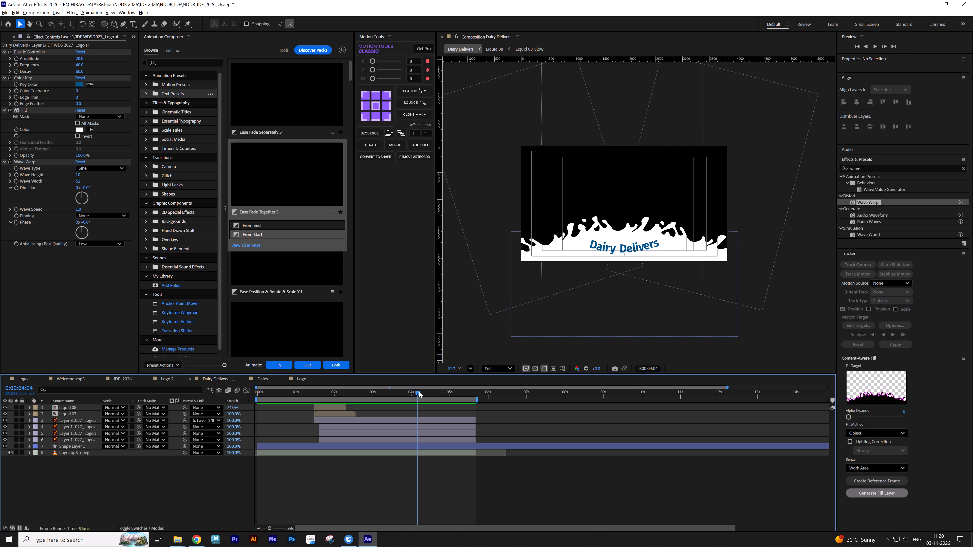
pyautogui.click(367, 409)
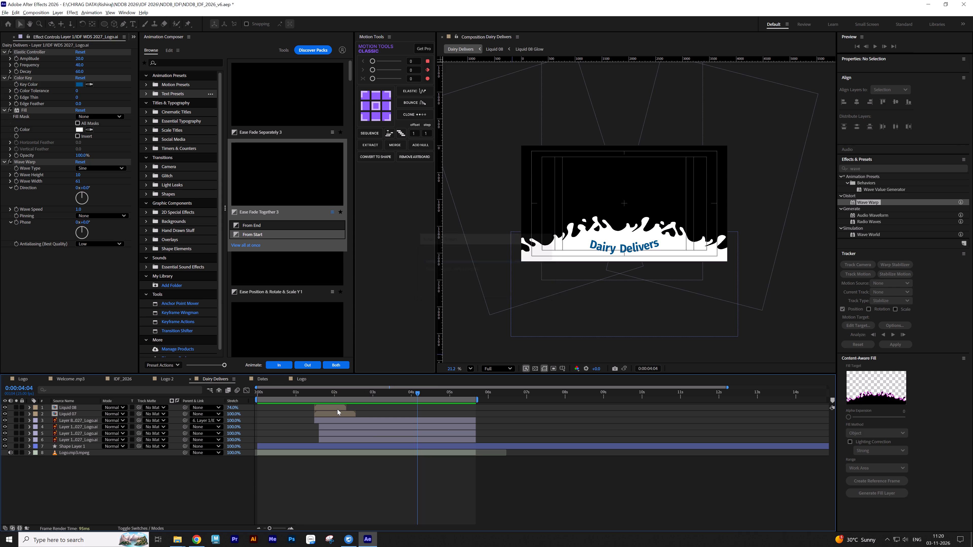
pyautogui.click(335, 409)
pyautogui.click(327, 415)
pyautogui.moveTo(411, 395); pyautogui.dragTo(341, 395)
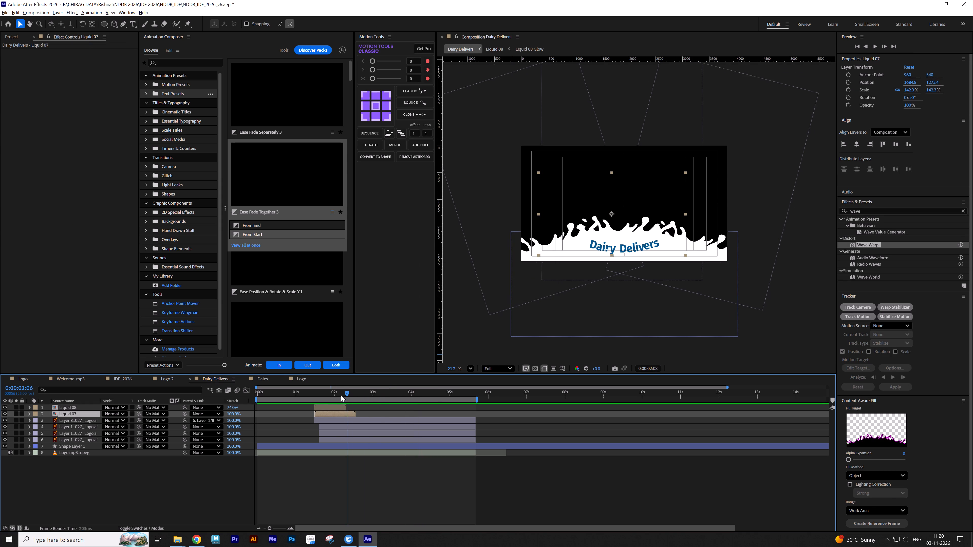
pyautogui.moveTo(341, 395); pyautogui.dragTo(327, 398)
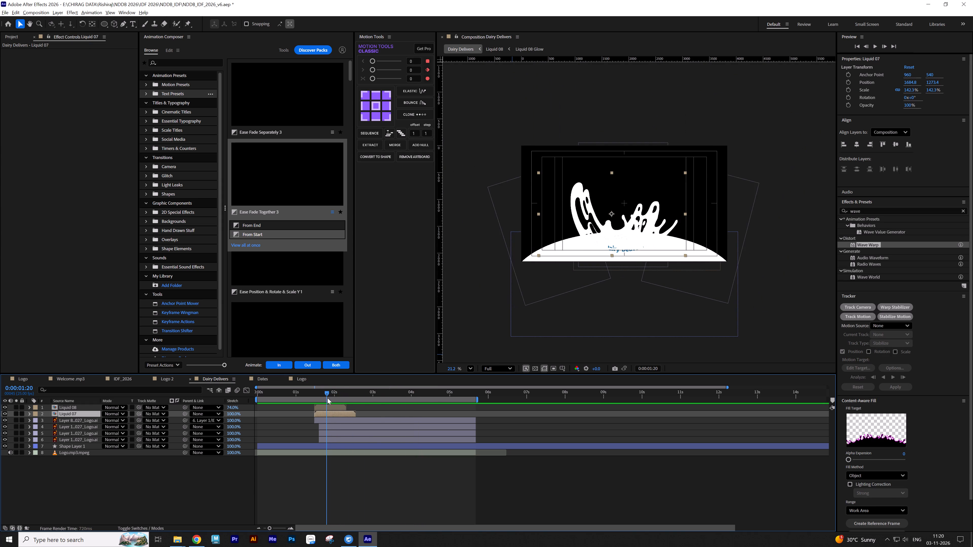
pyautogui.moveTo(327, 398); pyautogui.dragTo(329, 398)
# Move the anchor point of the dome's Shape Layer 1 to the bottom centre of the frame, at 0, 1070.
pyautogui.click(672, 312)
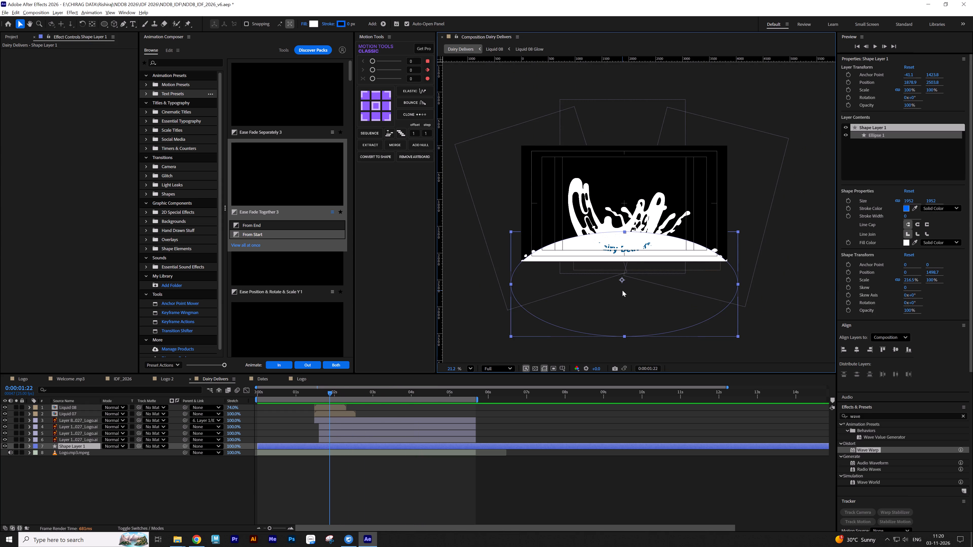
pyautogui.press('y')
pyautogui.moveTo(623, 280); pyautogui.dragTo(626, 263)
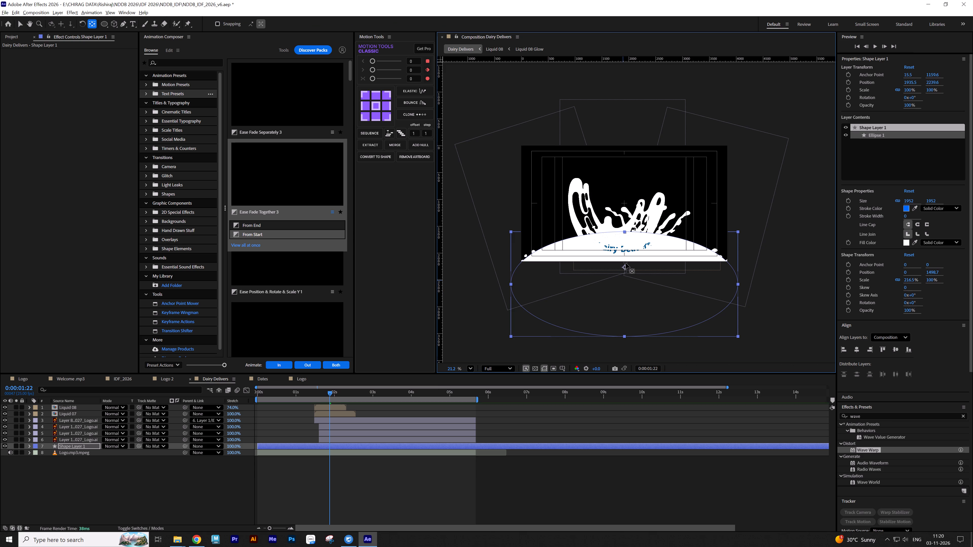
pyautogui.moveTo(626, 263); pyautogui.dragTo(625, 261)
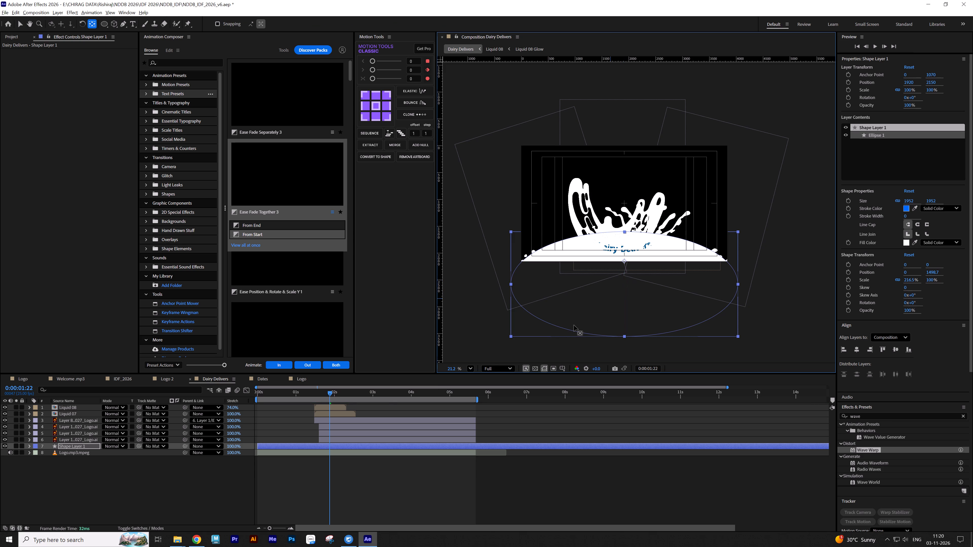
pyautogui.press('v')
# At the splashes' full-scale keyframe at 0:00:01:24, parent the dome's Shape Layer 1 to the centre splash layer, then check its growth.
pyautogui.click(331, 474)
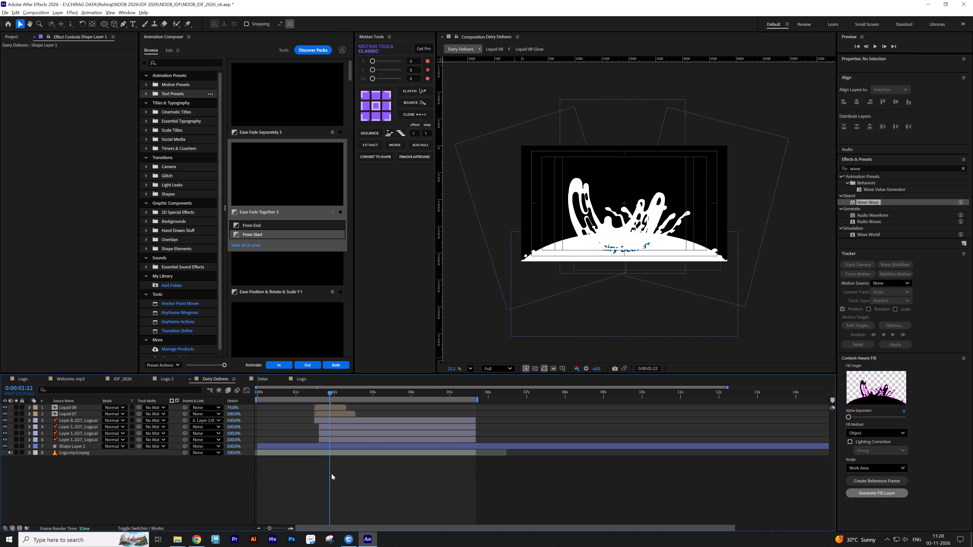
pyautogui.press('u')
pyautogui.press('k')
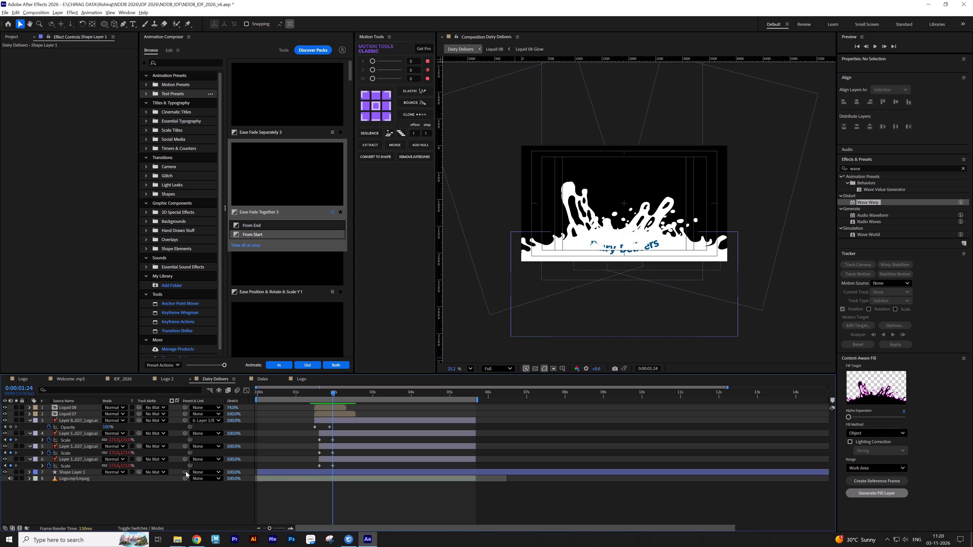
pyautogui.moveTo(184, 471); pyautogui.dragTo(96, 459)
pyautogui.moveTo(330, 393); pyautogui.dragTo(321, 395)
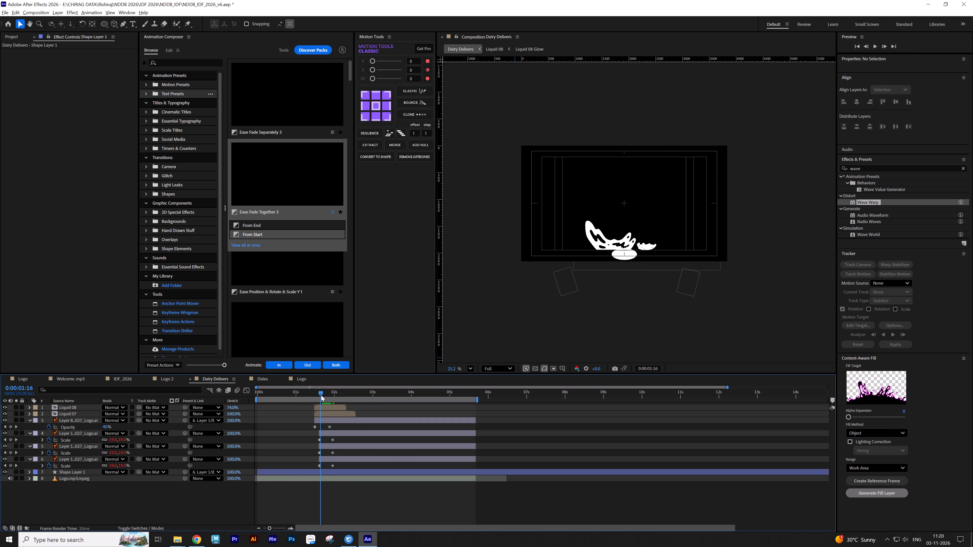
pyautogui.moveTo(321, 395); pyautogui.dragTo(319, 395)
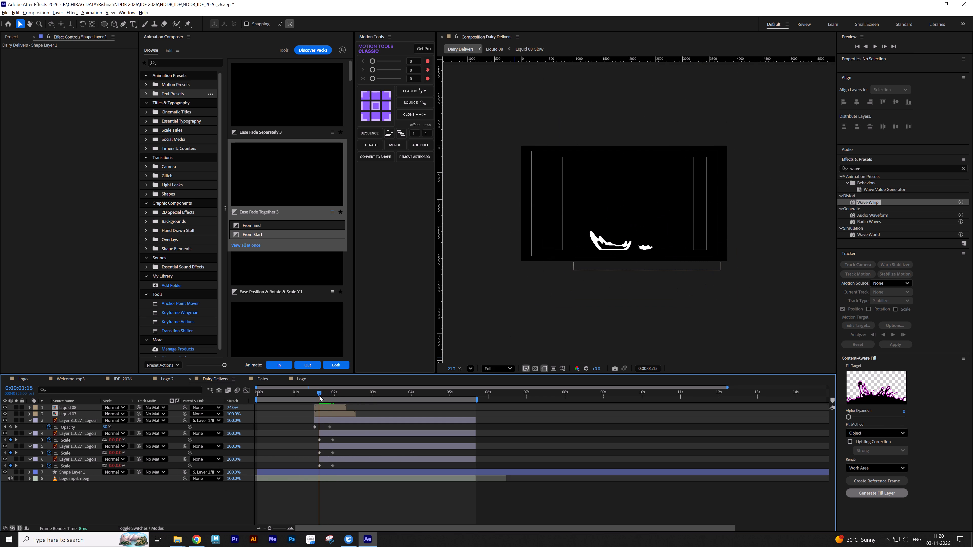
pyautogui.moveTo(319, 395); pyautogui.dragTo(319, 395)
pyautogui.write('kk')
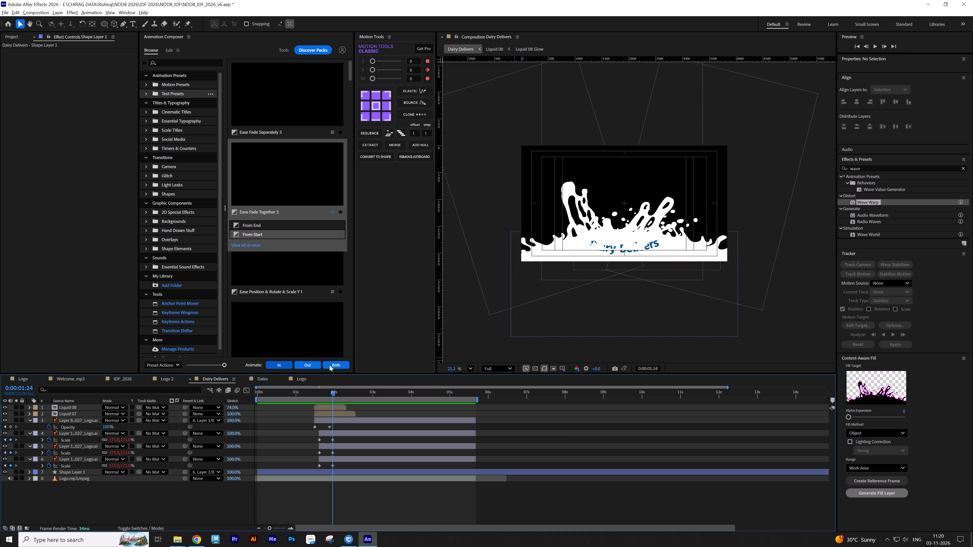
# Check the dates 11 to 13 December 2026 in the system calendar, then return to the composition.
pyautogui.click(934, 537)
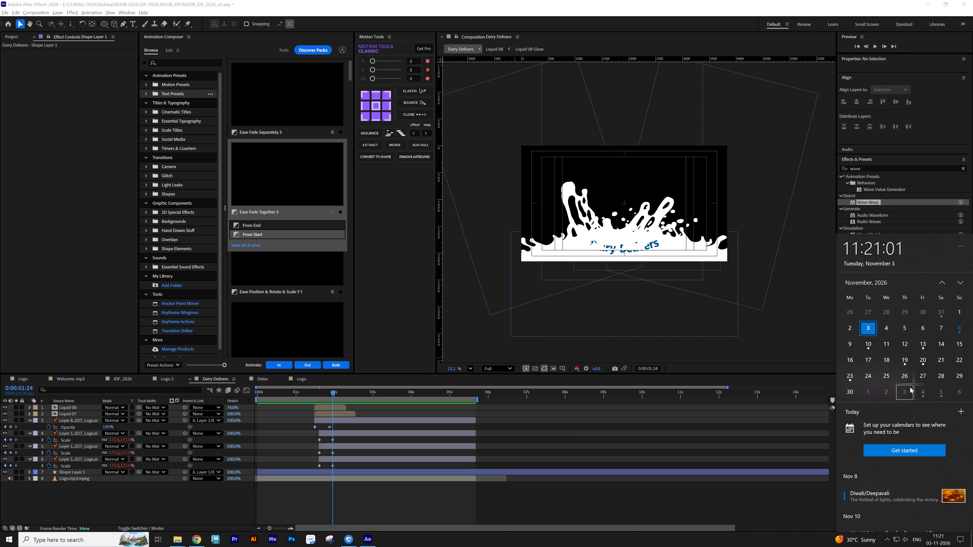
pyautogui.scroll(-3, 905, 387)
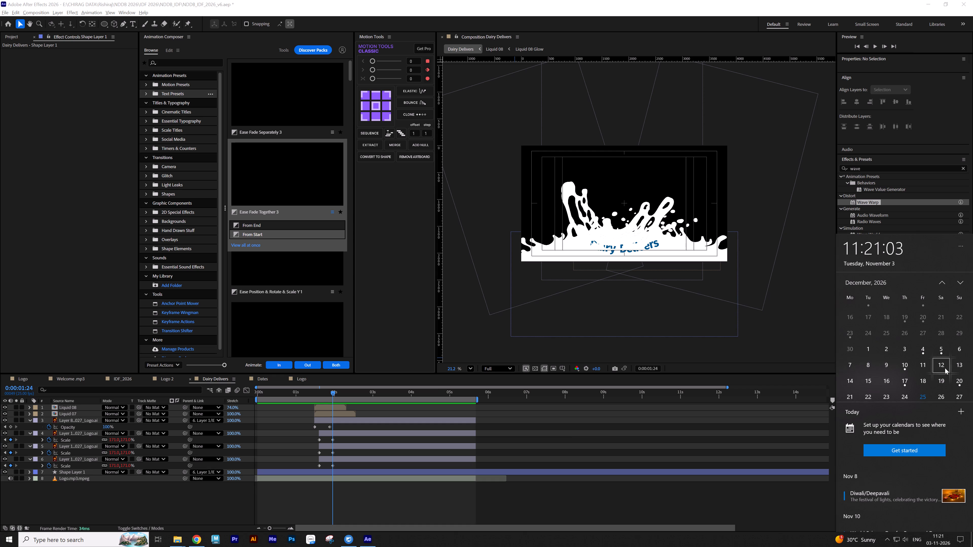
pyautogui.click(929, 364)
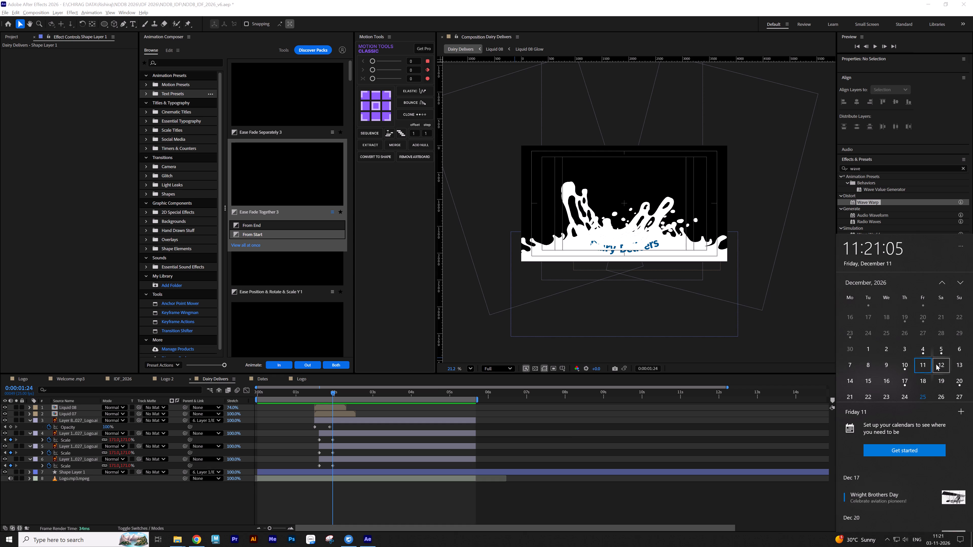
pyautogui.click(943, 364)
pyautogui.click(963, 366)
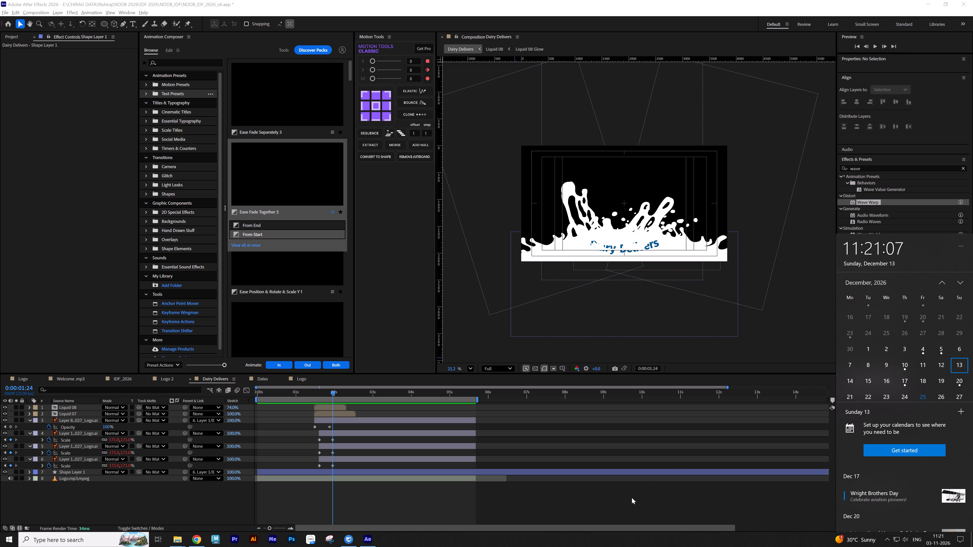
pyautogui.click(632, 498)
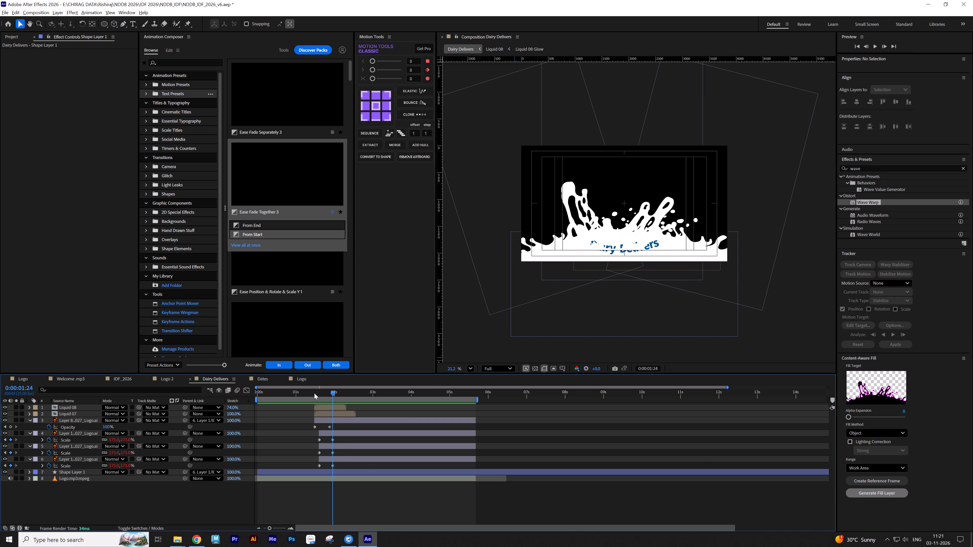
# Shift the Liquid 07 and Liquid 08 layers together to start at about 0:00:01:19 and preview the new timing.
pyautogui.click(314, 393)
pyautogui.press('space')
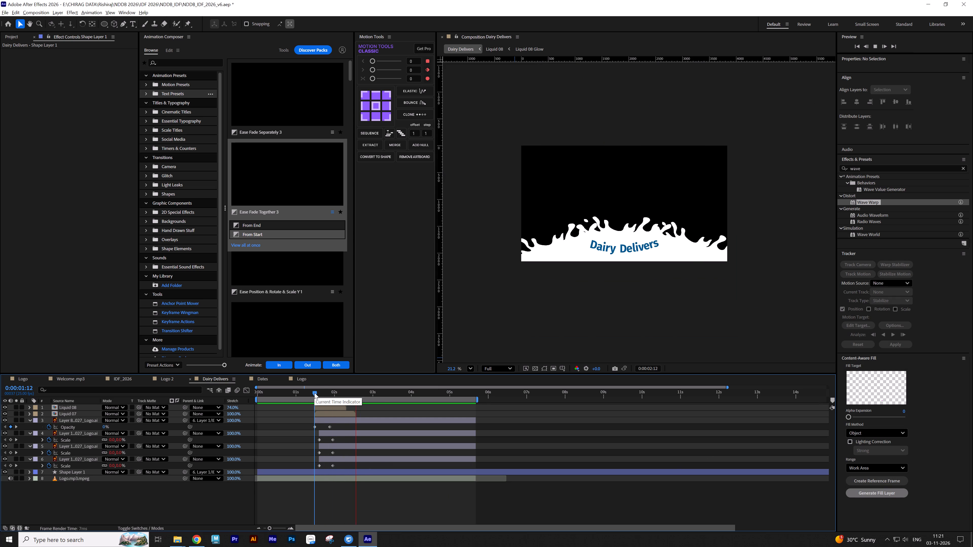
pyautogui.press('space')
pyautogui.moveTo(311, 395); pyautogui.dragTo(321, 398)
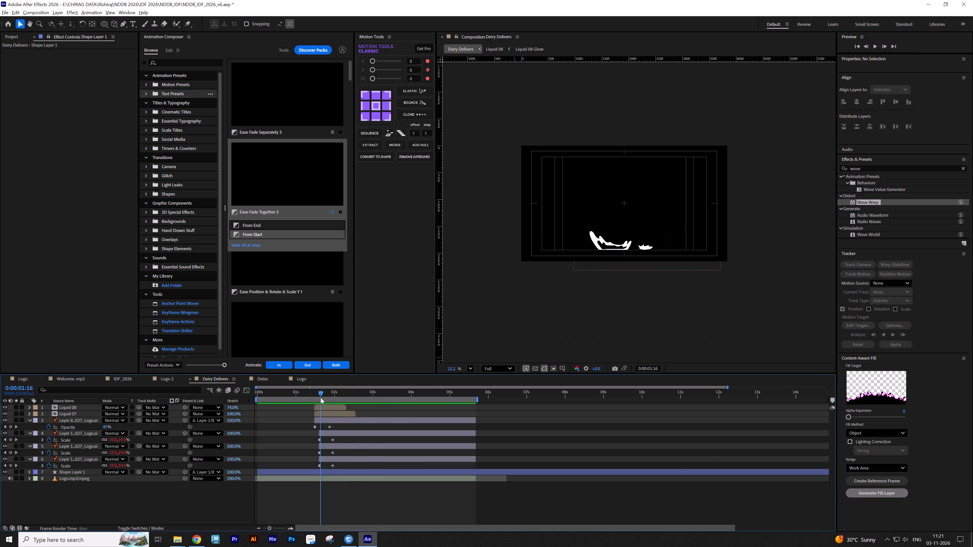
pyautogui.moveTo(321, 398); pyautogui.dragTo(325, 398)
pyautogui.click(336, 412)
pyautogui.keyDown('ctrl'); pyautogui.click(333, 408); pyautogui.keyUp('ctrl')
pyautogui.moveTo(326, 412); pyautogui.dragTo(336, 413)
pyautogui.press('space')
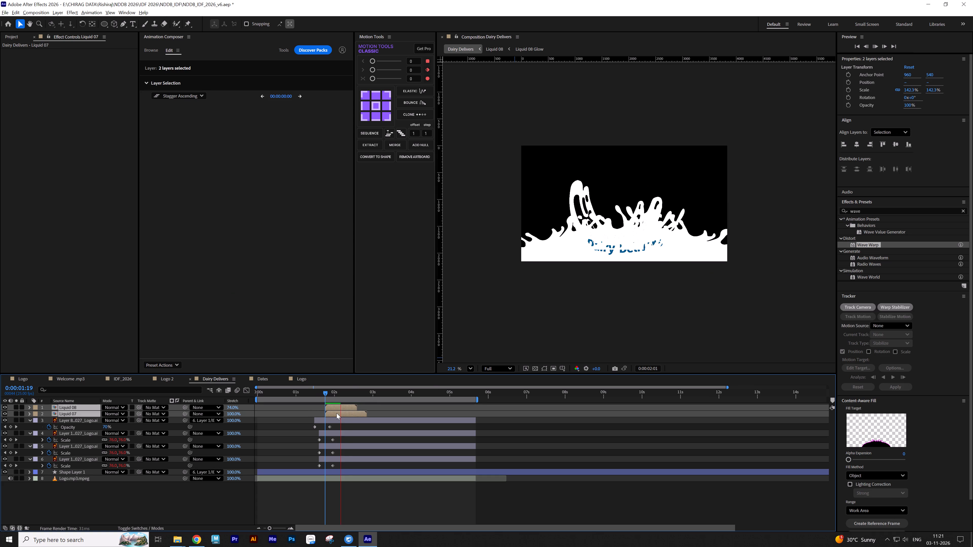
# Duplicate the Liquid 07 burst at 0:00:02:04, rotate the copy to about -35°, and place it at the splash's left end.
pyautogui.press('space')
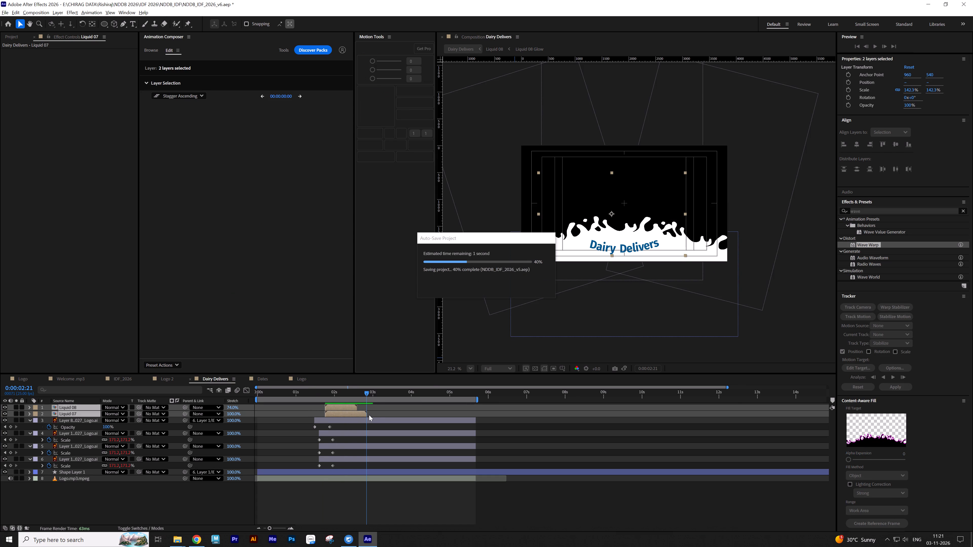
pyautogui.click(377, 413)
pyautogui.click(353, 413)
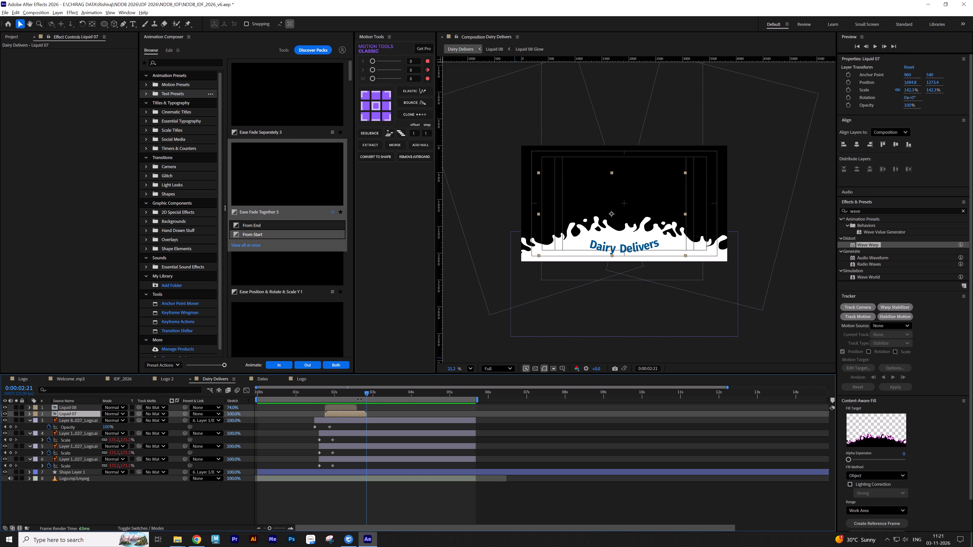
pyautogui.moveTo(359, 399); pyautogui.dragTo(352, 399)
pyautogui.moveTo(355, 394); pyautogui.dragTo(341, 396)
pyautogui.hotkey('ctrl', 'd')
pyautogui.moveTo(596, 207); pyautogui.dragTo(529, 219)
pyautogui.press('w')
pyautogui.moveTo(596, 200); pyautogui.dragTo(576, 194)
pyautogui.hotkey('ctrl', 'z')
pyautogui.press('w')
pyautogui.moveTo(590, 193); pyautogui.dragTo(557, 188)
pyautogui.press('v')
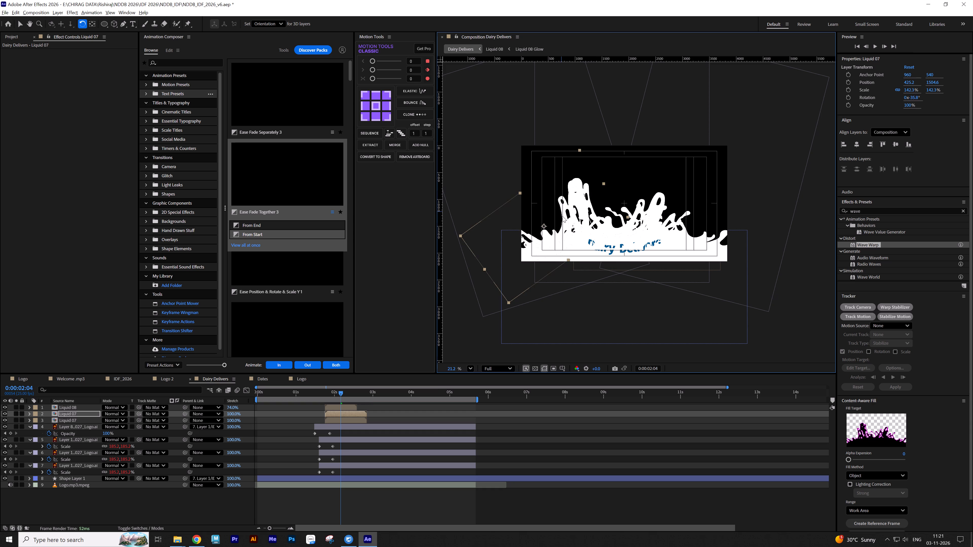
pyautogui.moveTo(562, 219); pyautogui.dragTo(533, 239)
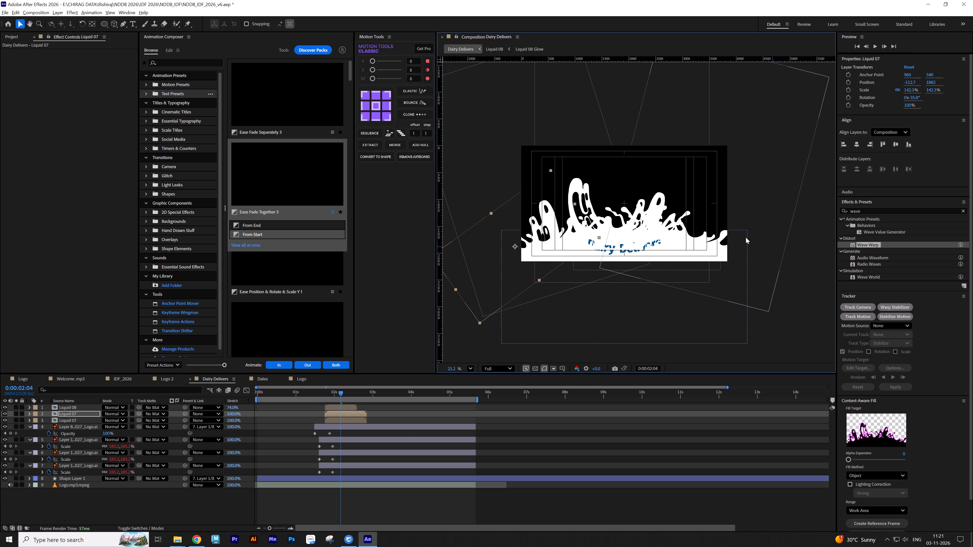
# Move the Liquid 08 burst to the splash's right end and rotate it slightly clockwise.
pyautogui.moveTo(681, 218); pyautogui.dragTo(724, 219)
pyautogui.press('w')
pyautogui.moveTo(755, 203); pyautogui.dragTo(757, 211)
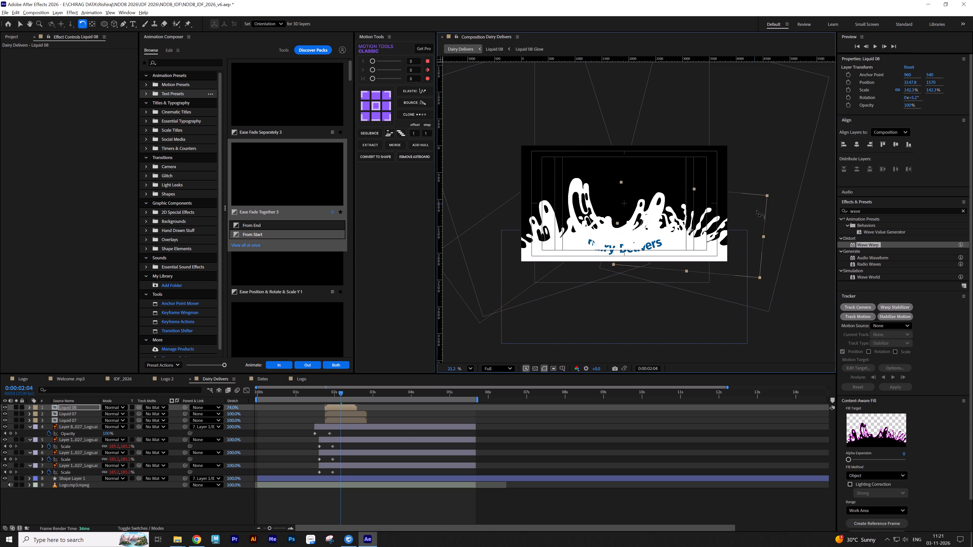
pyautogui.moveTo(757, 211); pyautogui.dragTo(763, 219)
pyautogui.press('v')
# Preview the Dairy Delivers reveal from the start with the spread-out liquid bursts, and save the project.
pyautogui.click(484, 415)
pyautogui.press('s')
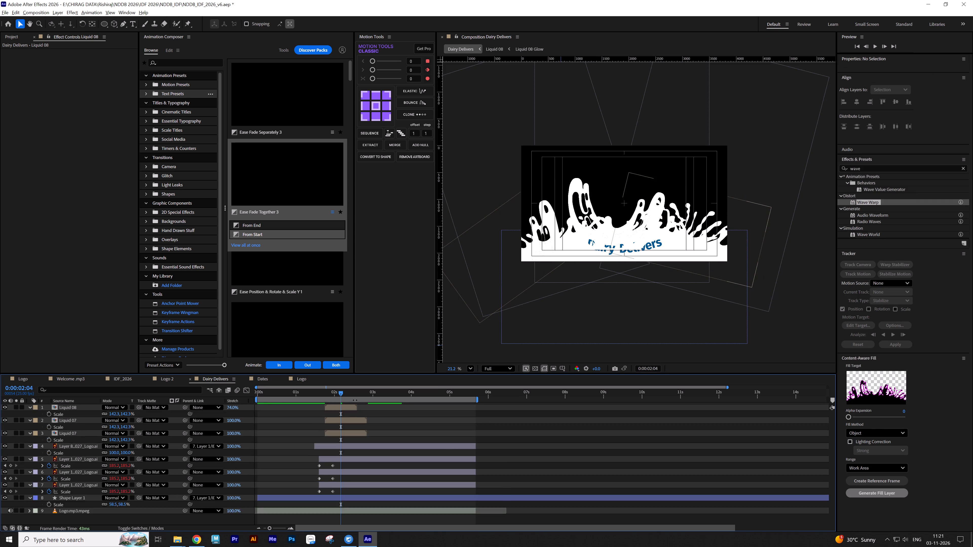
pyautogui.press('s')
pyautogui.moveTo(329, 395); pyautogui.dragTo(216, 405)
pyautogui.press('space')
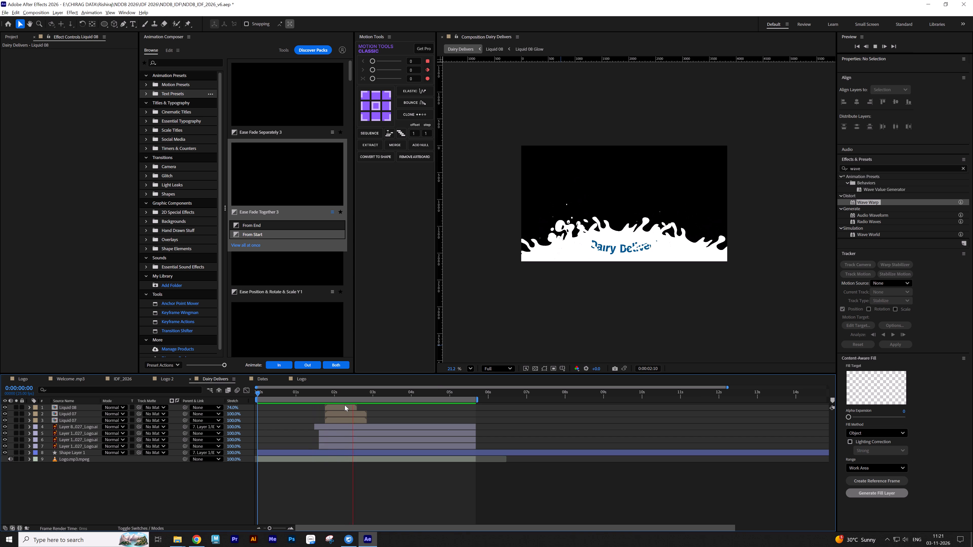
pyautogui.press('space')
pyautogui.click(413, 419)
pyautogui.hotkey('ctrl', 's')
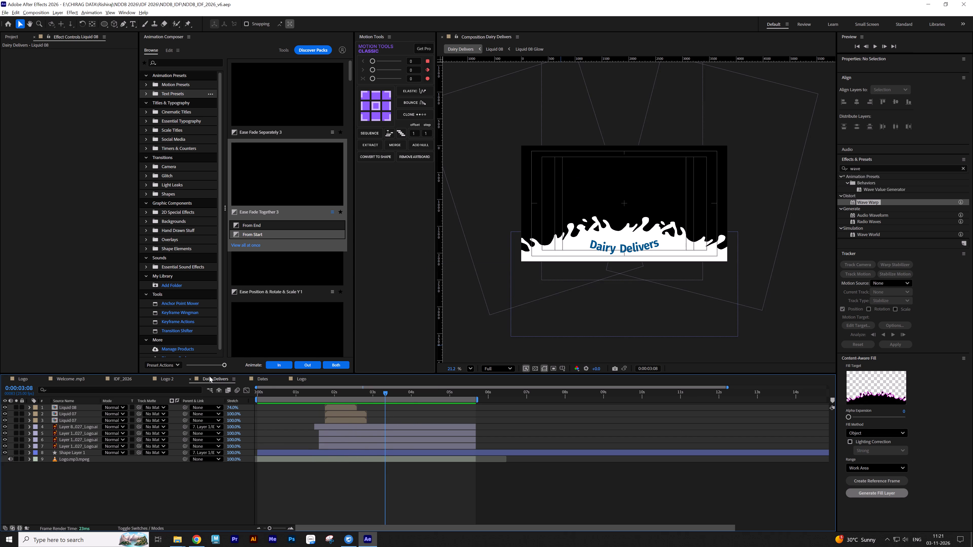
# Add the Dairy Delivers composition to the Render Queue with the RGBA output module.
pyautogui.hotkey('ctrl', 'm')
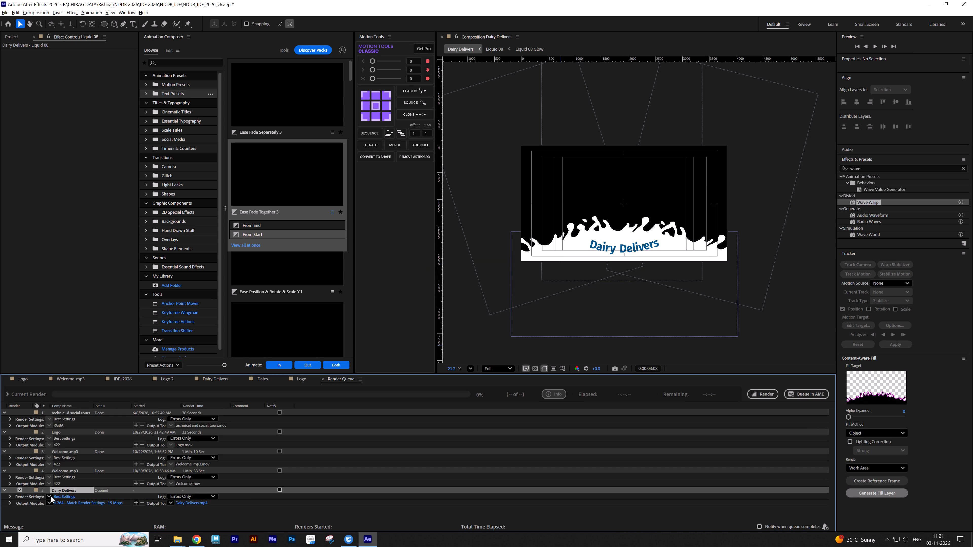
pyautogui.click(48, 503)
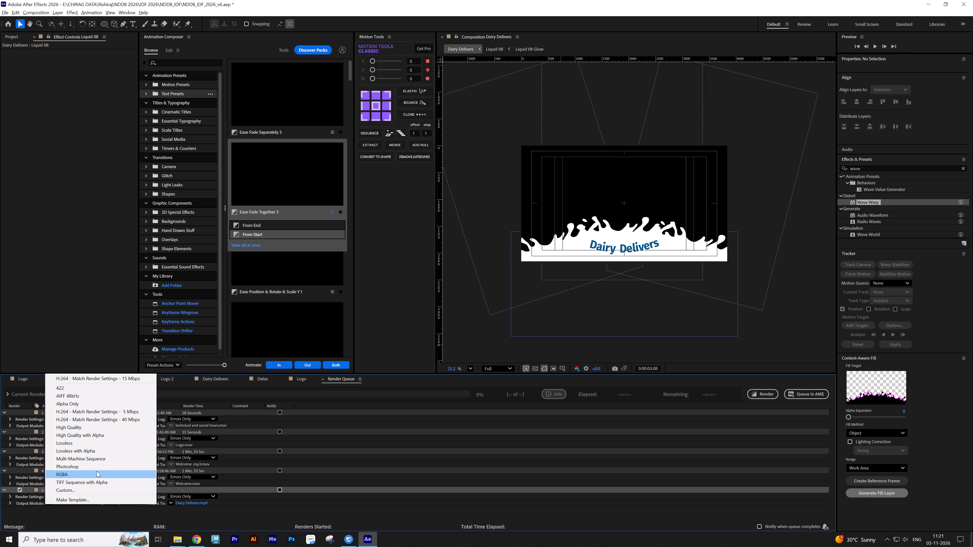
pyautogui.click(97, 471)
# Set the Dairy Delivers render's output to a QuickTime file named Dairy Delivers in the NDDB 2026 > IDF 2026 > Out folder.
pyautogui.click(191, 503)
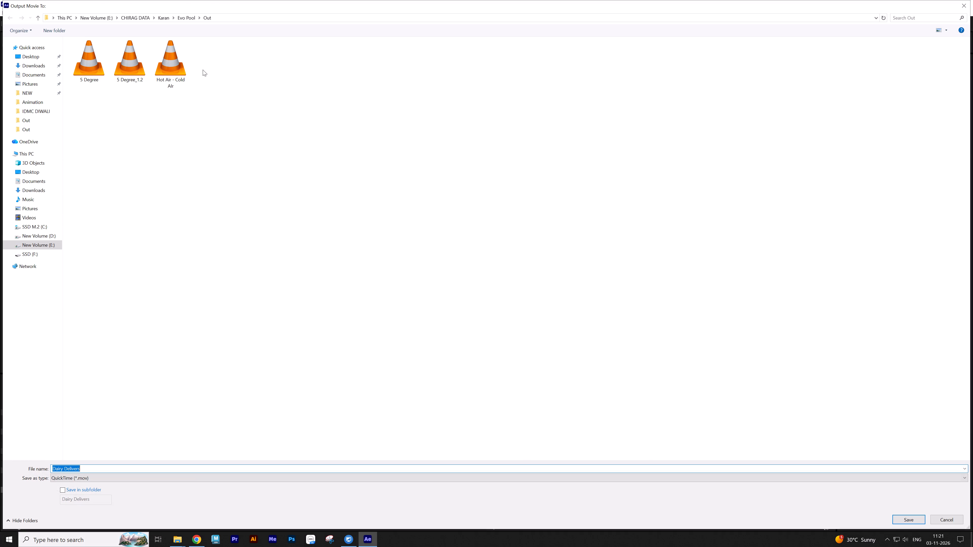
pyautogui.click(189, 18)
pyautogui.click(170, 19)
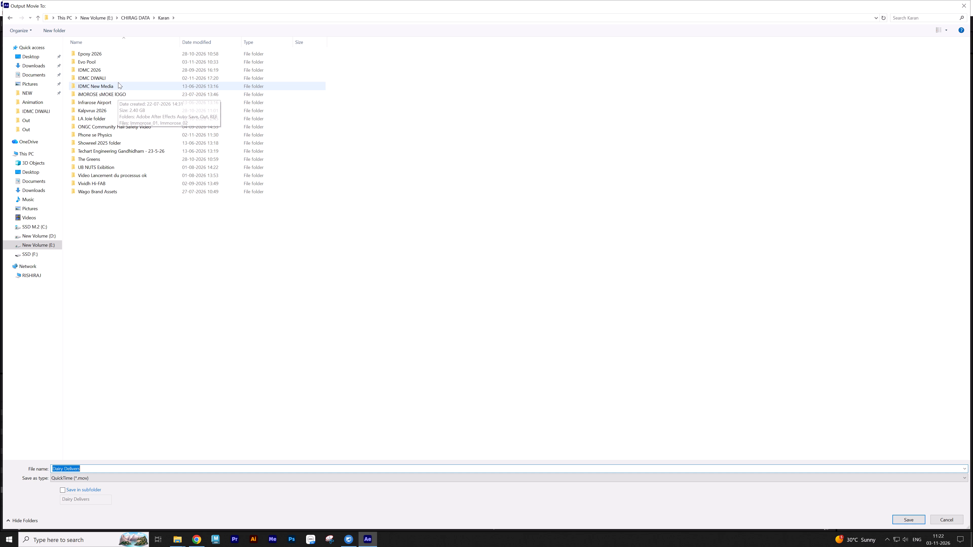
pyautogui.doubleClick(129, 71)
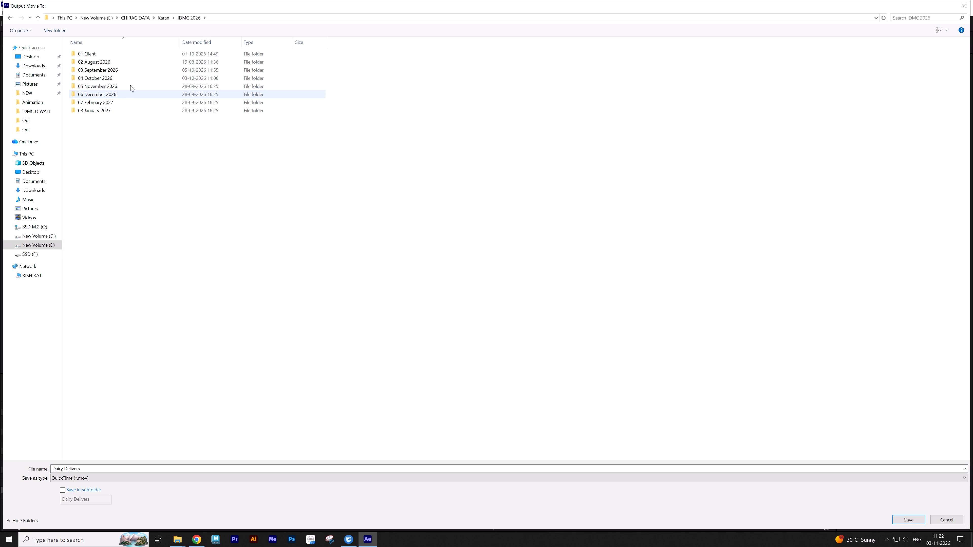
pyautogui.click(161, 18)
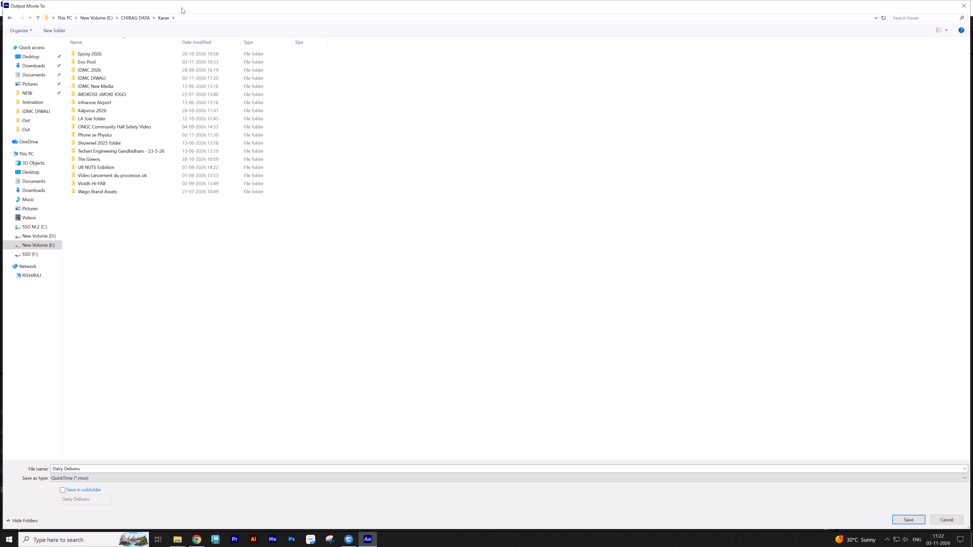
pyautogui.click(131, 18)
pyautogui.doubleClick(106, 81)
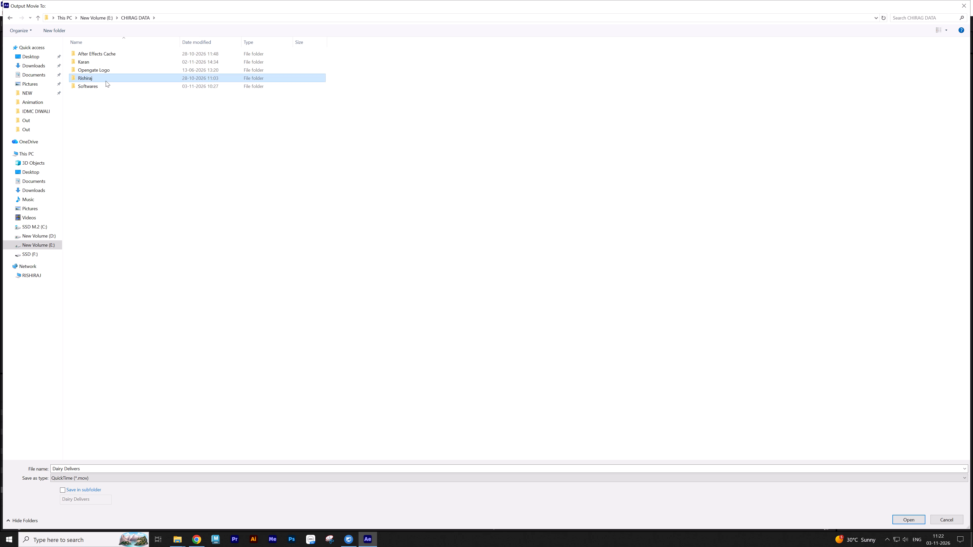
pyautogui.doubleClick(112, 184)
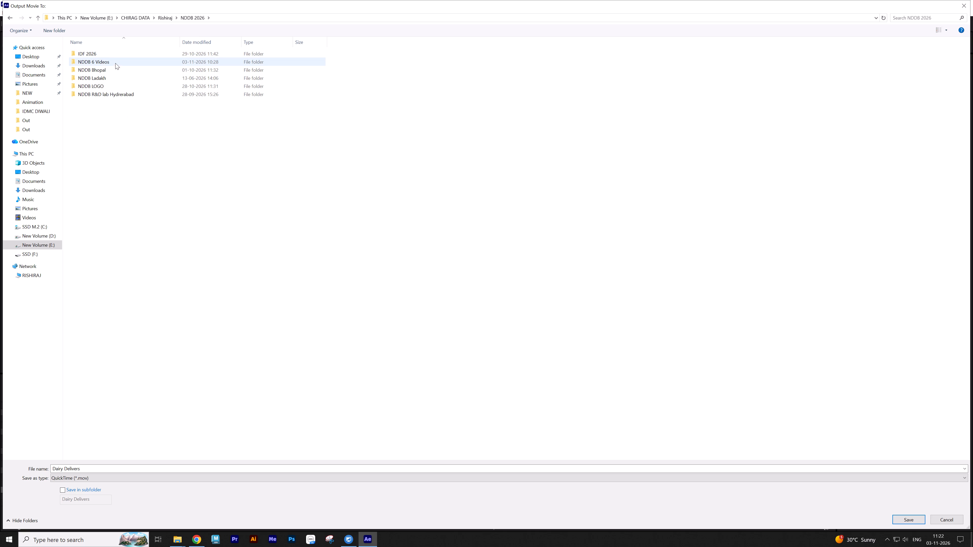
pyautogui.doubleClick(115, 56)
pyautogui.doubleClick(114, 76)
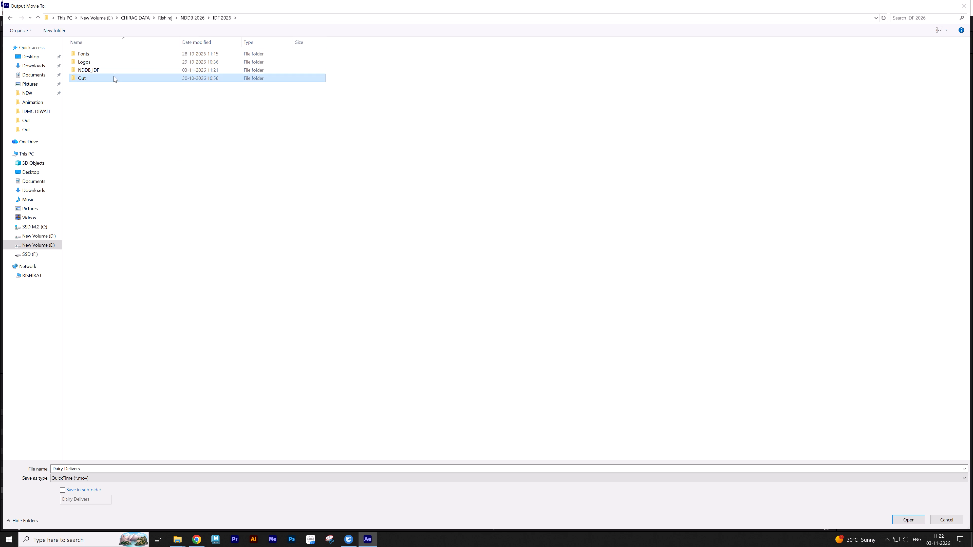
pyautogui.click(123, 132)
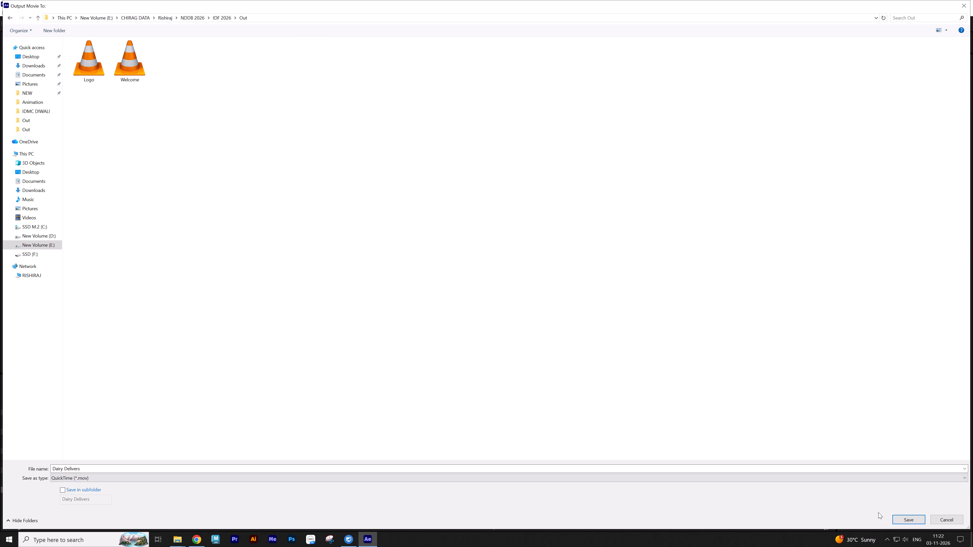
pyautogui.click(905, 521)
# Add the Logo composition with the summit date and venue to the Render Queue, using the 422 output module.
pyautogui.click(307, 380)
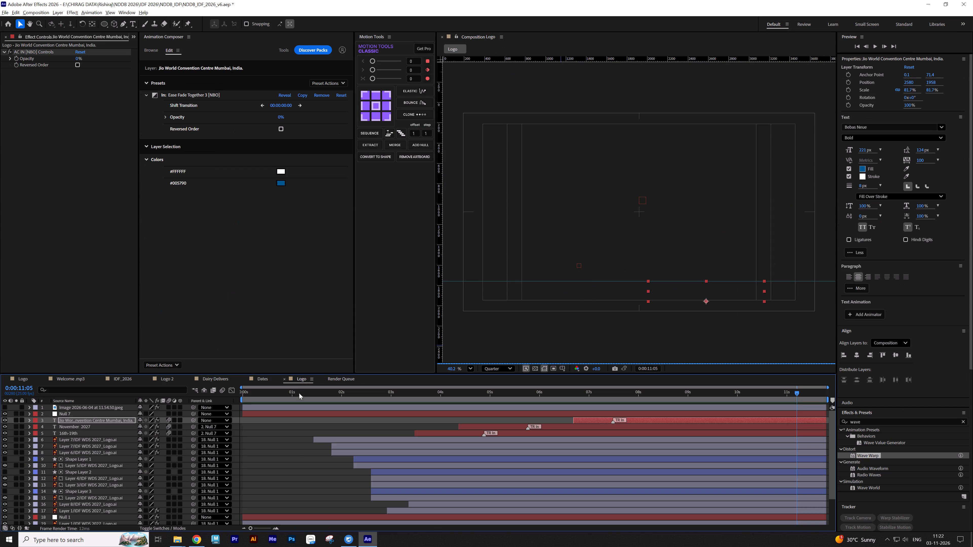
pyautogui.click(293, 455)
pyautogui.write('ss')
pyautogui.hotkey('ctrl', 'm')
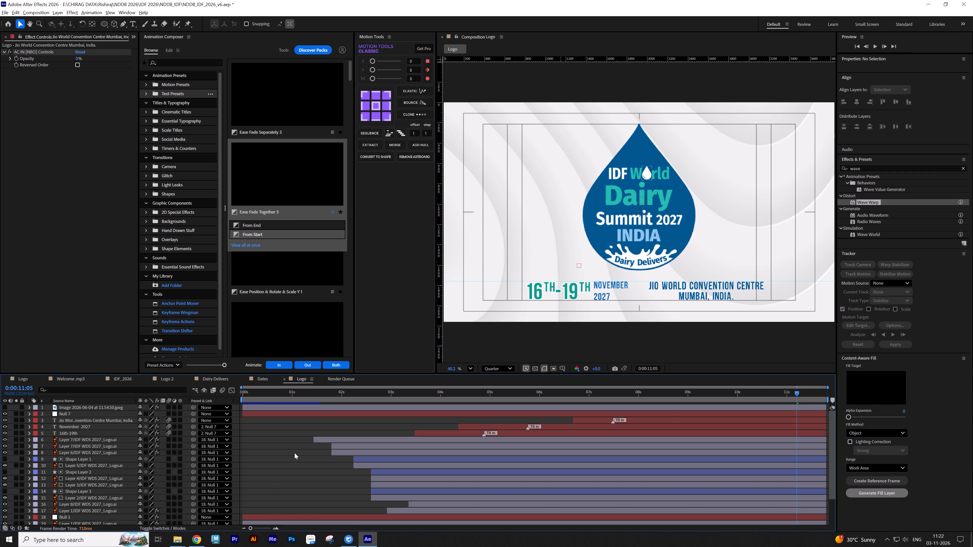
pyautogui.scroll(-3, 67, 514)
pyautogui.click(51, 521)
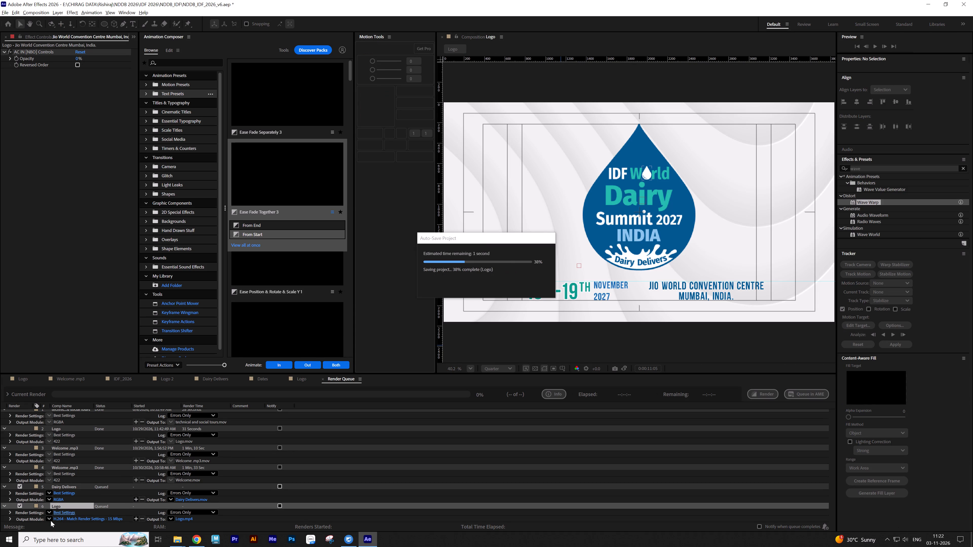
pyautogui.click(49, 519)
pyautogui.click(87, 402)
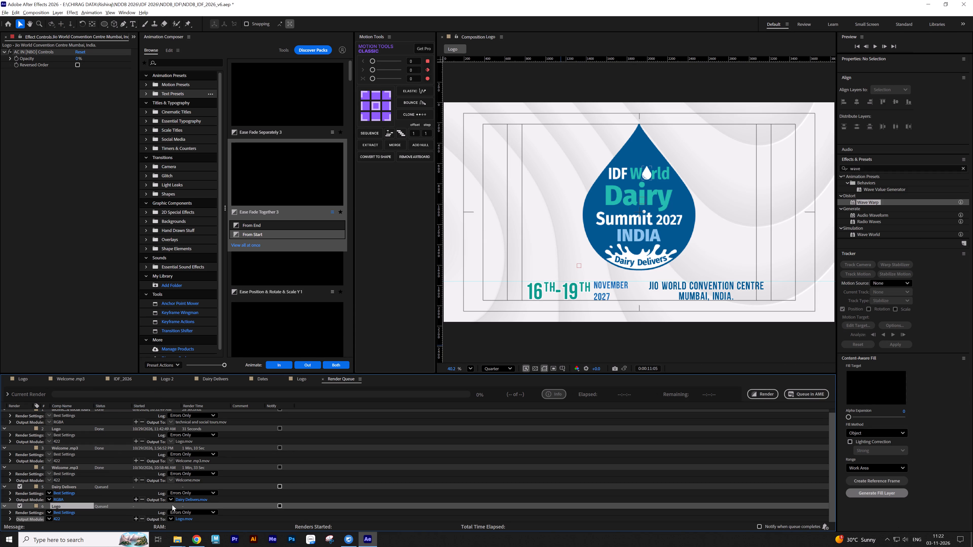
# Set the Logo render's output to Logo.mov in the IDF 2026 Out folder, replacing the existing file.
pyautogui.click(180, 519)
pyautogui.click(229, 334)
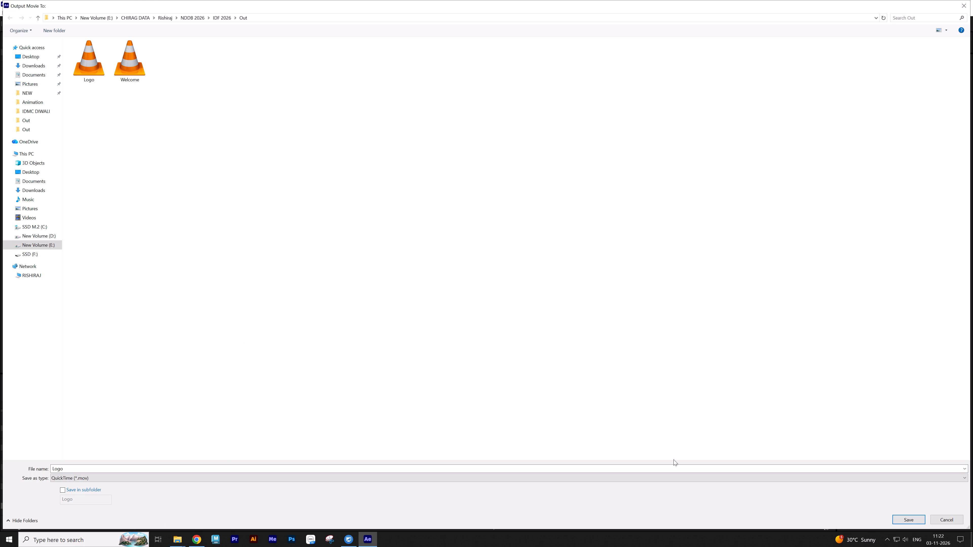
pyautogui.click(917, 519)
pyautogui.click(535, 298)
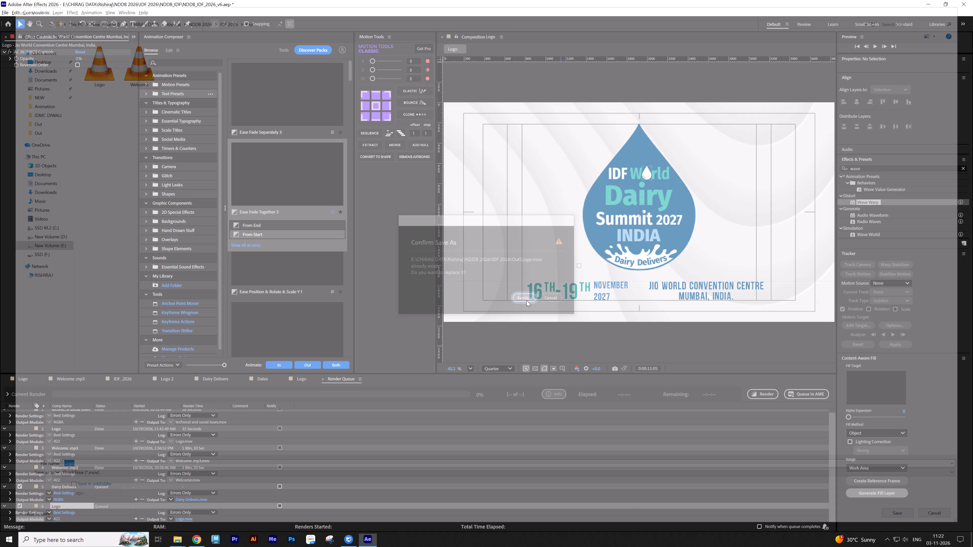
# Add the Dates composition to the Render Queue with the RGBA output module.
pyautogui.click(263, 380)
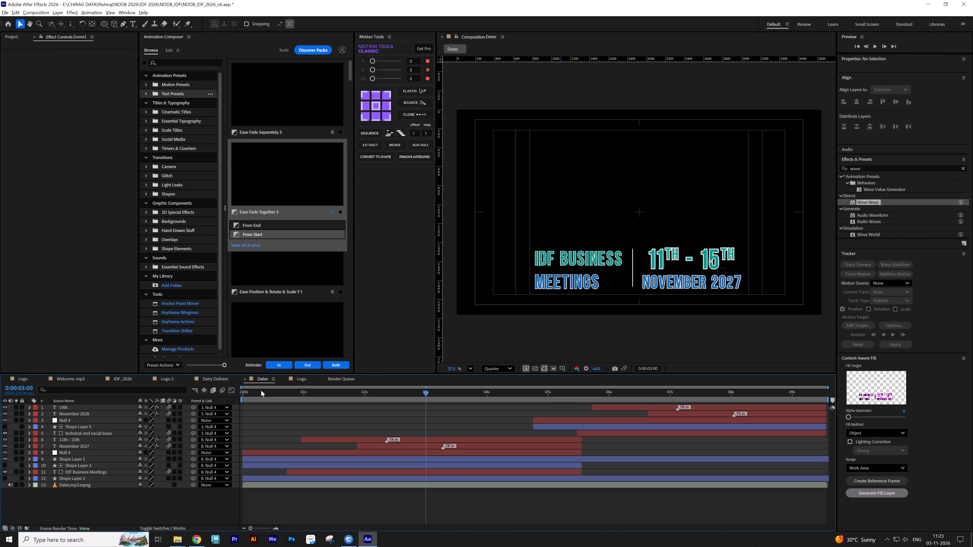
pyautogui.hotkey('ctrl', 'm')
pyautogui.scroll(-3, 90, 492)
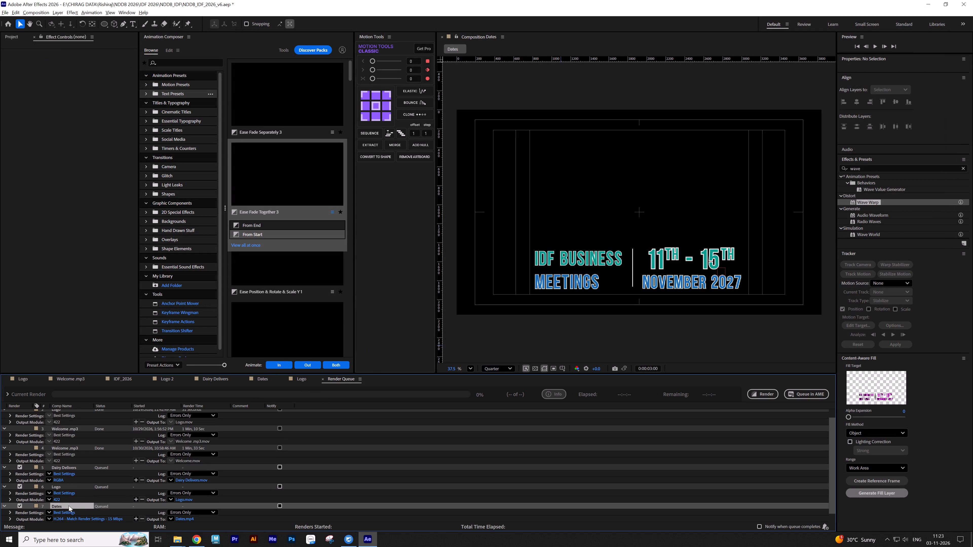
pyautogui.click(48, 521)
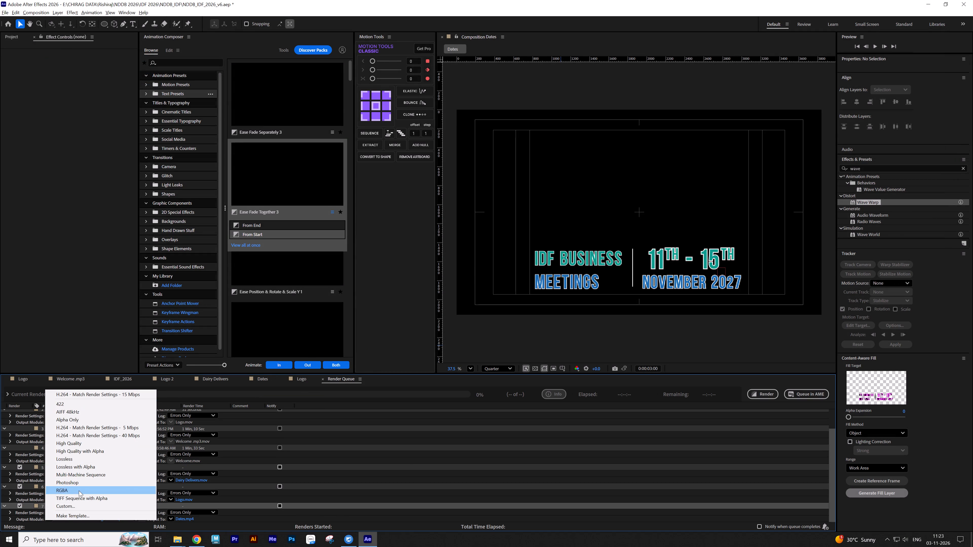
pyautogui.click(79, 491)
# Start rendering the queued Dairy Delivers, Logo and Dates compositions, overwriting the existing Logo.mov.
pyautogui.click(764, 397)
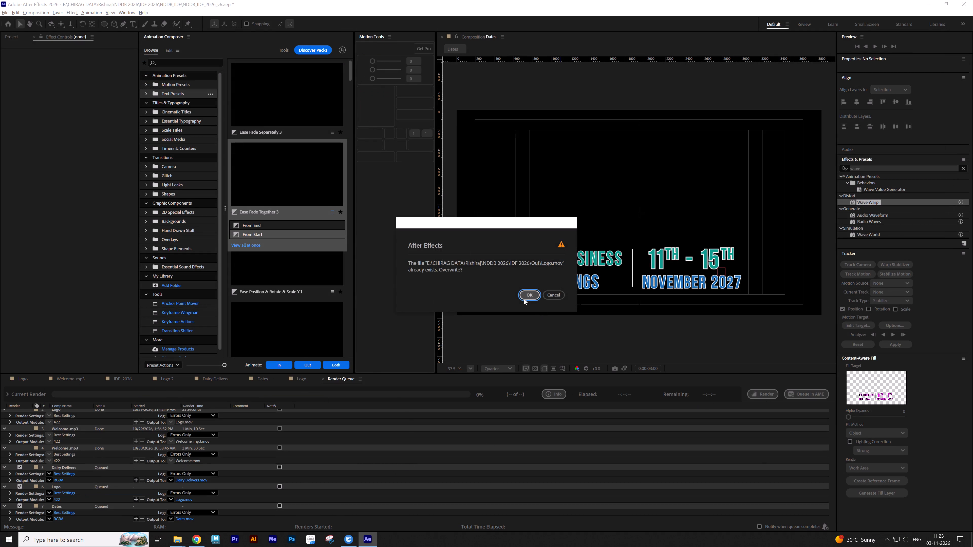
pyautogui.click(522, 293)
pyautogui.click(523, 293)
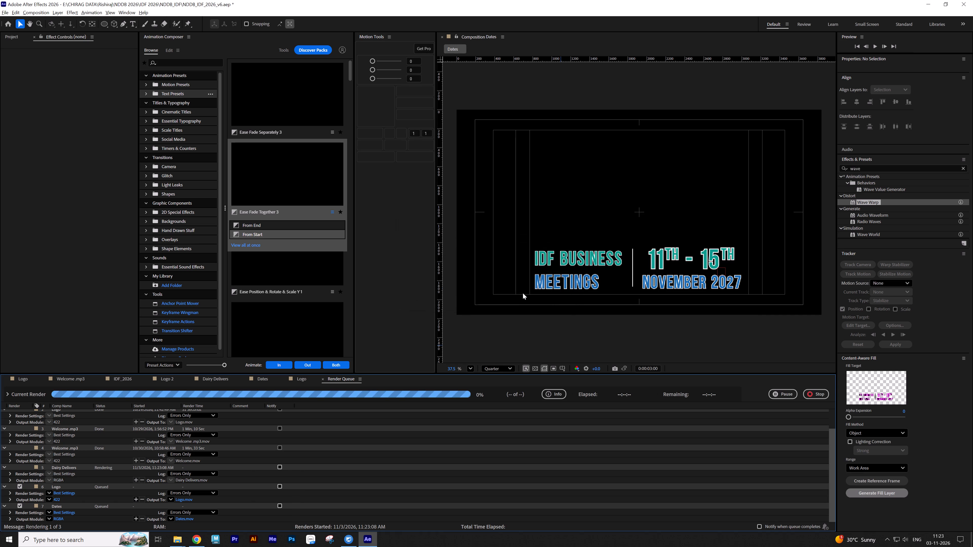
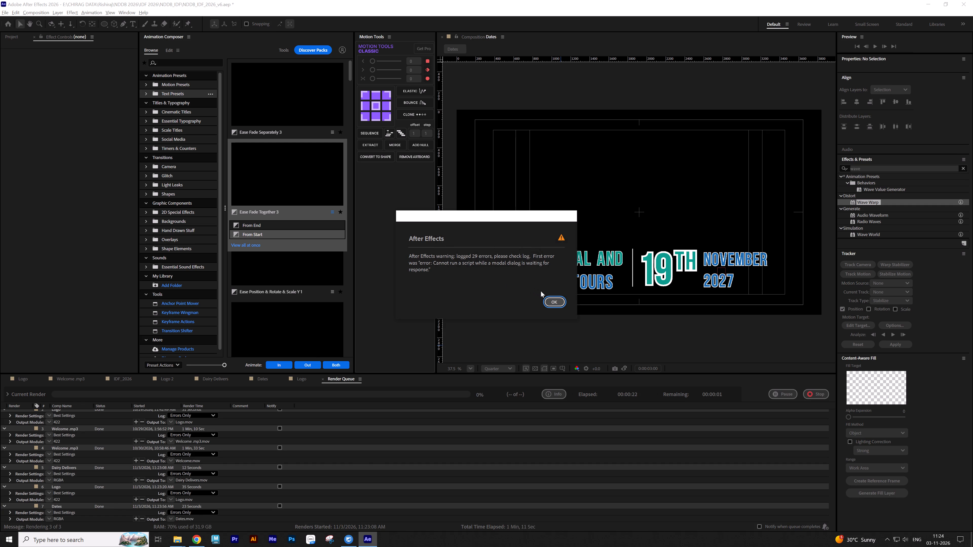
# Dismiss the render warning and save the NDDB_IDF_2026_v6 project.
pyautogui.click(554, 302)
pyautogui.click(548, 321)
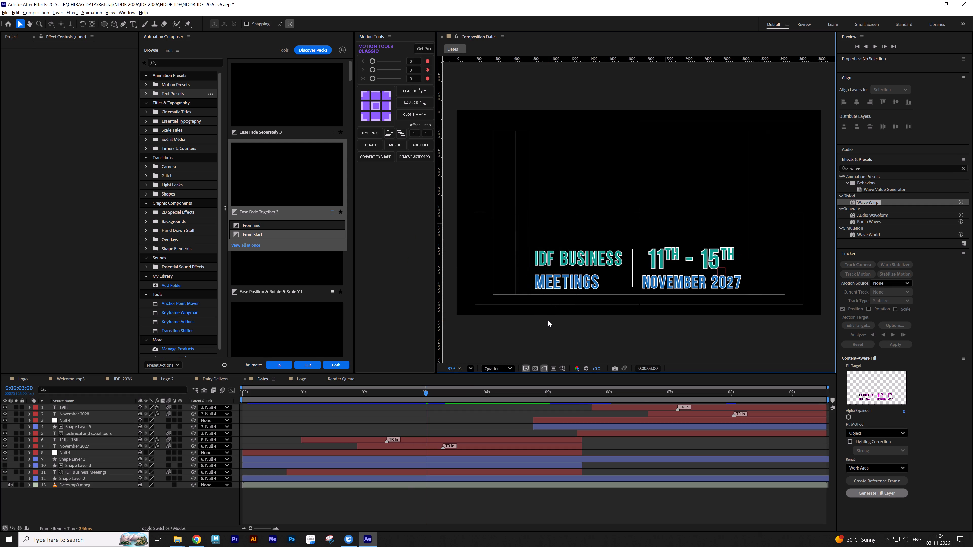
pyautogui.click(460, 415)
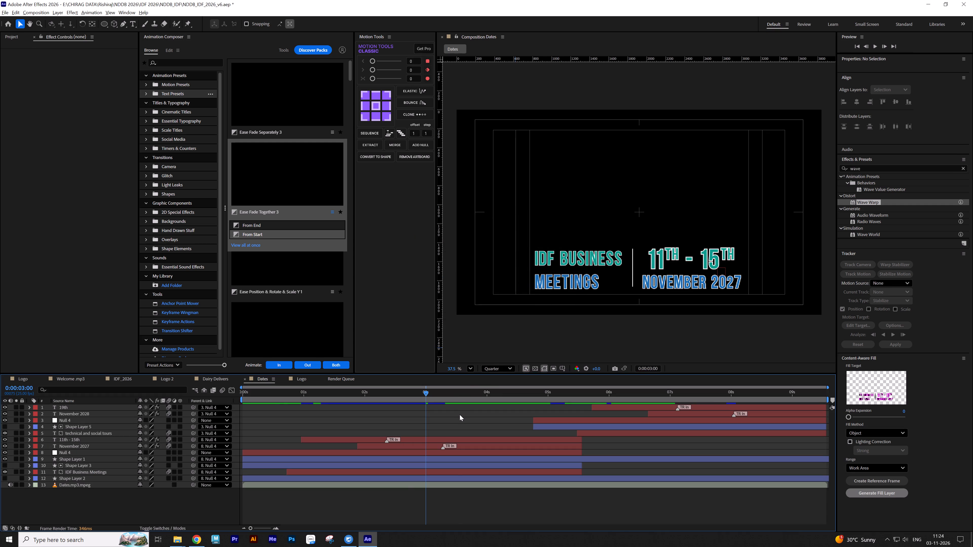
pyautogui.hotkey('ctrl', 's')
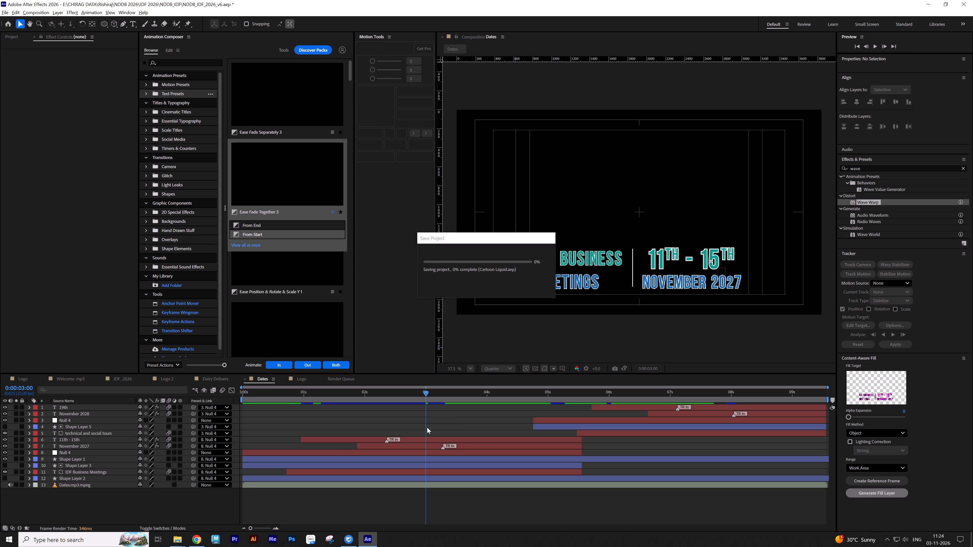
# Switch to Chrome and start another file transfer in WeTransfer.
pyautogui.click(191, 538)
pyautogui.click(232, 0)
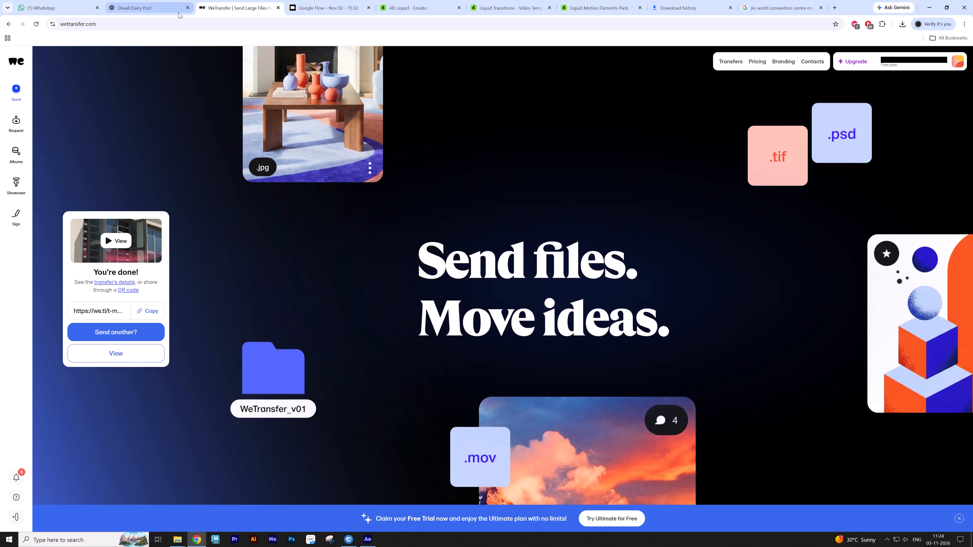
pyautogui.click(118, 332)
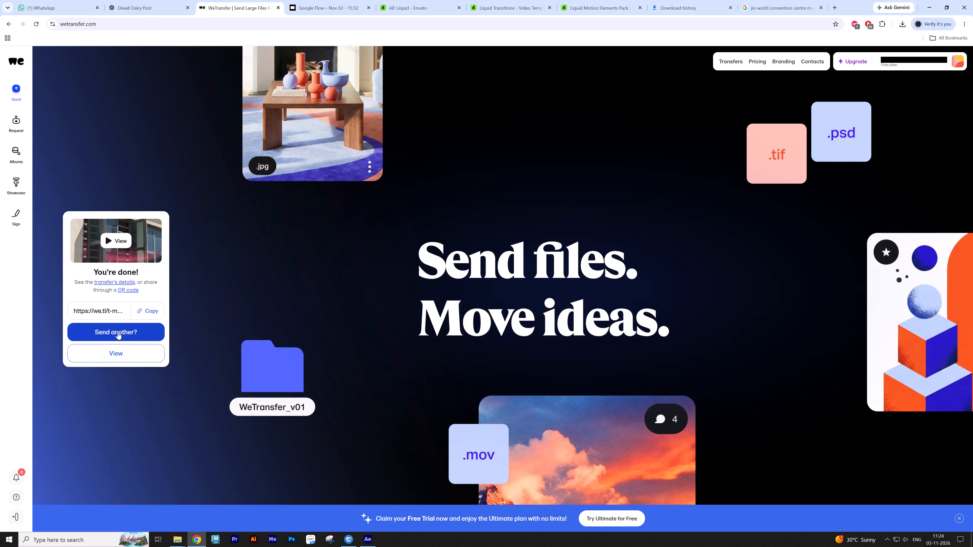
# Browse for files to upload and open the Out folder inside NDDB 2026 > IDF 2026.
pyautogui.click(98, 228)
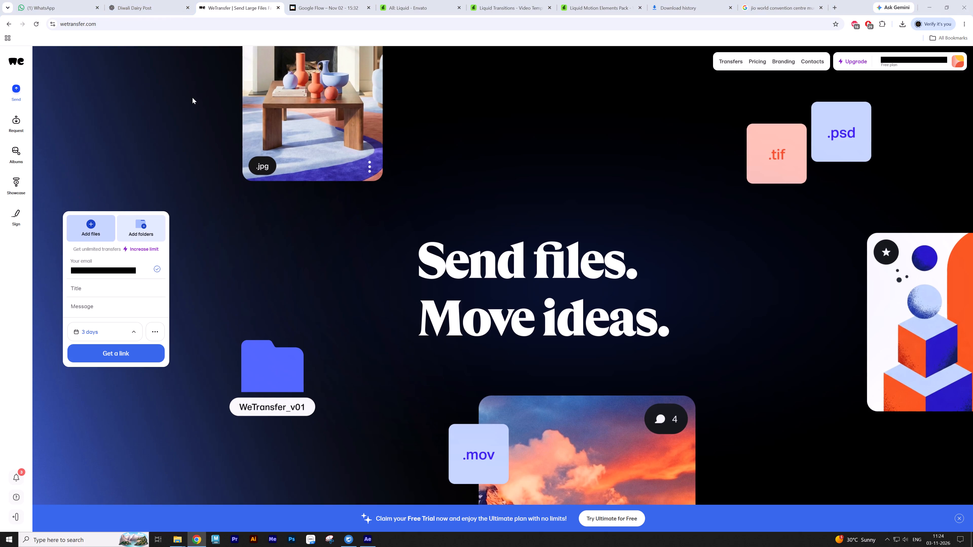
pyautogui.click(182, 17)
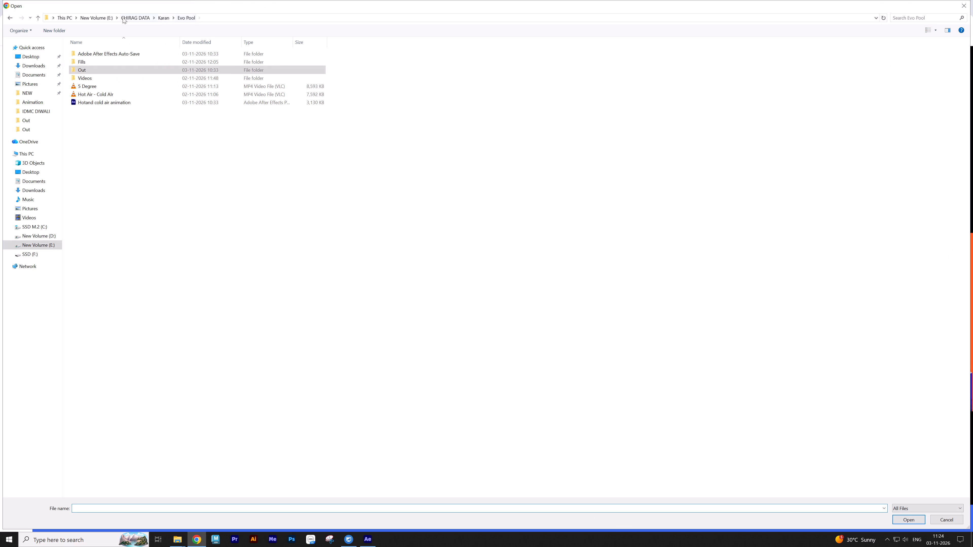
pyautogui.click(123, 17)
pyautogui.doubleClick(112, 79)
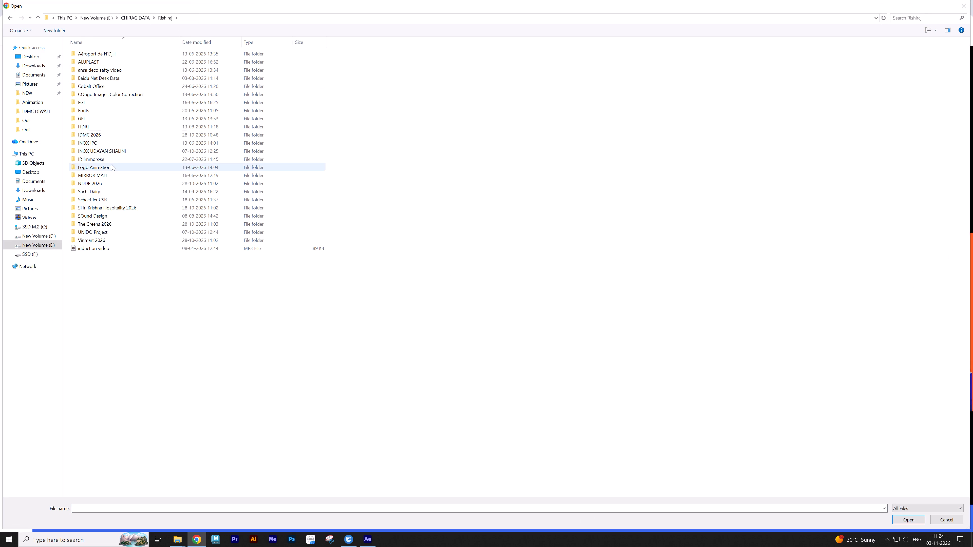
pyautogui.doubleClick(115, 135)
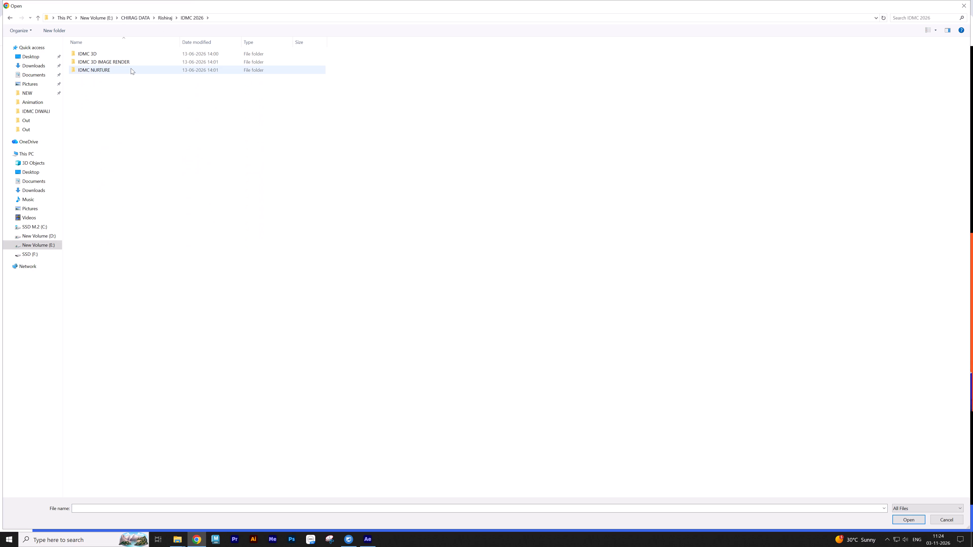
pyautogui.click(165, 20)
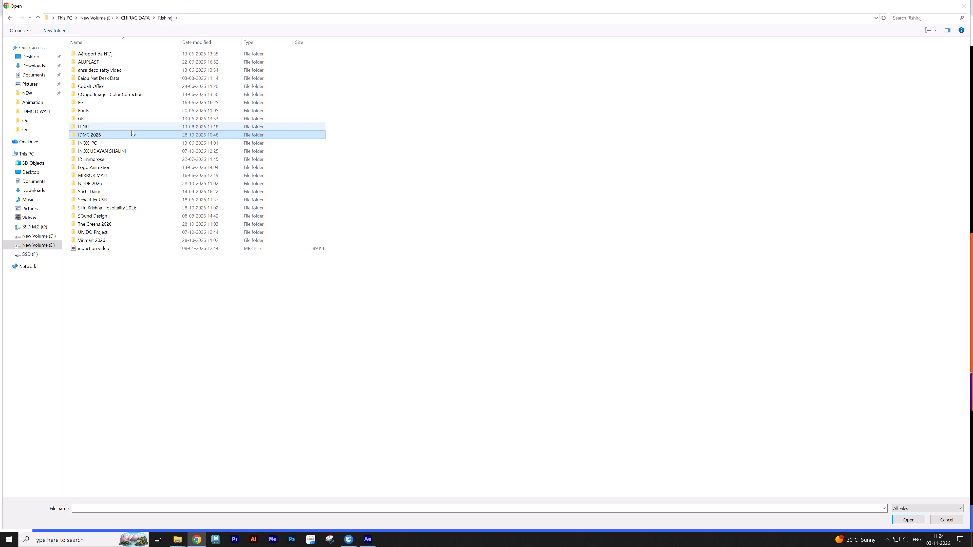
pyautogui.click(129, 136)
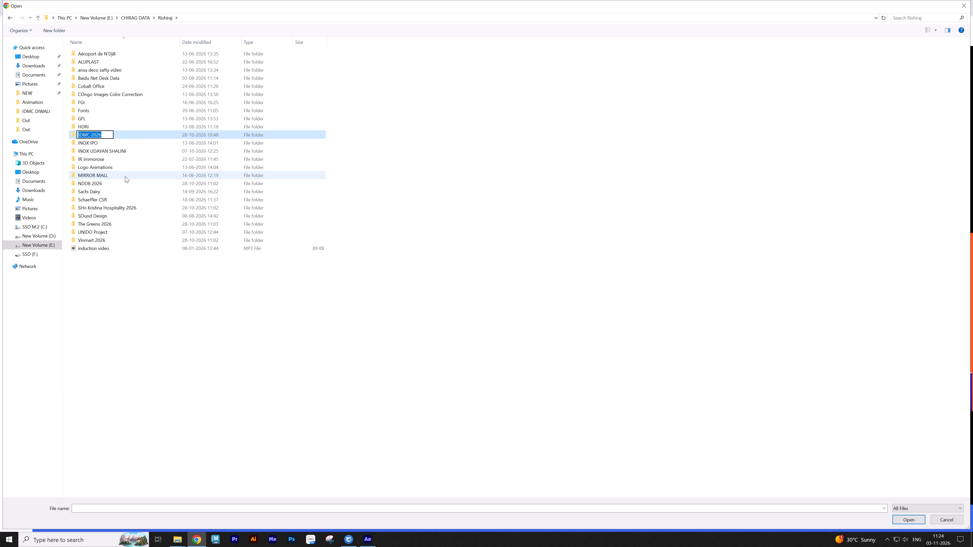
pyautogui.doubleClick(125, 183)
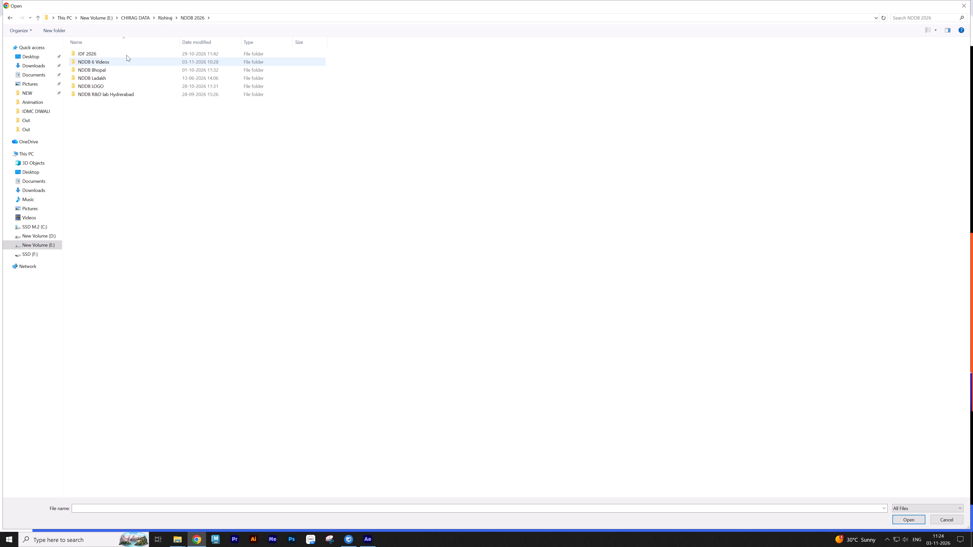
pyautogui.doubleClick(126, 55)
pyautogui.doubleClick(131, 69)
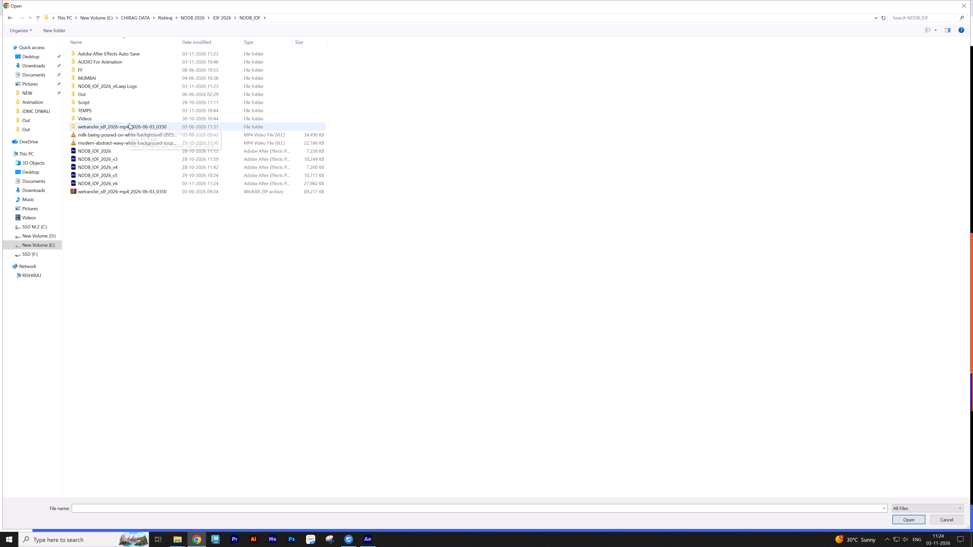
pyautogui.click(217, 19)
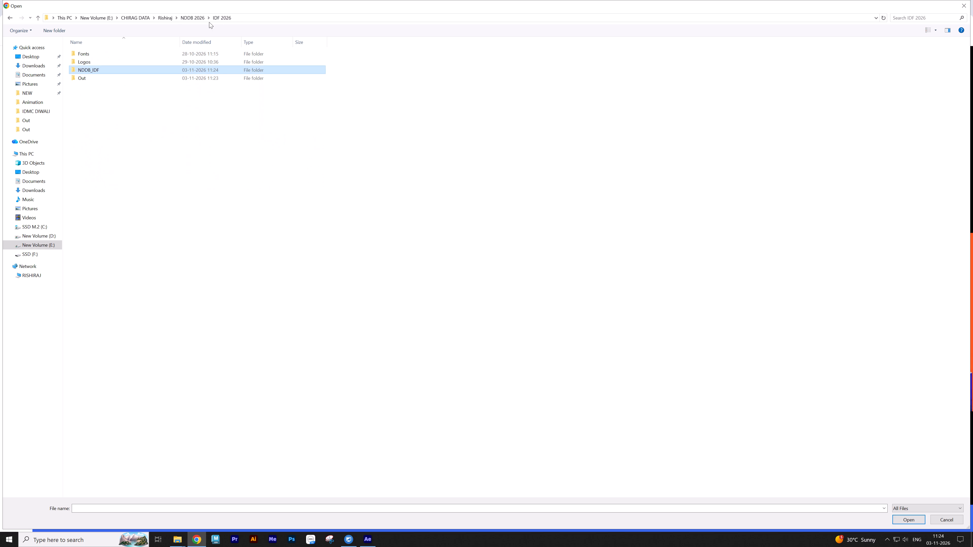
pyautogui.doubleClick(109, 80)
# Add the Dairy Delivers, Dates and Logo videos to the transfer and generate its share link.
pyautogui.click(128, 77)
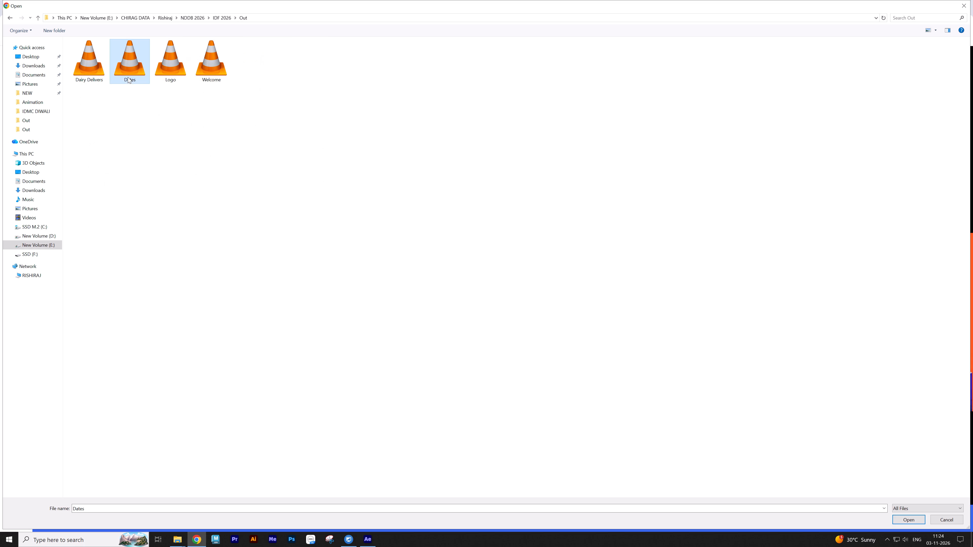
pyautogui.keyDown('ctrl'); pyautogui.click(169, 77); pyautogui.keyUp('ctrl')
pyautogui.keyDown('ctrl'); pyautogui.click(89, 72); pyautogui.keyUp('ctrl')
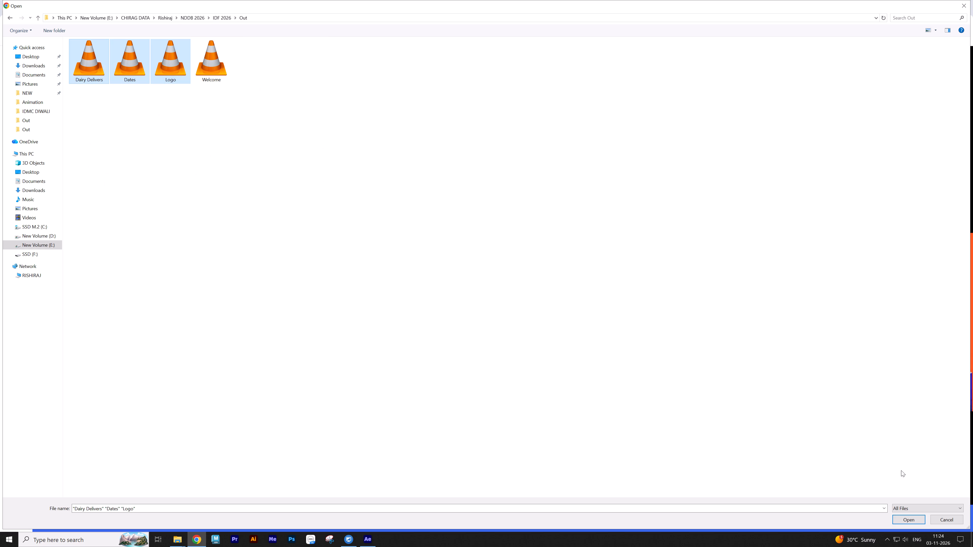
pyautogui.click(910, 519)
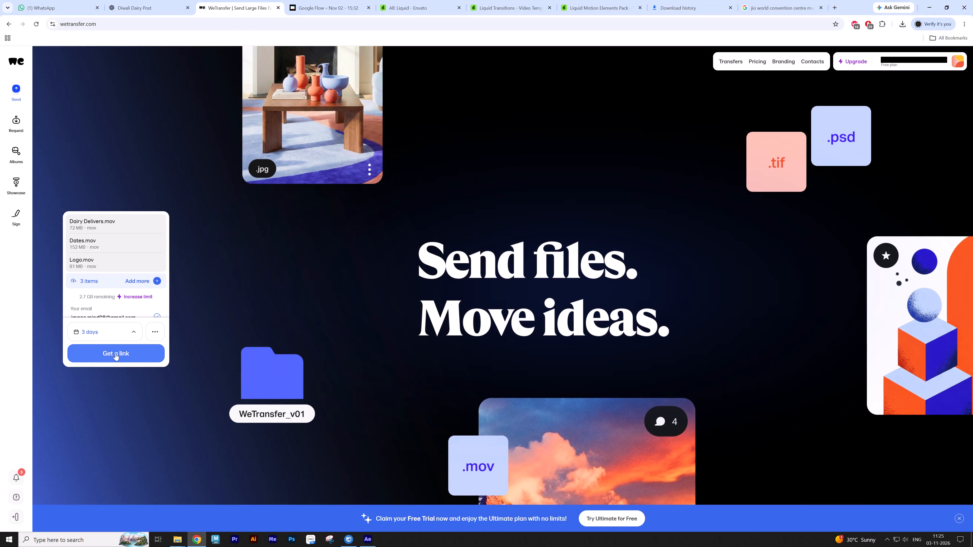